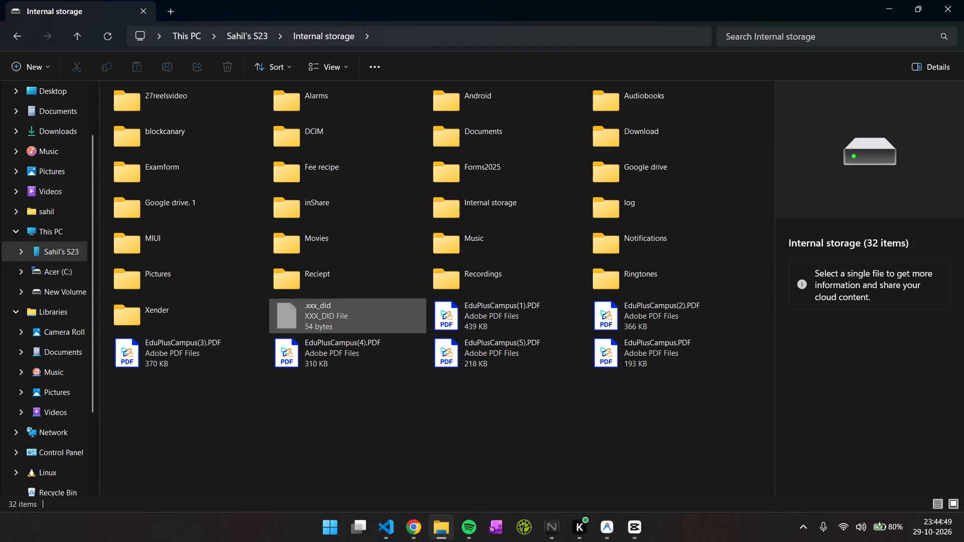
Open the com.whatsapp folder inside Android > media on the phone's internal storage.
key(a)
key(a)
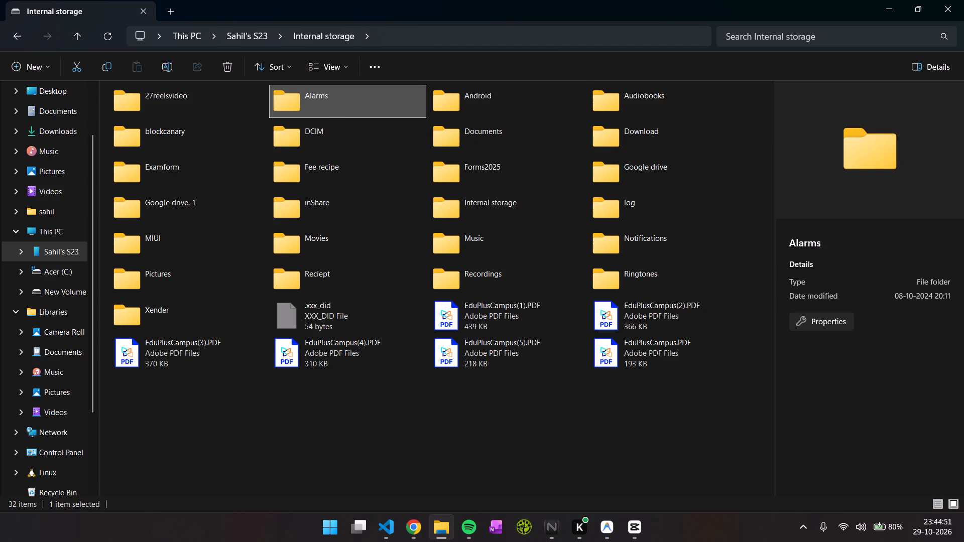
double_click(538, 102)
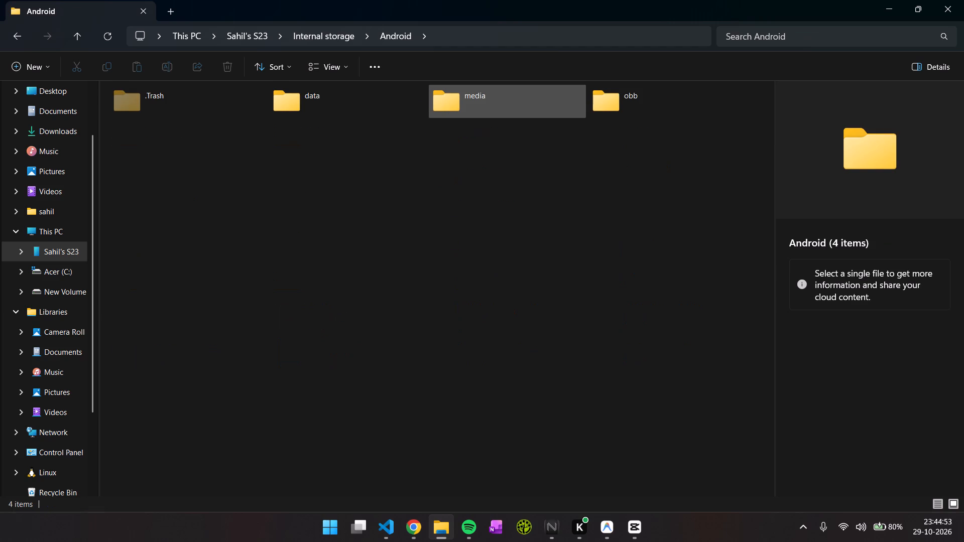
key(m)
double_click(488, 109)
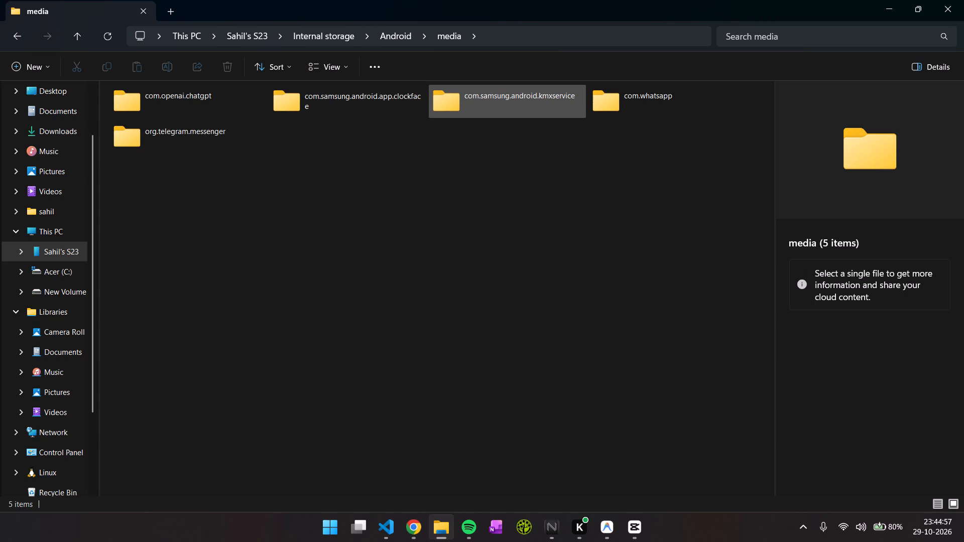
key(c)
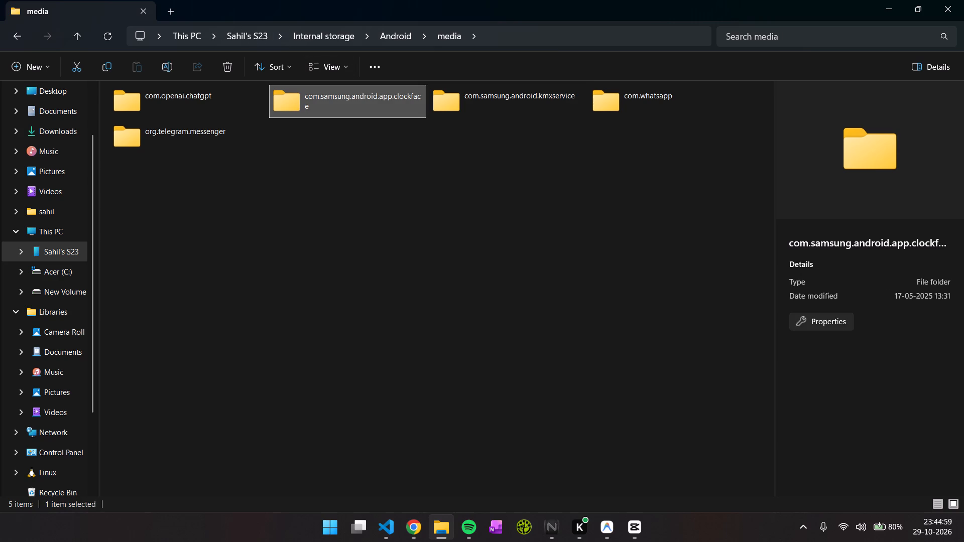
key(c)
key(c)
double_click(650, 96)
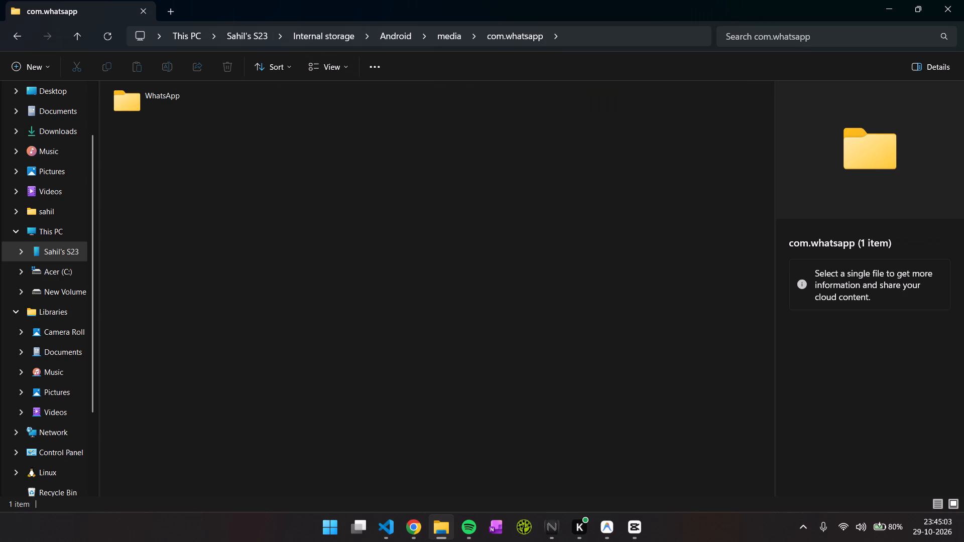
Open the WhatsApp Documents folder inside WhatsApp > Media.
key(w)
double_click(140, 107)
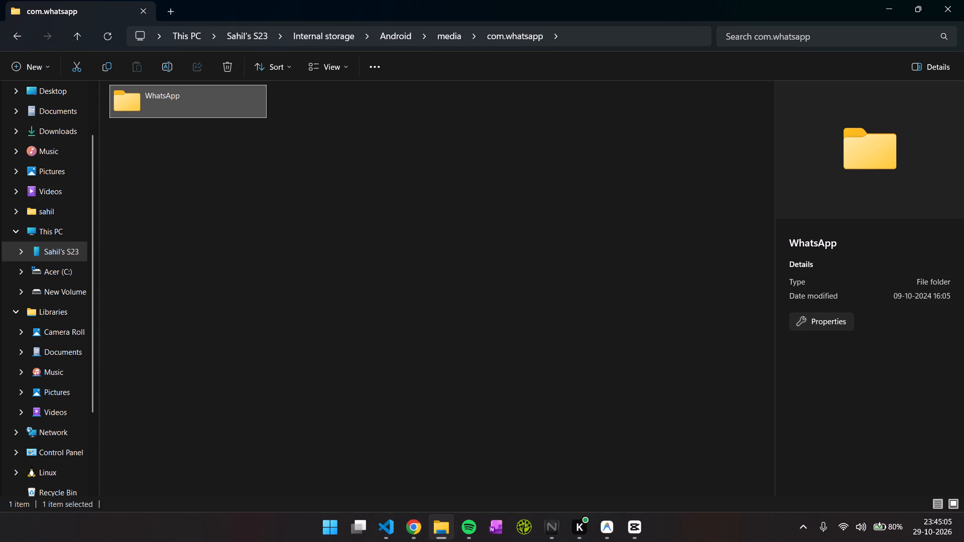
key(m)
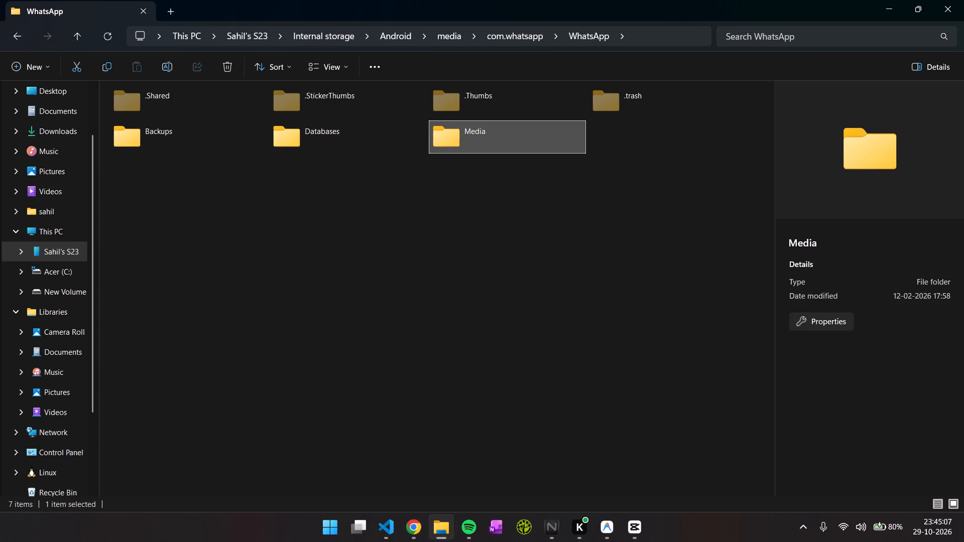
double_click(502, 142)
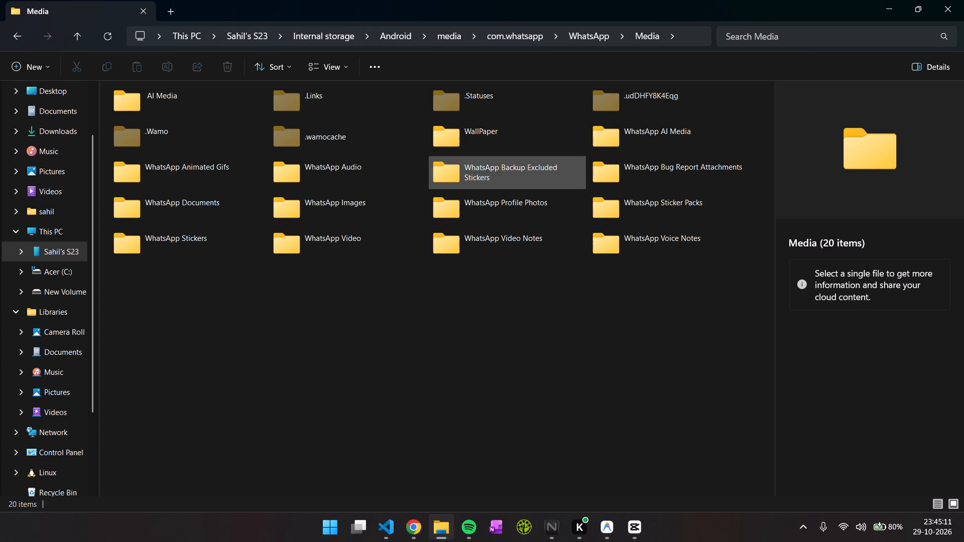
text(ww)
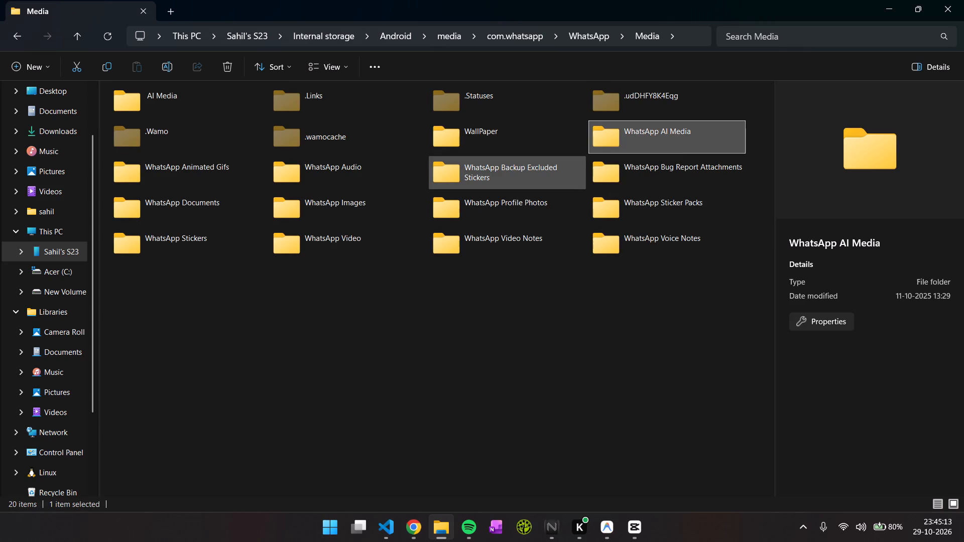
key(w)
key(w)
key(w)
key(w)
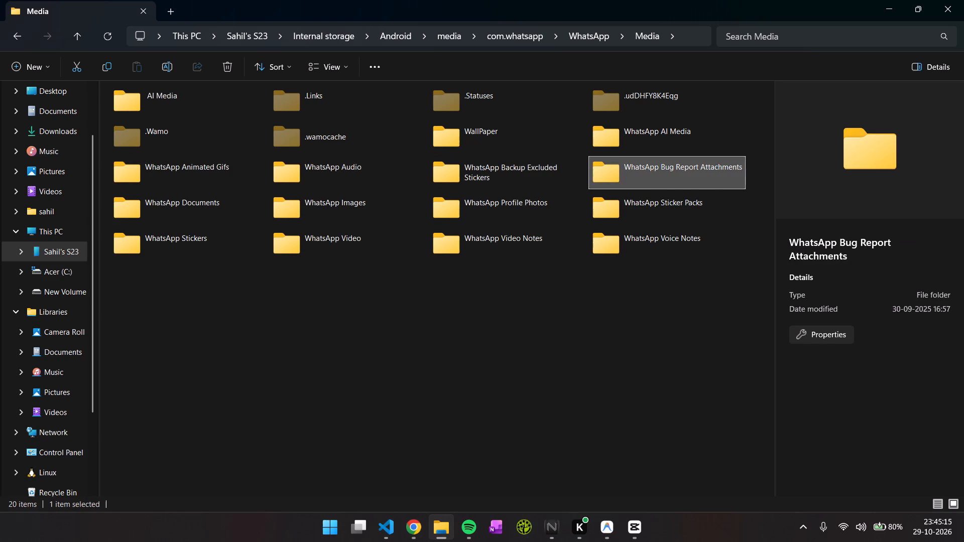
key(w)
double_click(216, 207)
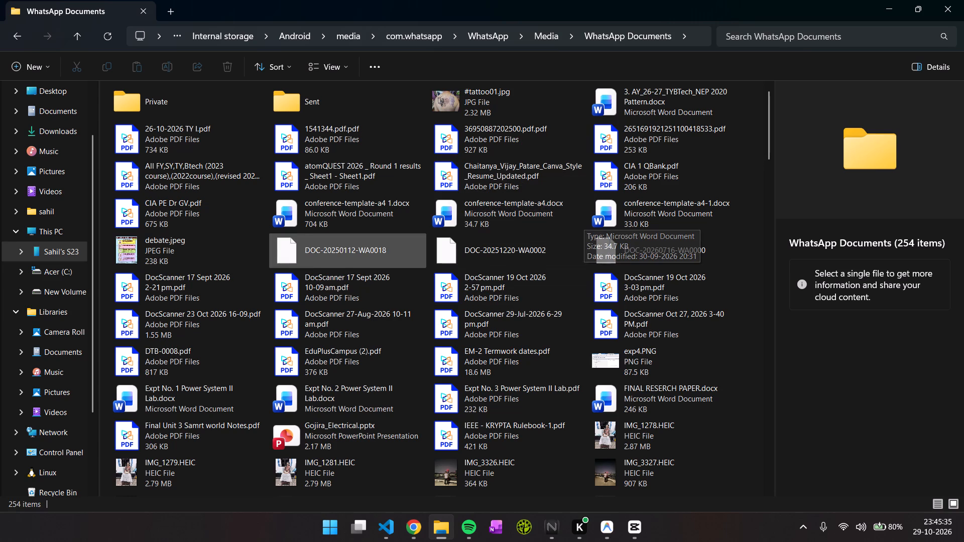
Copy the video file Recording 2026-09-28 190754.mp4 from WhatsApp Documents.
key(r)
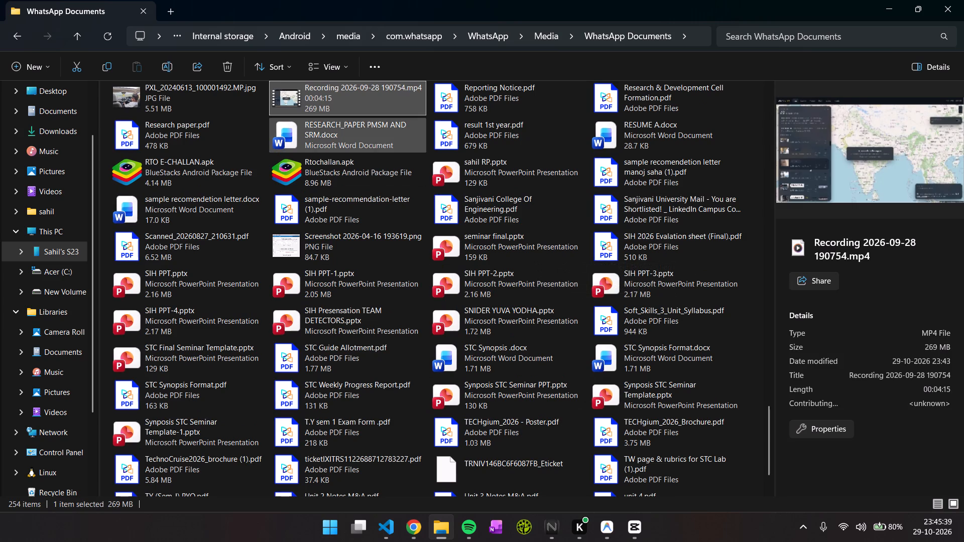
key(ctrl+c)
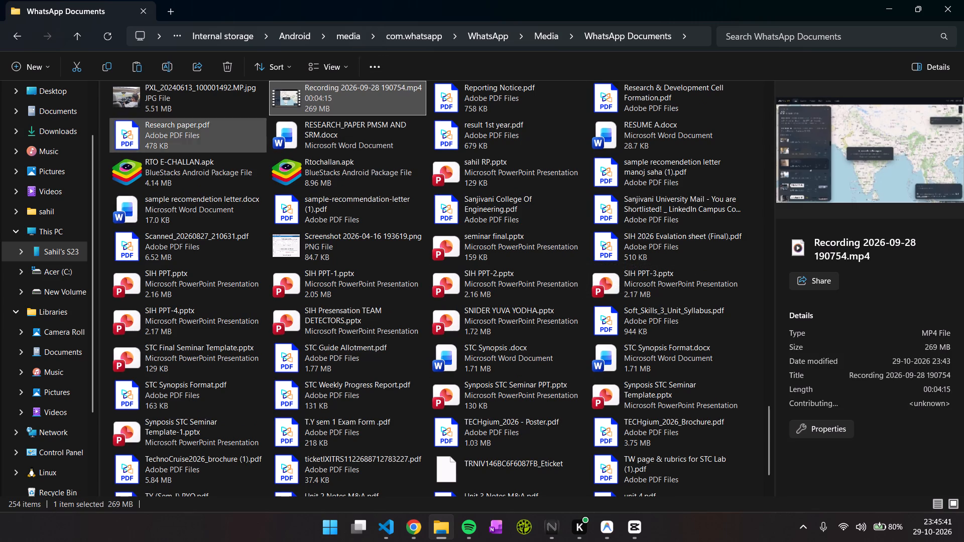
Create a folder named "Linkedin posts" on New Volume (D:) and open it.
click(71, 289)
click(544, 250)
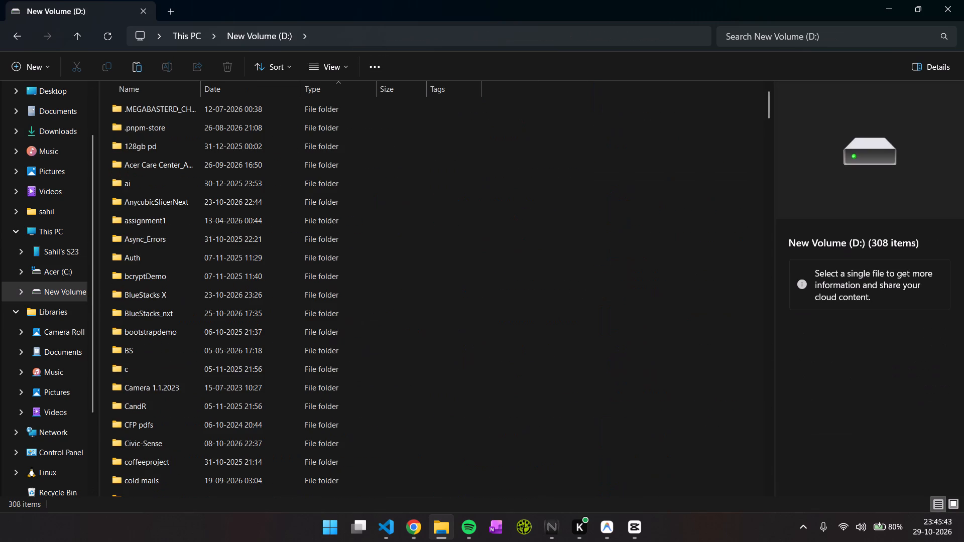
right_click(544, 250)
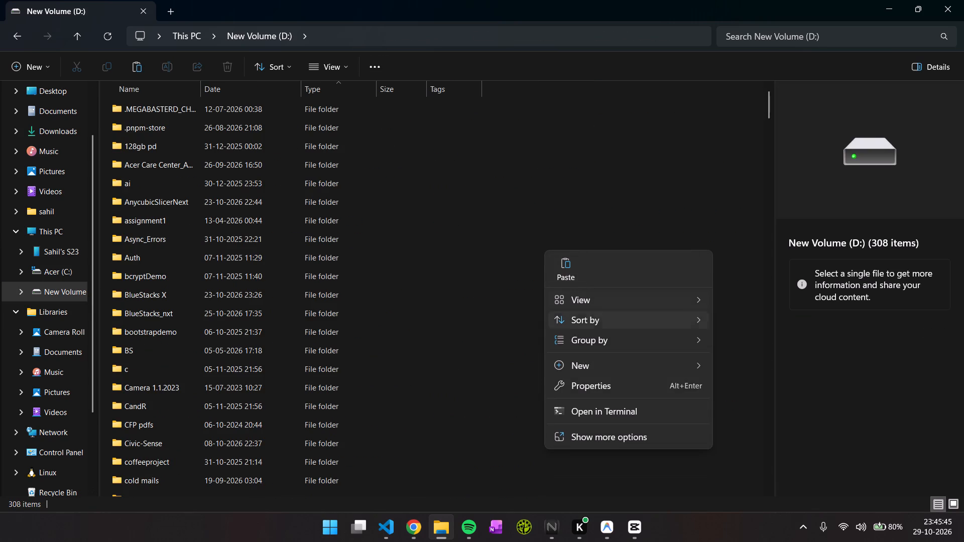
click(781, 145)
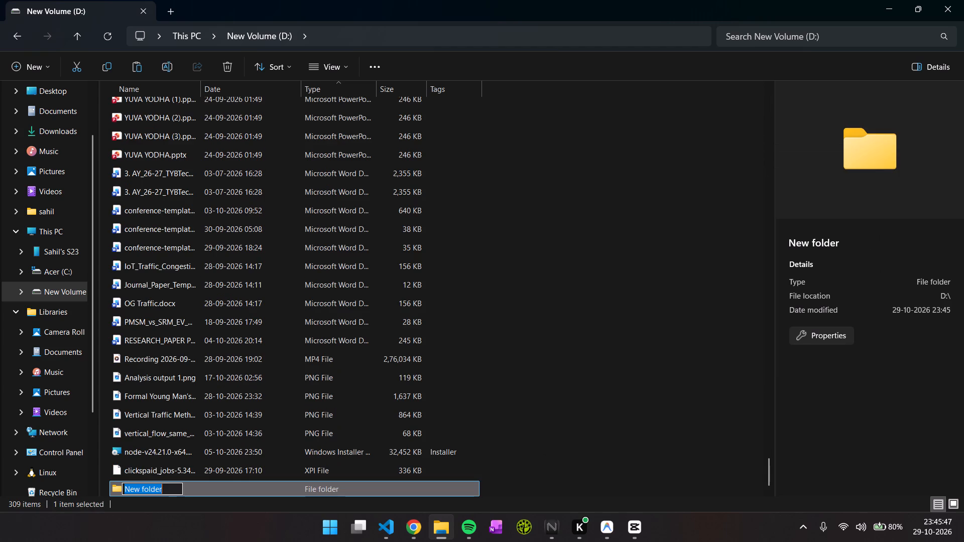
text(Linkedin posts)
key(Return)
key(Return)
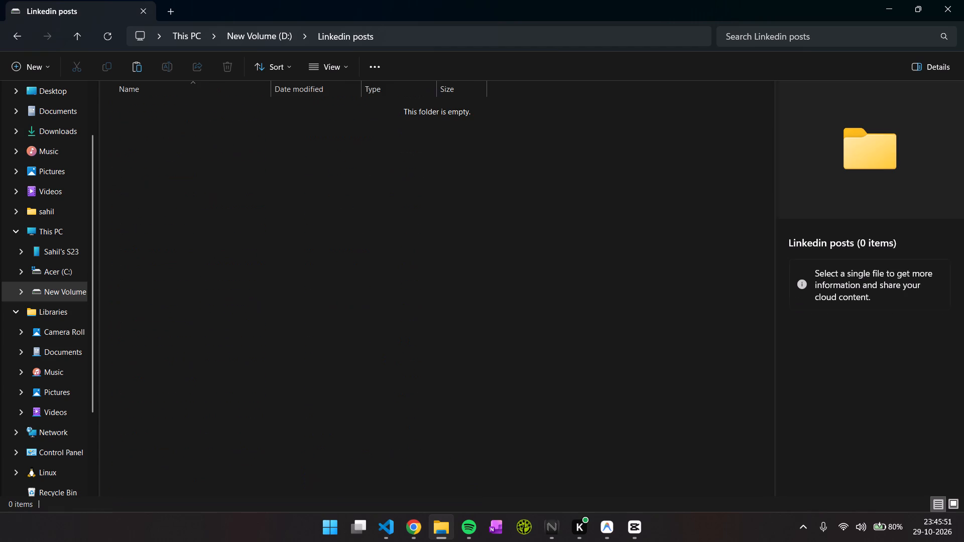
Paste the copied recording into the Linkedin posts folder.
click(438, 228)
key(ctrl+v)
click(408, 265)
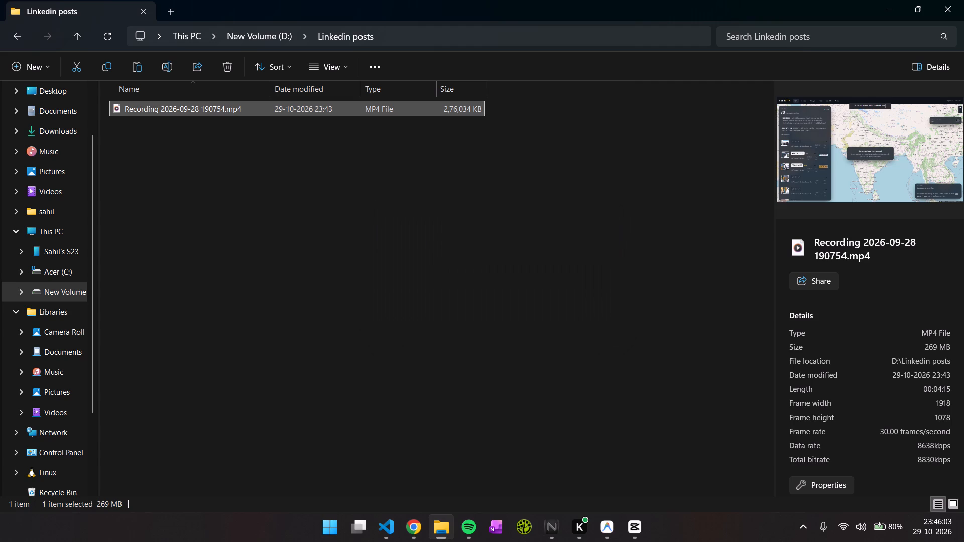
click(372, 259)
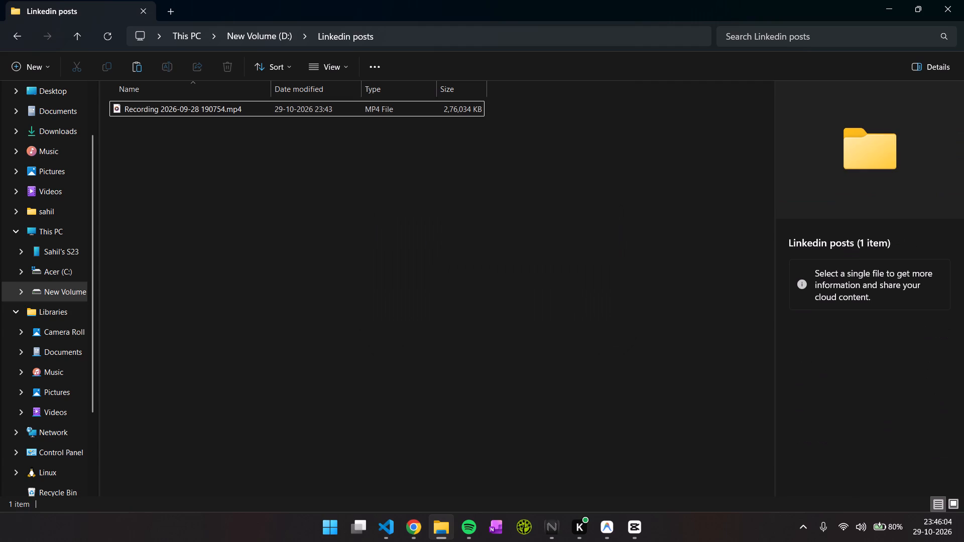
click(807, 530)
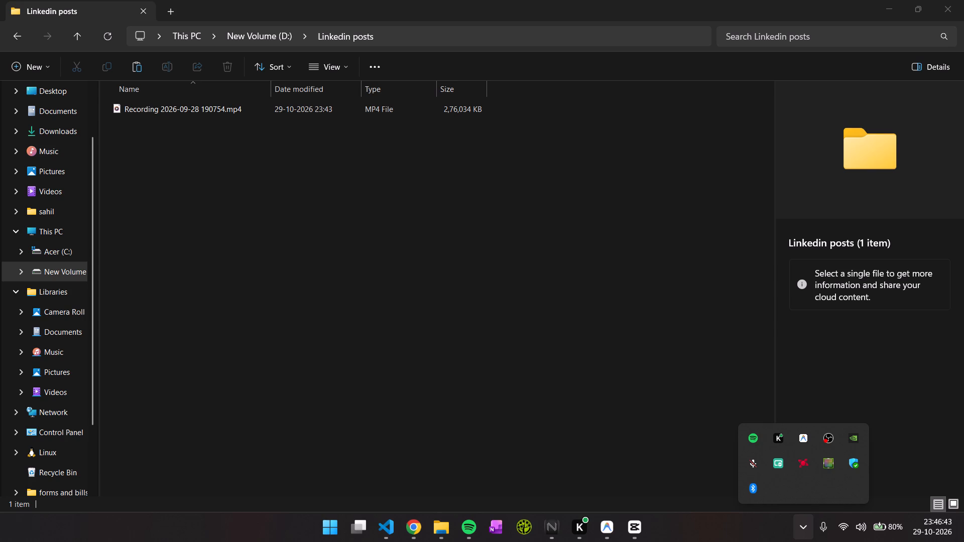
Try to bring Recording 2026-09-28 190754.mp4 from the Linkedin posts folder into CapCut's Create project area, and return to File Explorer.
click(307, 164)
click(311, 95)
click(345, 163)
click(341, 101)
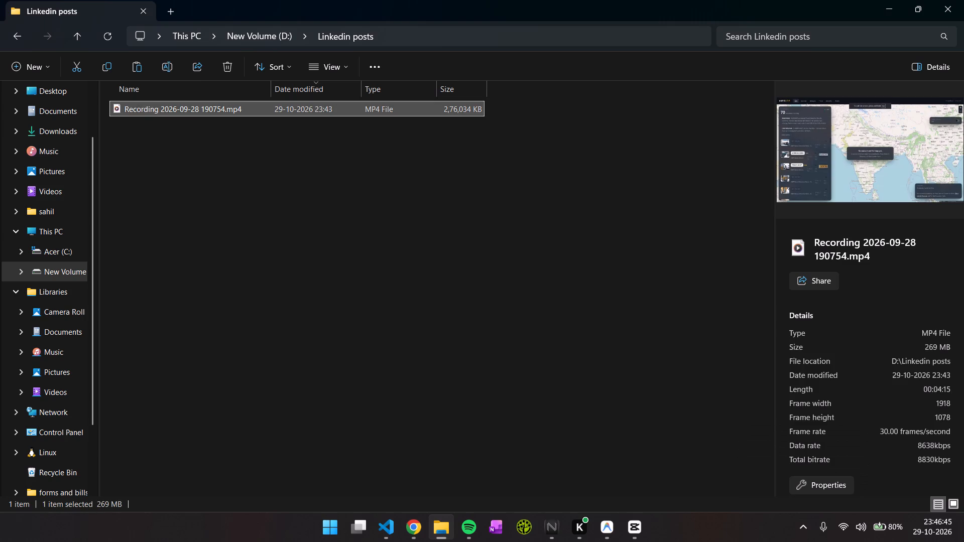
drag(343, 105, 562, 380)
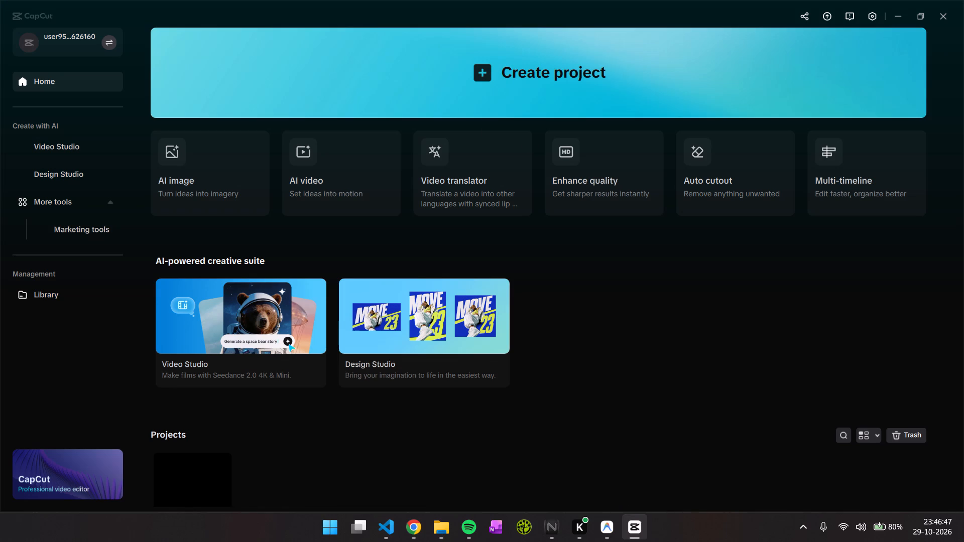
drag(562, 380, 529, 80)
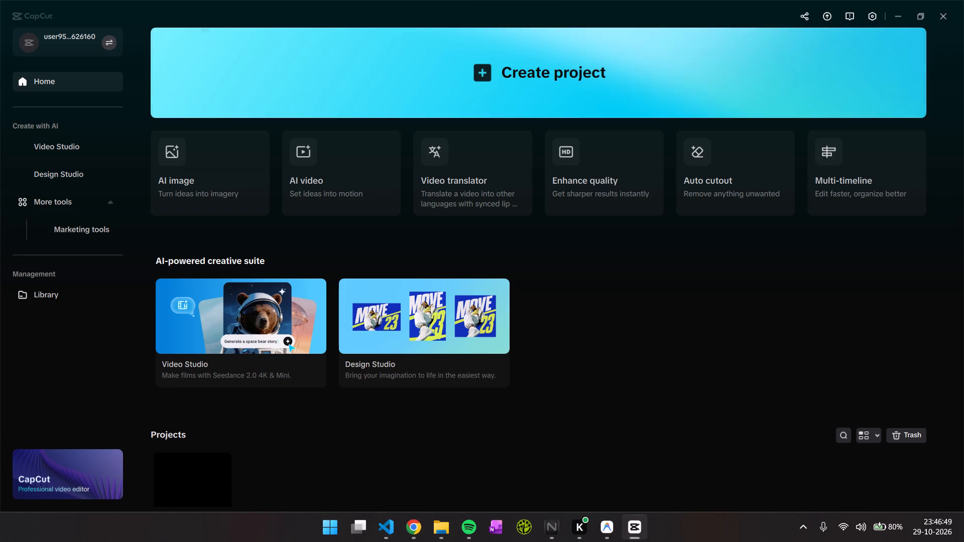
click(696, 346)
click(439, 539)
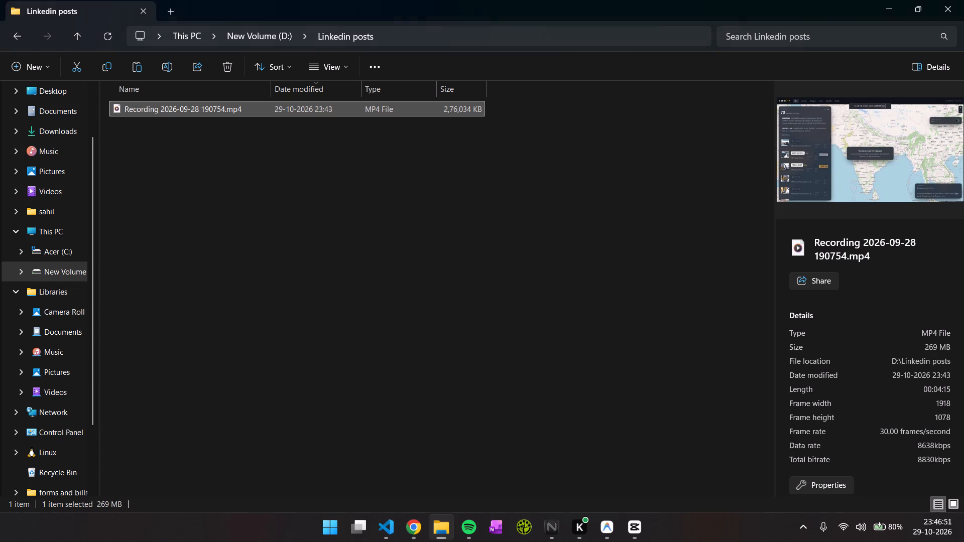
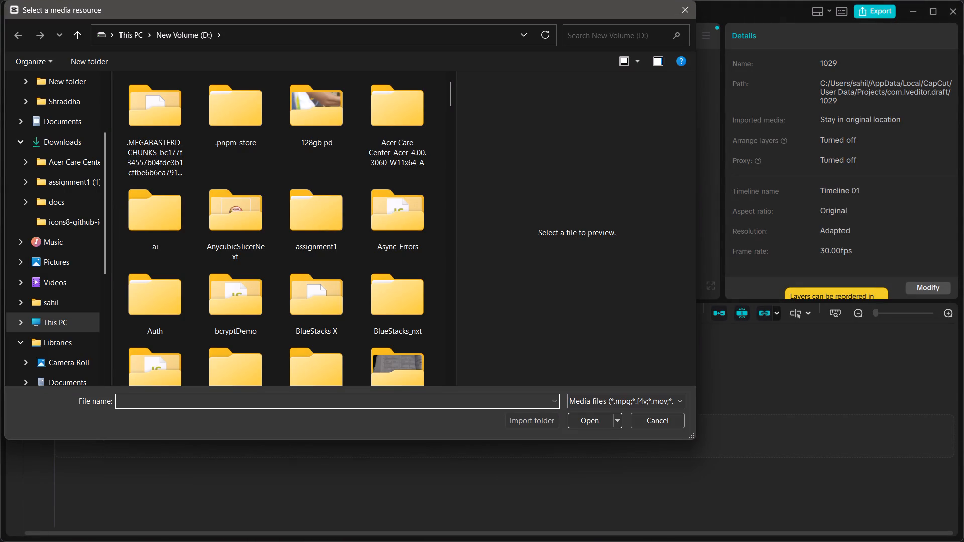
Import Recording 2026-09-28 190754.mp4 from the Linkedin posts folder on New Volume (D:) into the project's media.
click(229, 198)
key(l)
double_click(225, 131)
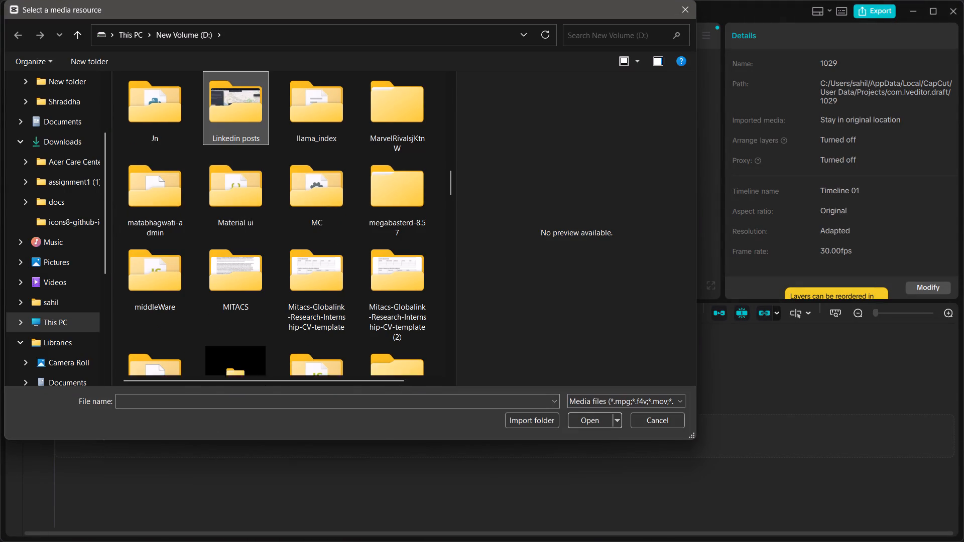
click(159, 130)
click(598, 422)
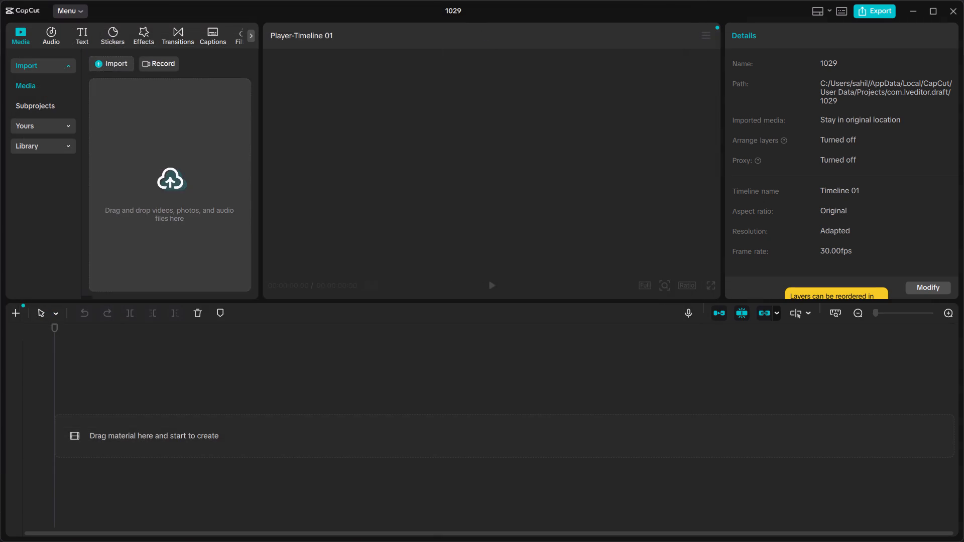
Preview the imported recording briefly and place it on the empty timeline, starting at 00:00.
click(489, 288)
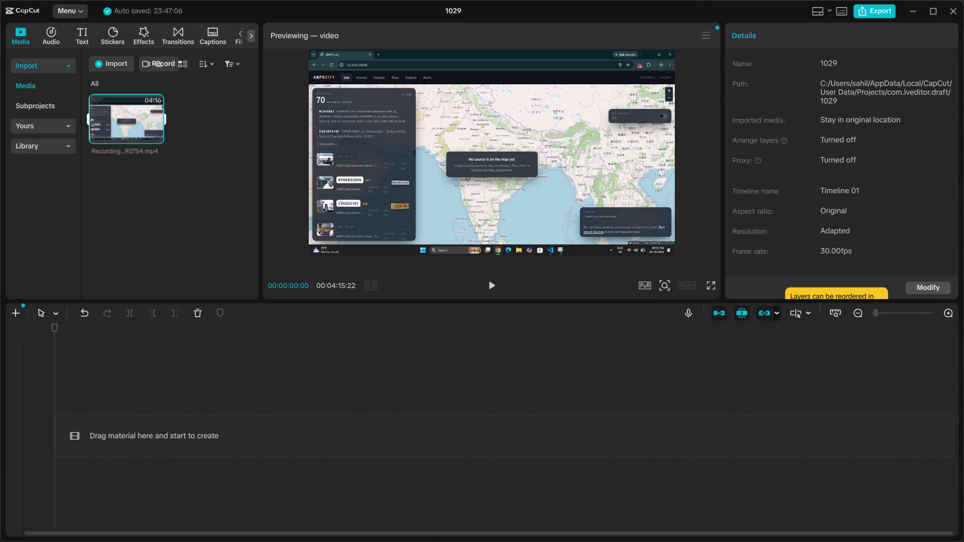
click(490, 287)
drag(492, 199, 431, 316)
drag(105, 127, 159, 425)
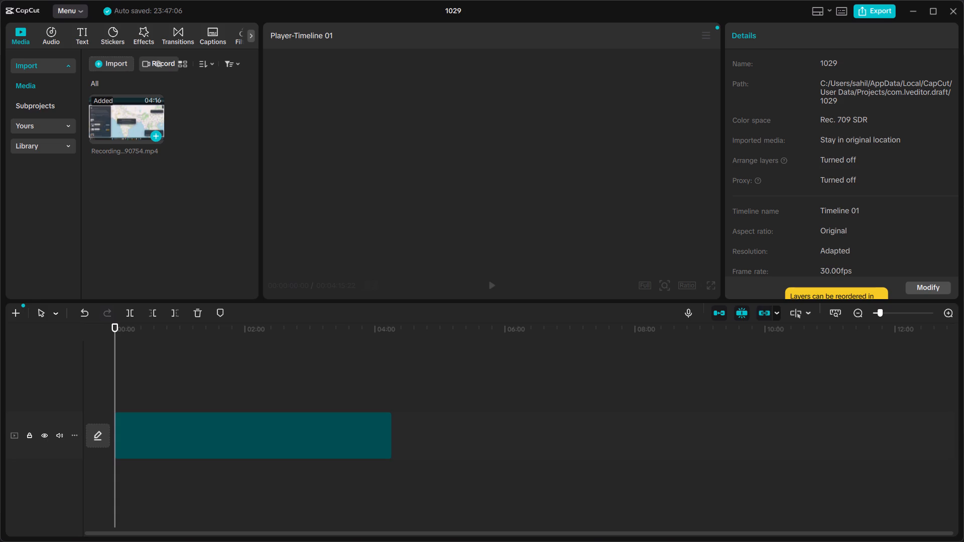
click(333, 435)
click(432, 364)
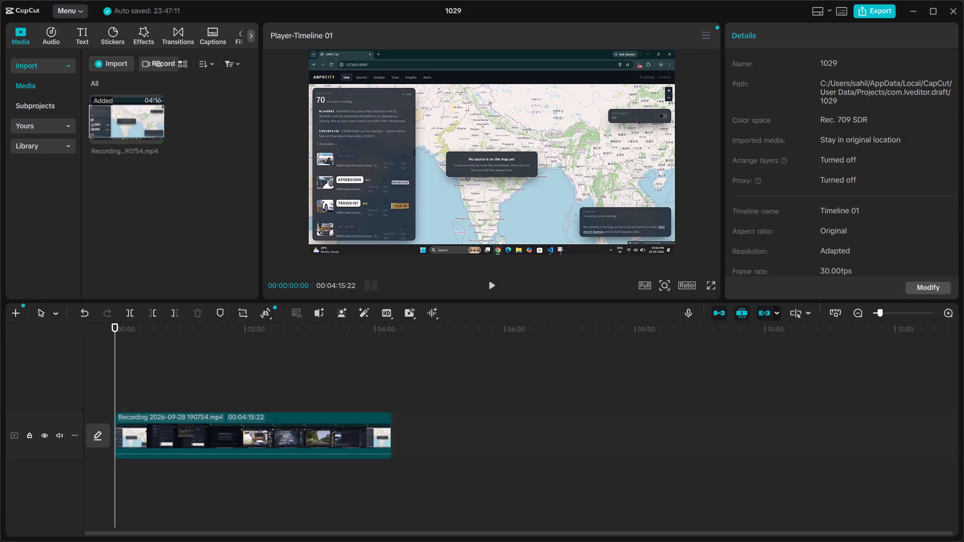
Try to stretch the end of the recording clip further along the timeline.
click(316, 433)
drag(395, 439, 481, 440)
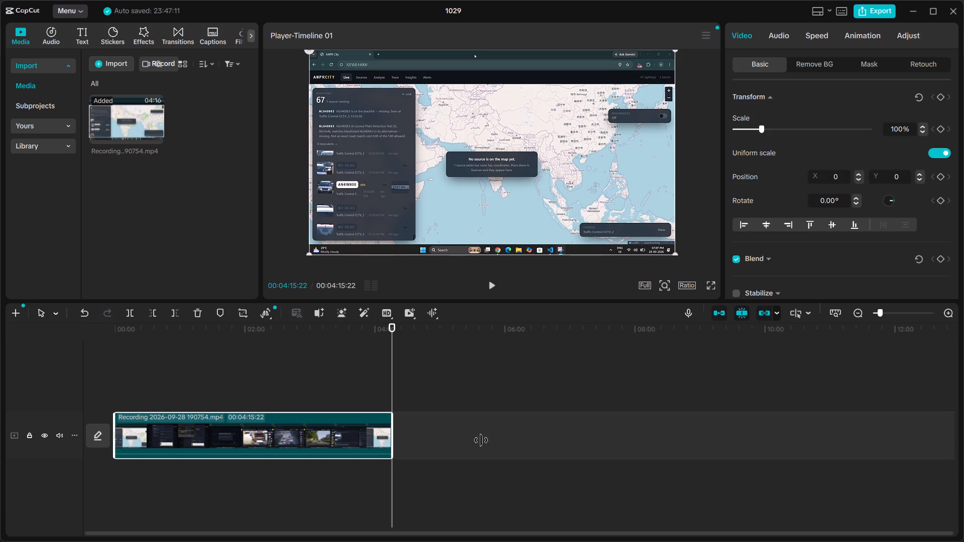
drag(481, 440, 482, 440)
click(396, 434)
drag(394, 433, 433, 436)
Return the playhead to the start of the timeline and play the recording's first seven seconds.
drag(395, 332, 87, 333)
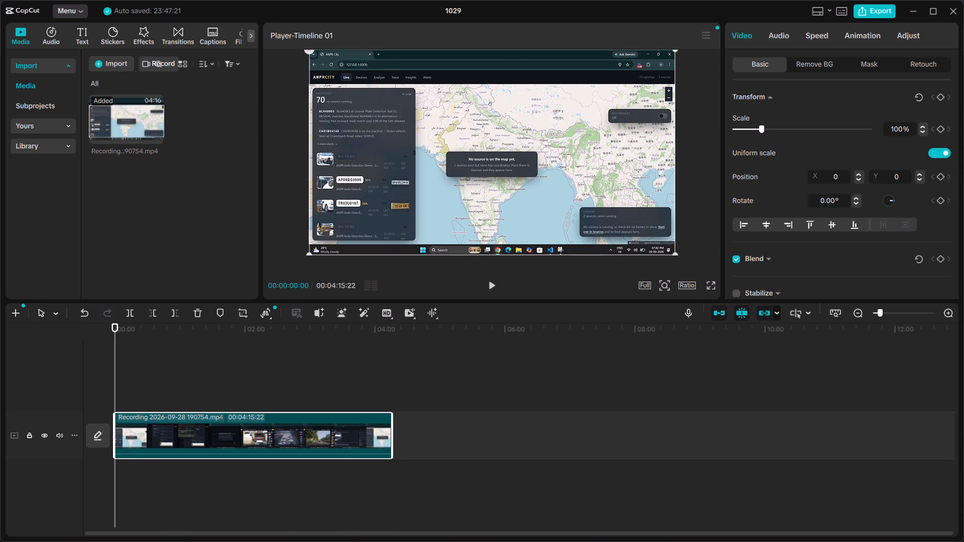
click(497, 290)
click(492, 287)
click(492, 287)
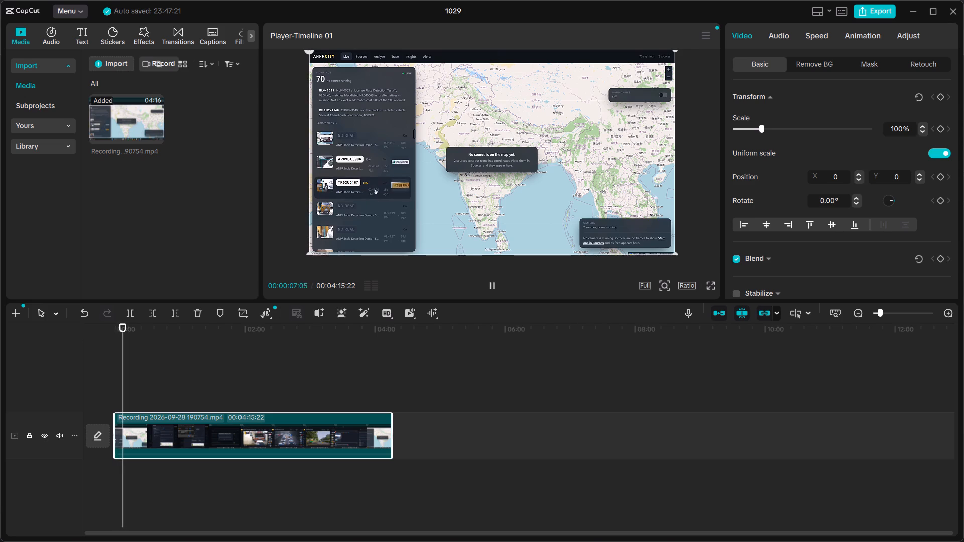
click(492, 287)
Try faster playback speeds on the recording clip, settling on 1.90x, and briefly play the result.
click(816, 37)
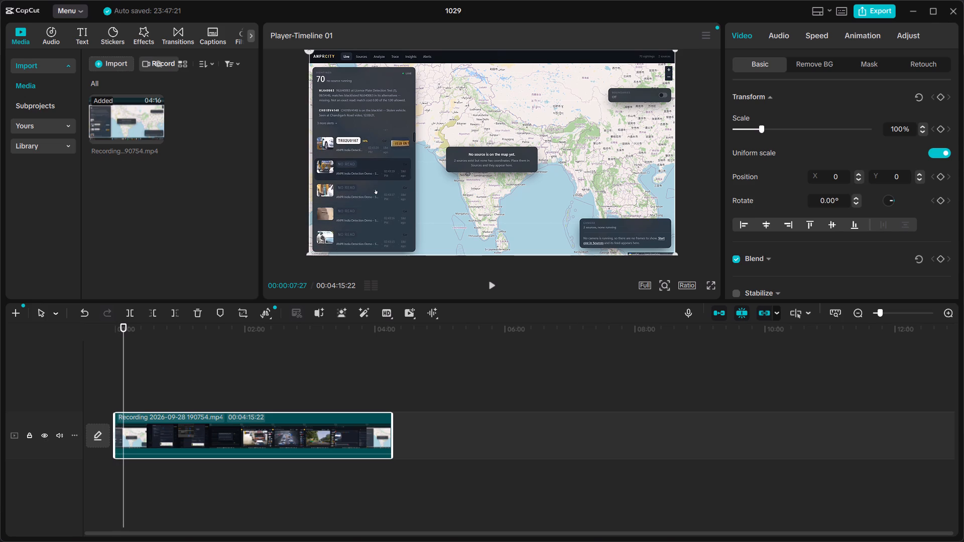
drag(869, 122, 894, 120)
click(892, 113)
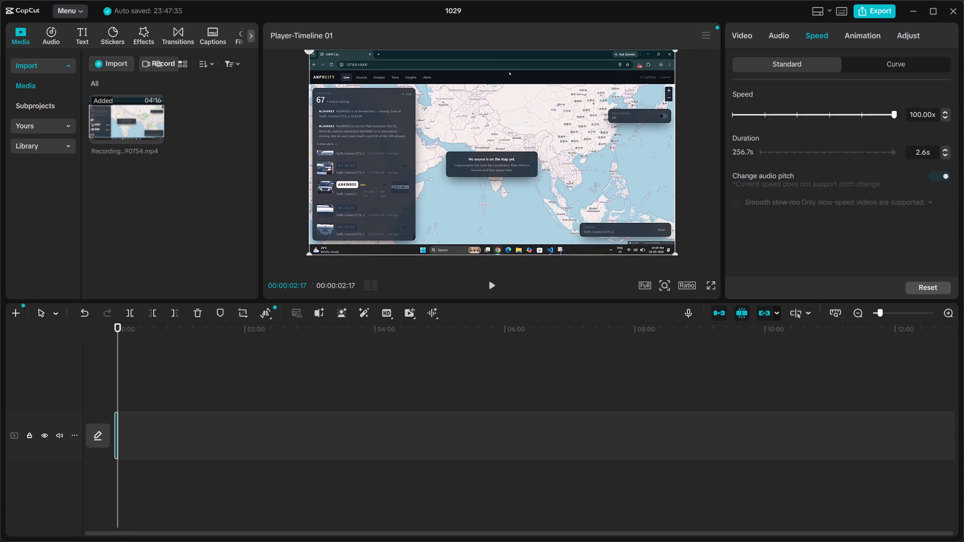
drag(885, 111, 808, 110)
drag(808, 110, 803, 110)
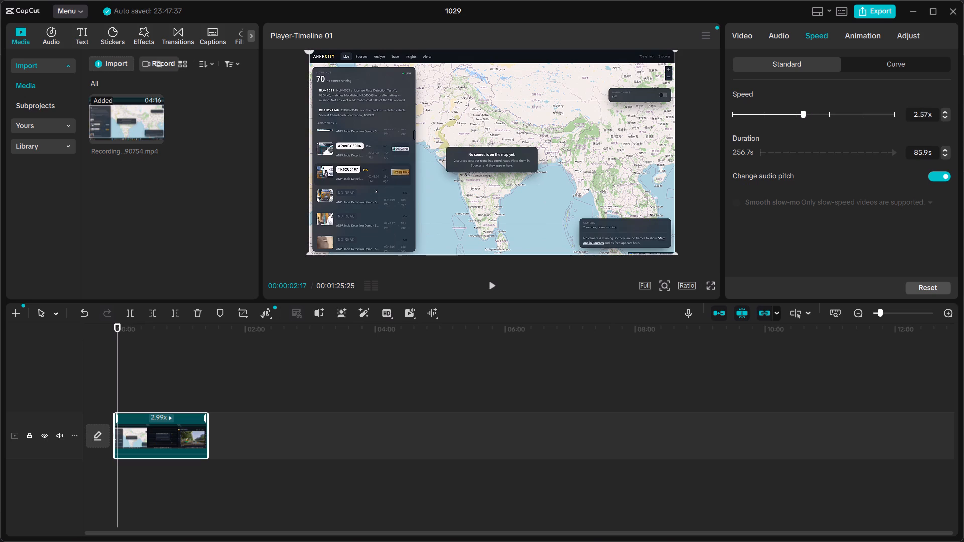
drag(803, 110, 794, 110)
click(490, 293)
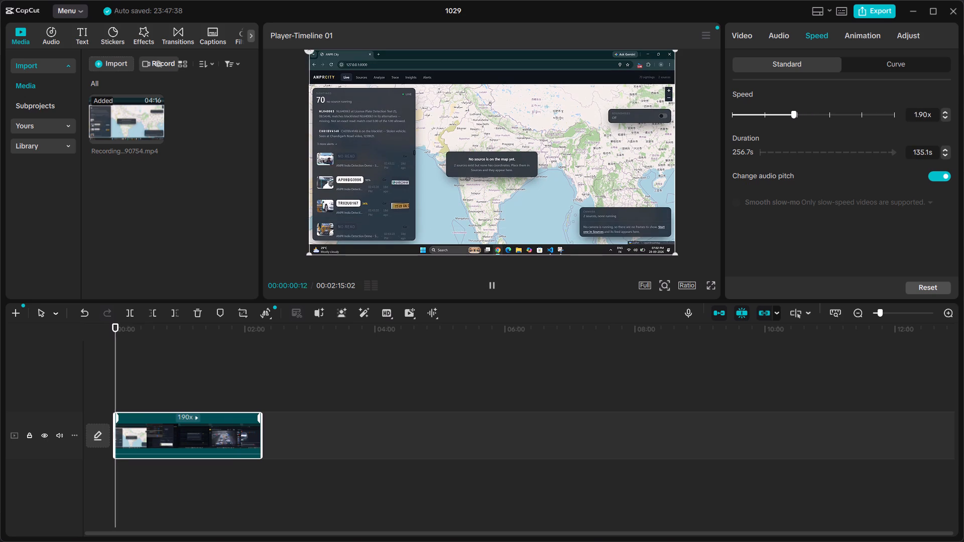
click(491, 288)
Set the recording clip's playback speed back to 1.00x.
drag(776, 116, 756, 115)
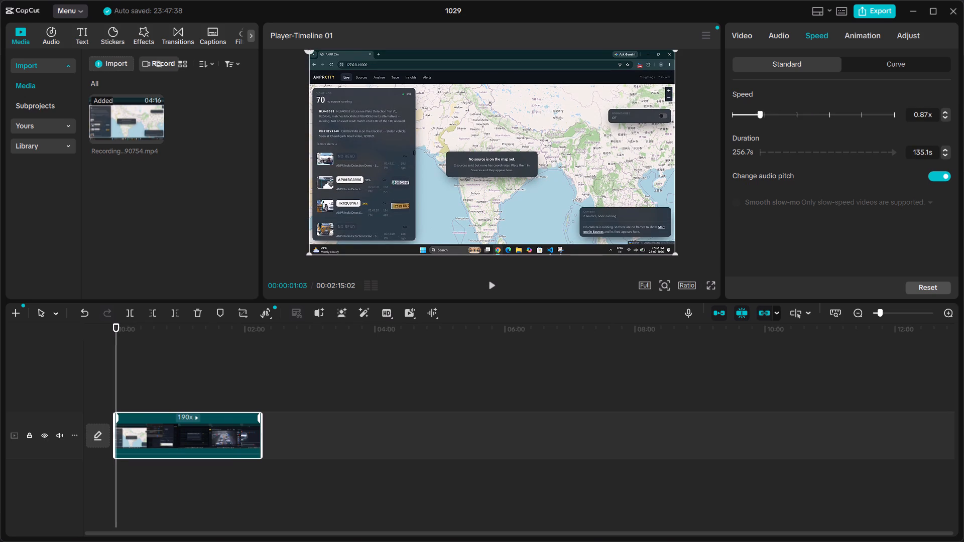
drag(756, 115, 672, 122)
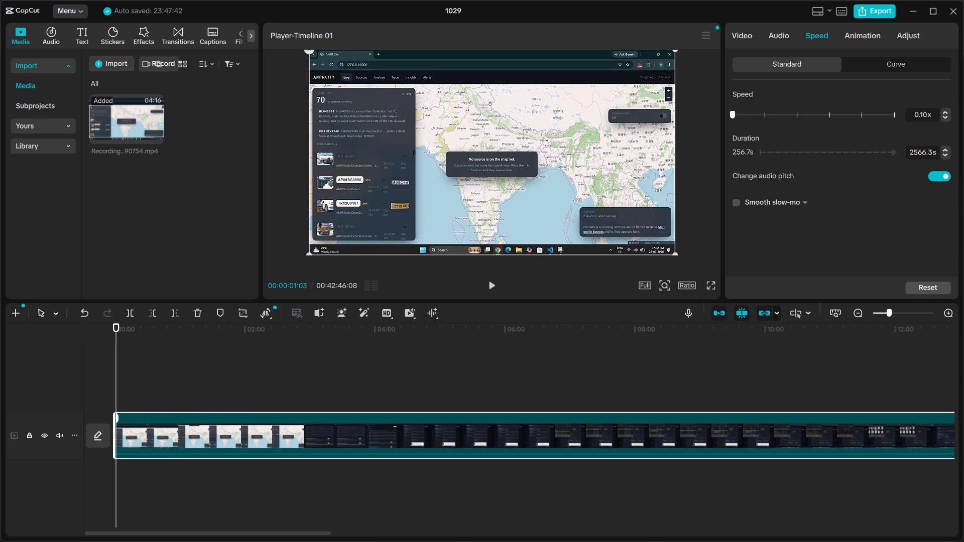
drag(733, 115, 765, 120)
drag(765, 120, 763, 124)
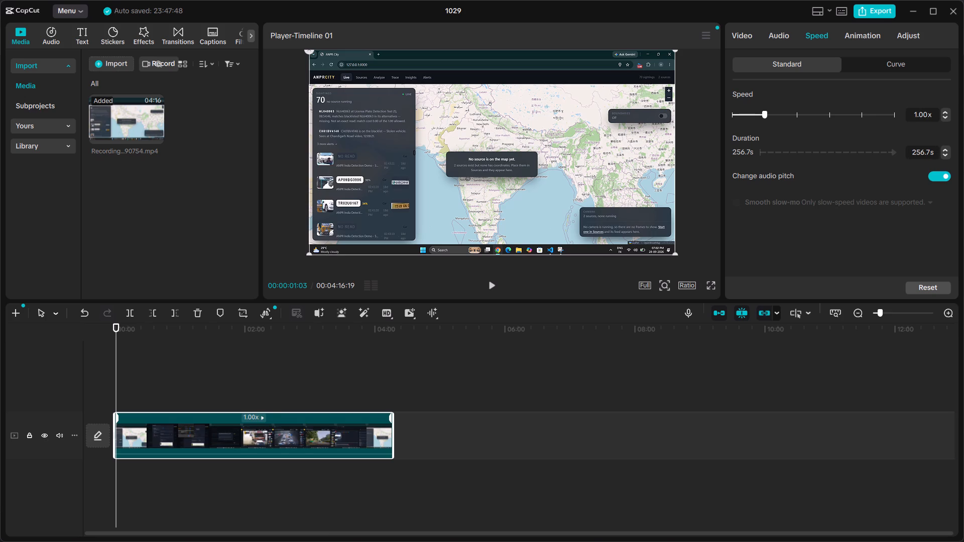
Play the recording from its opening and scrub forward to about 1:42 to review its content.
click(491, 288)
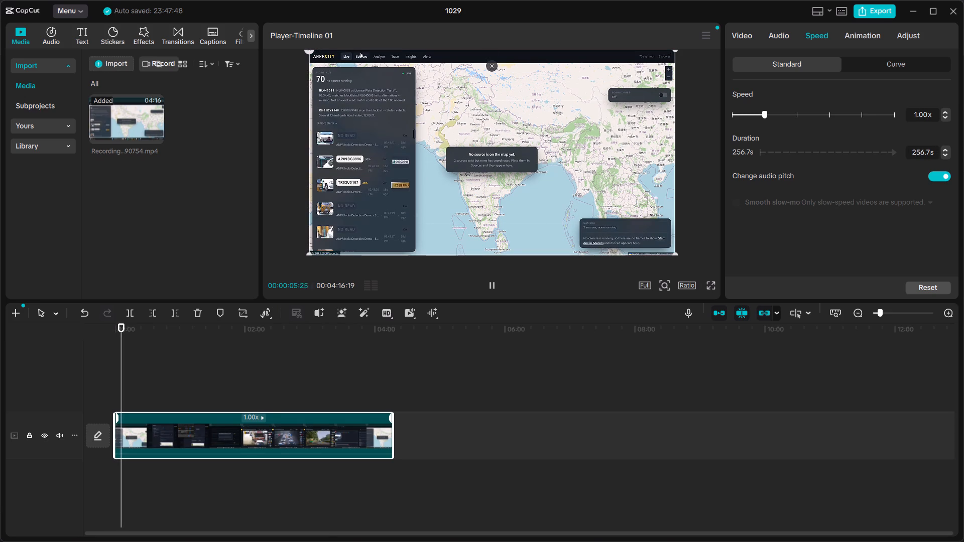
drag(122, 327, 134, 332)
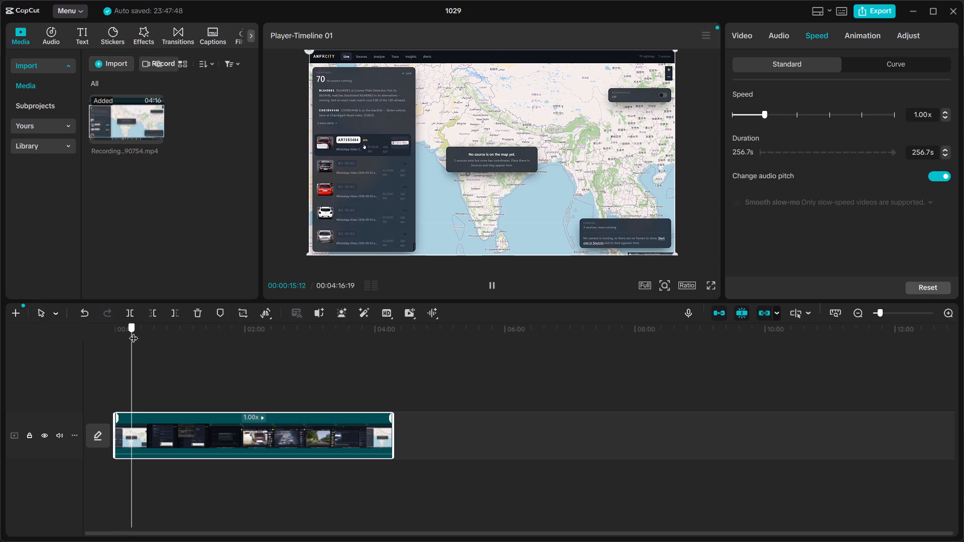
drag(134, 332, 144, 334)
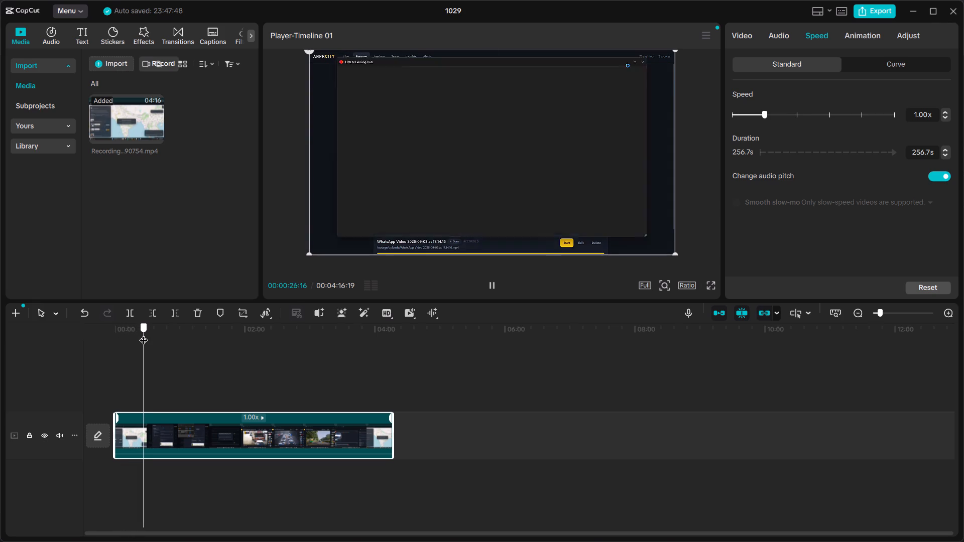
drag(144, 334, 155, 338)
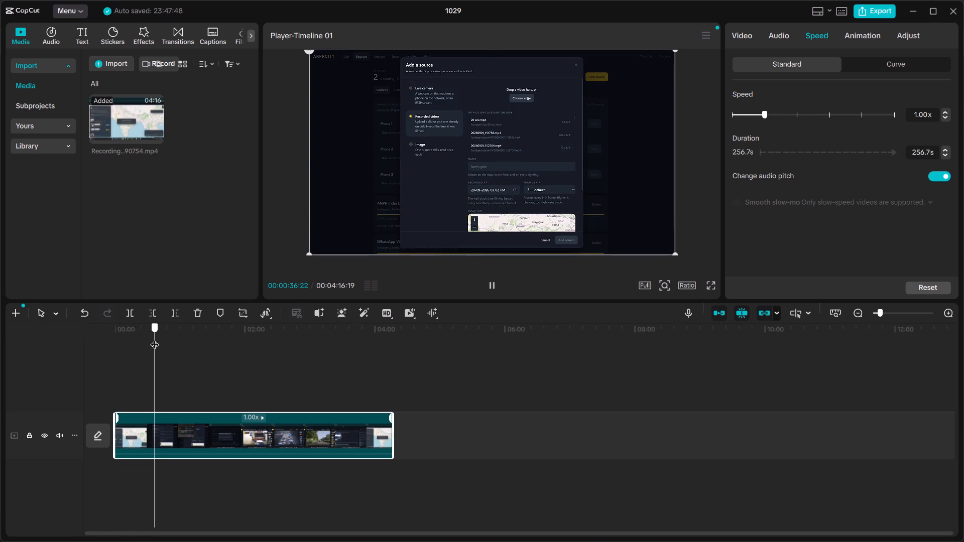
drag(155, 338, 167, 344)
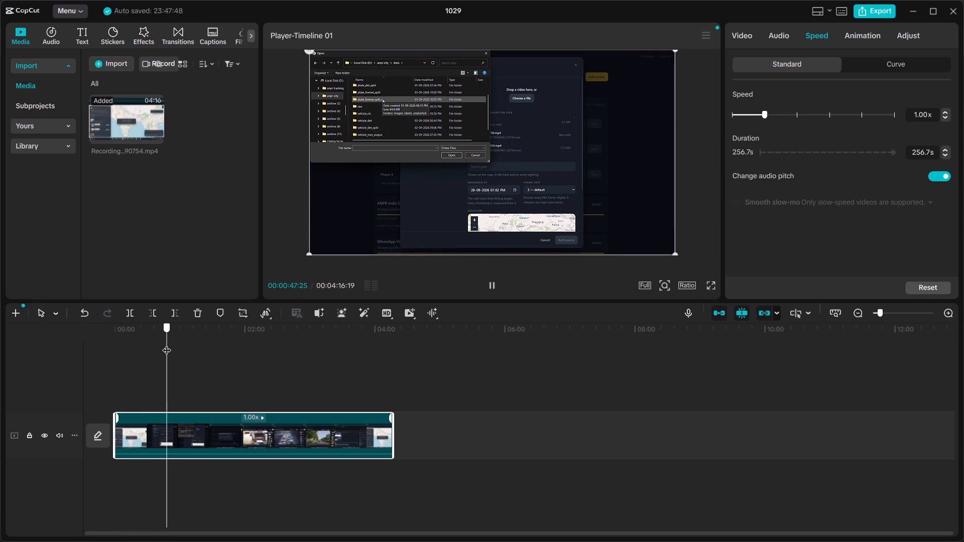
drag(167, 344, 200, 357)
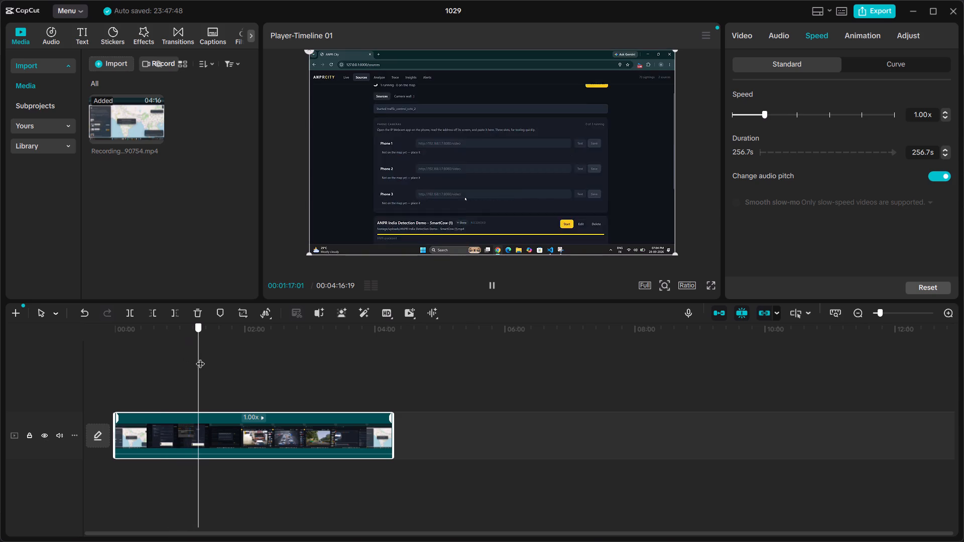
drag(200, 357, 216, 363)
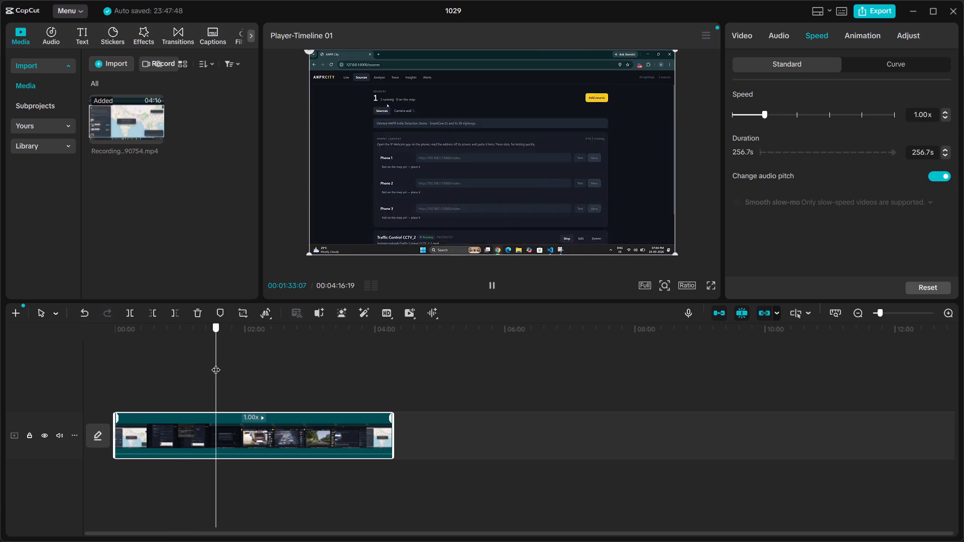
drag(216, 363, 221, 365)
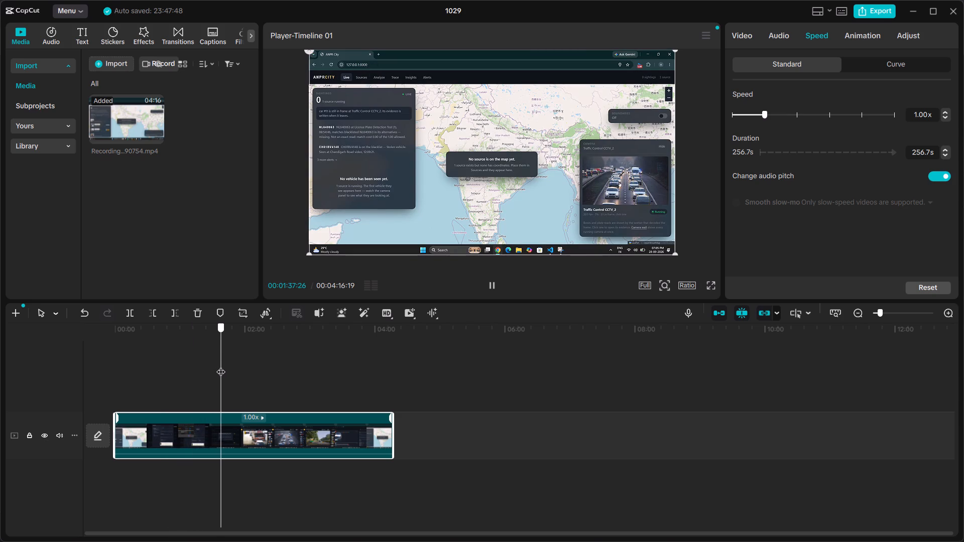
drag(221, 365, 226, 371)
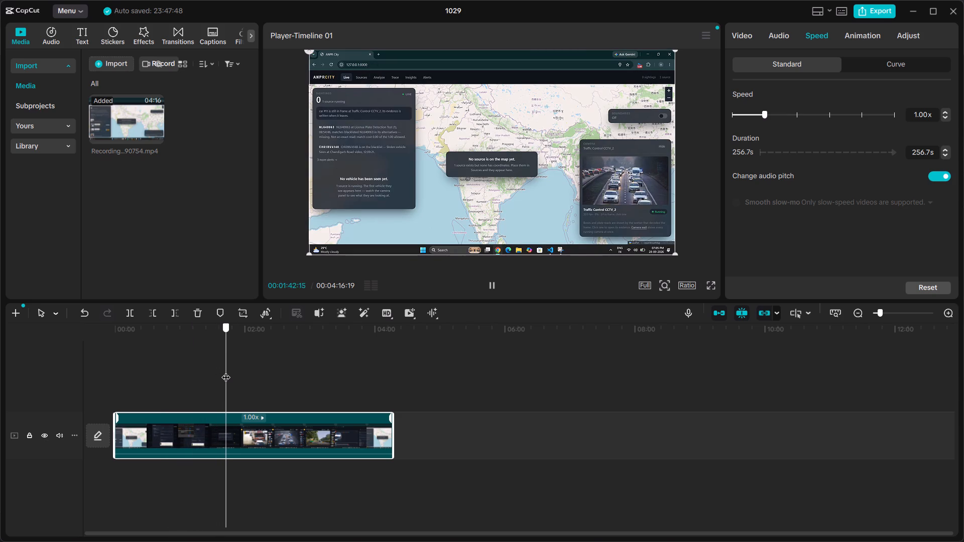
drag(226, 371, 224, 371)
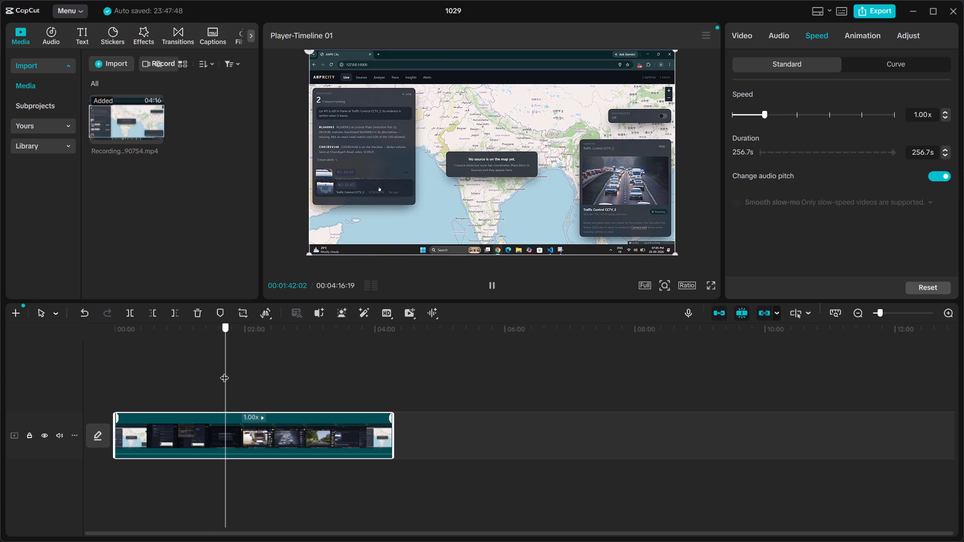
Review the recording around 1:33, where the Live map opens, and scrub back through the earlier source-adding section to the start.
drag(224, 371, 217, 371)
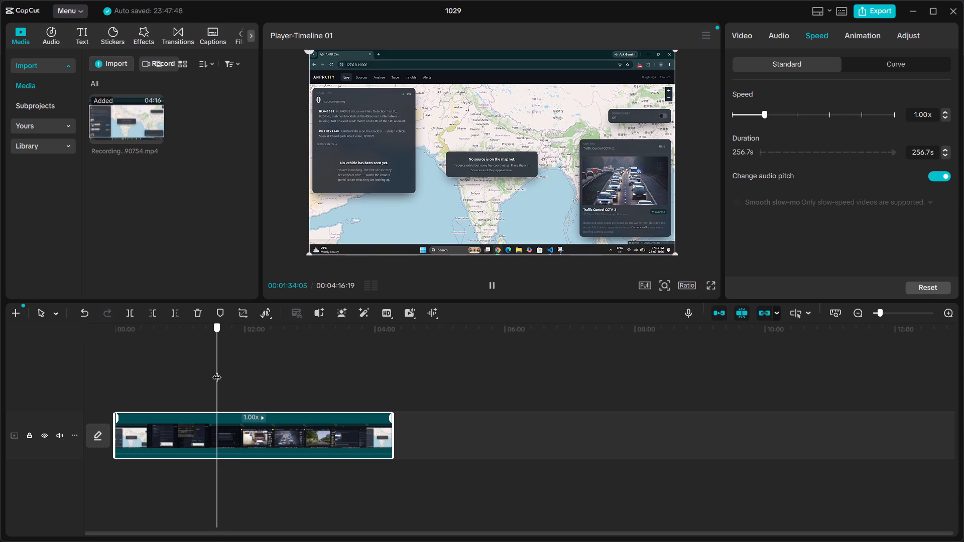
drag(217, 371, 214, 369)
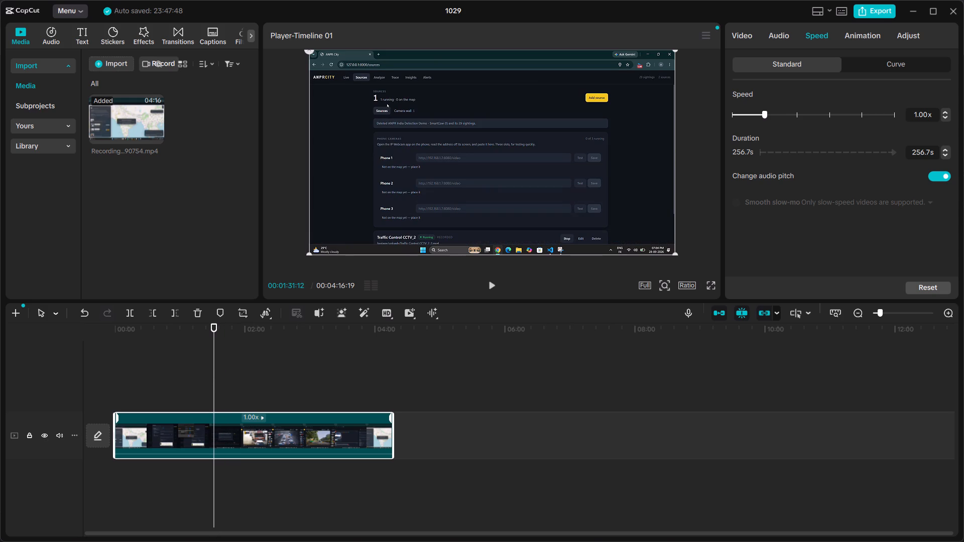
click(492, 286)
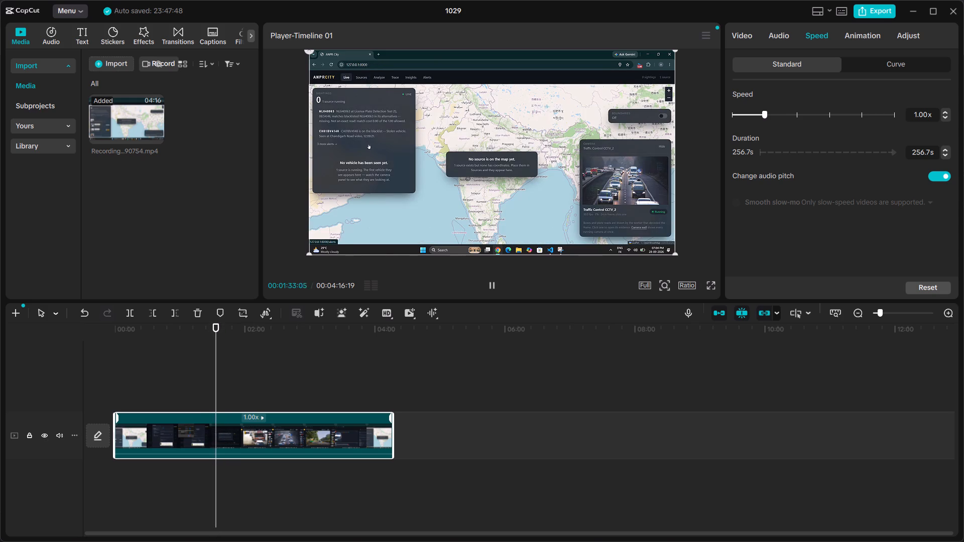
click(492, 286)
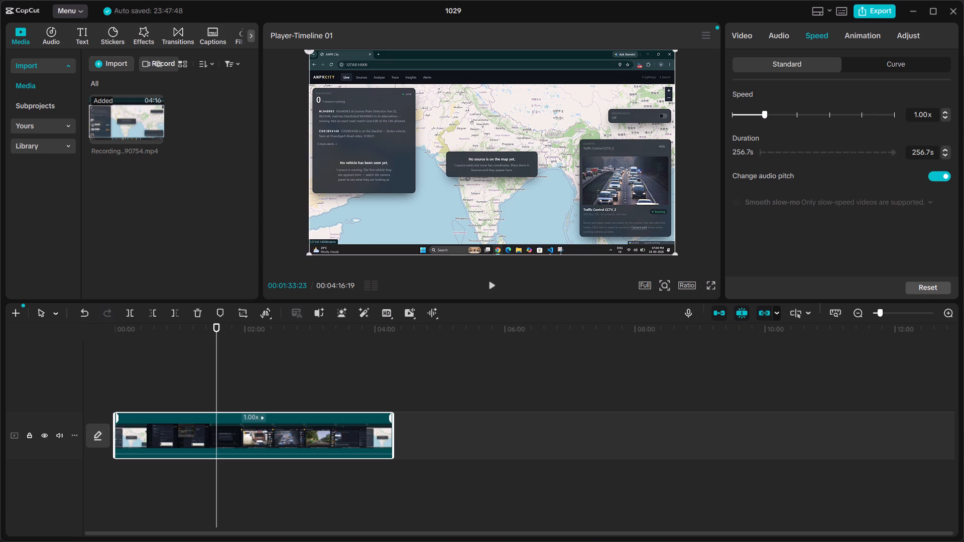
drag(216, 343, 214, 343)
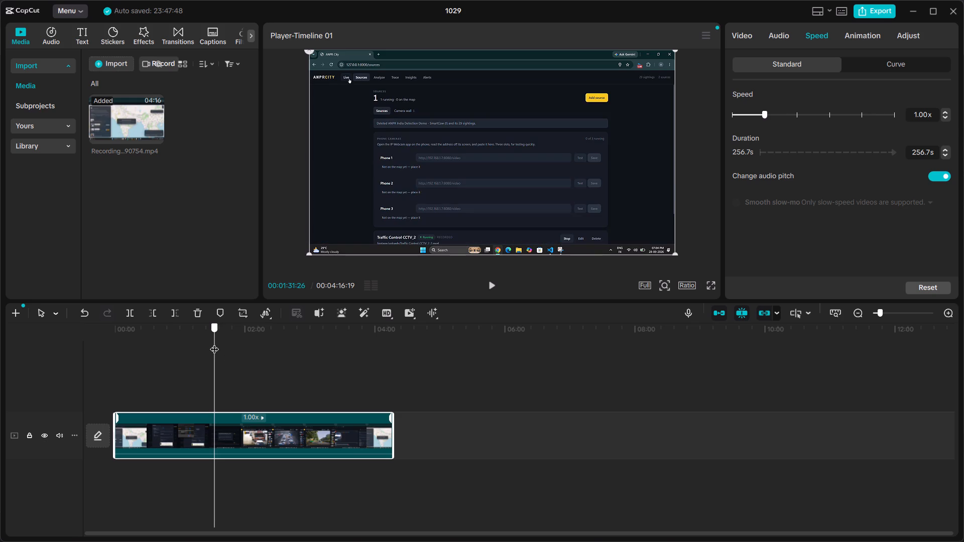
drag(214, 343, 202, 341)
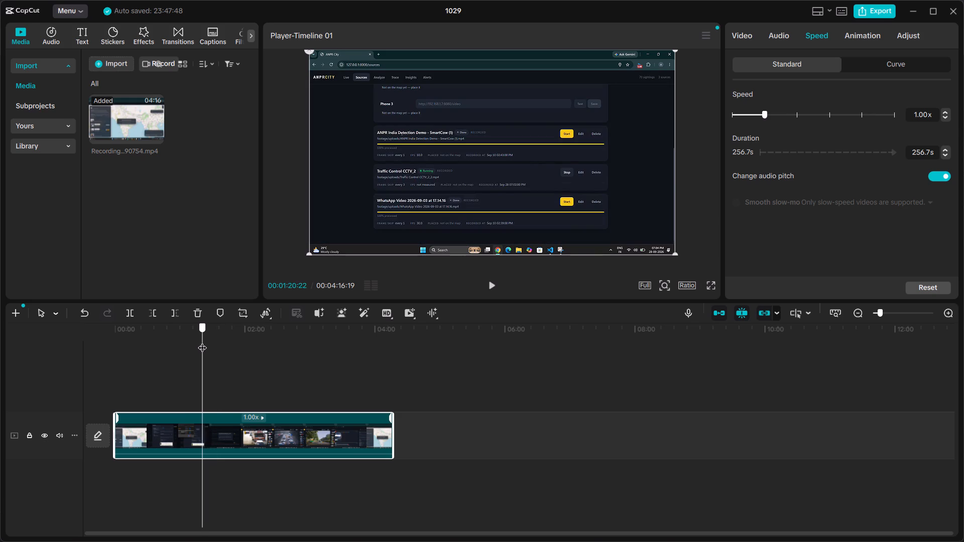
drag(202, 341, 179, 339)
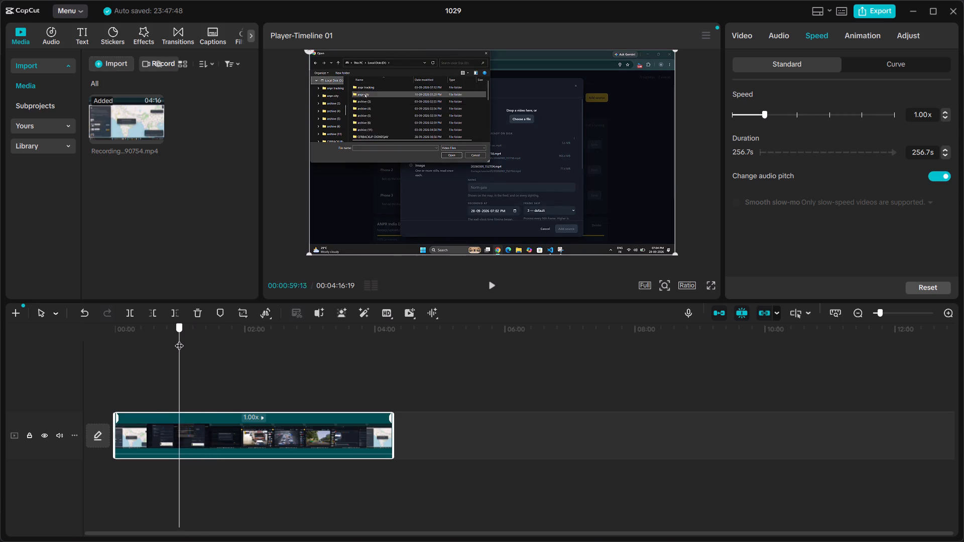
drag(179, 339, 131, 328)
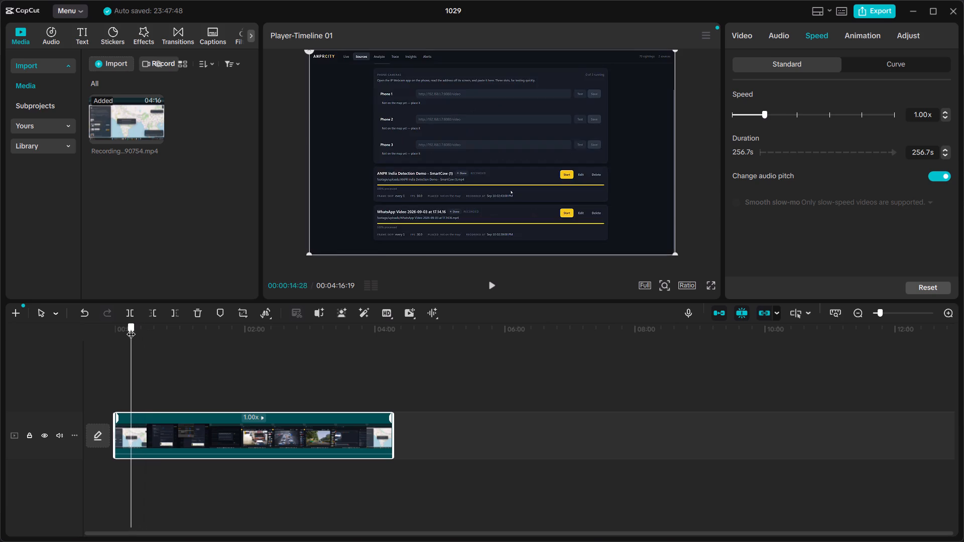
drag(131, 328, 130, 327)
click(130, 327)
drag(129, 327, 115, 326)
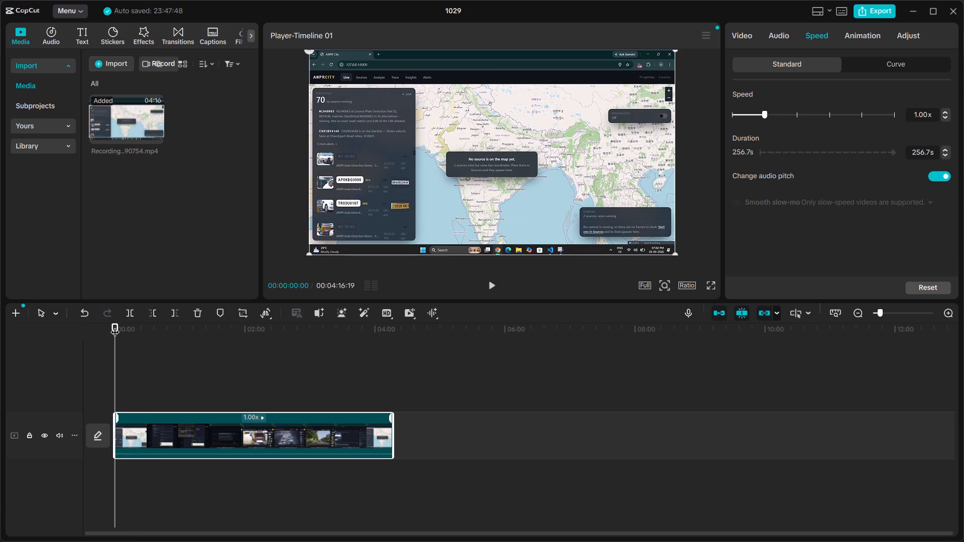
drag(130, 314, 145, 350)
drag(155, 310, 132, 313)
Add a second, empty timeline to the project and switch back to Timeline 01.
click(8, 314)
click(21, 316)
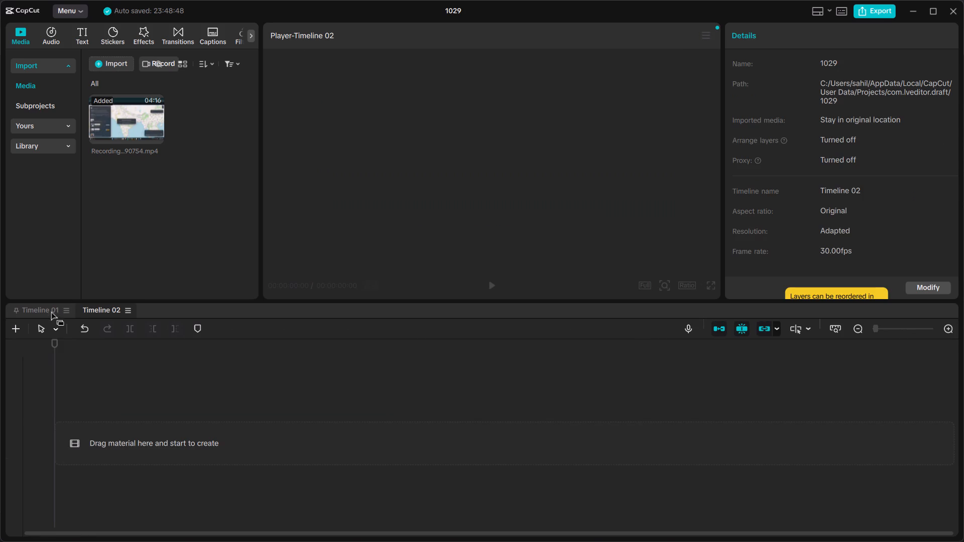
click(49, 308)
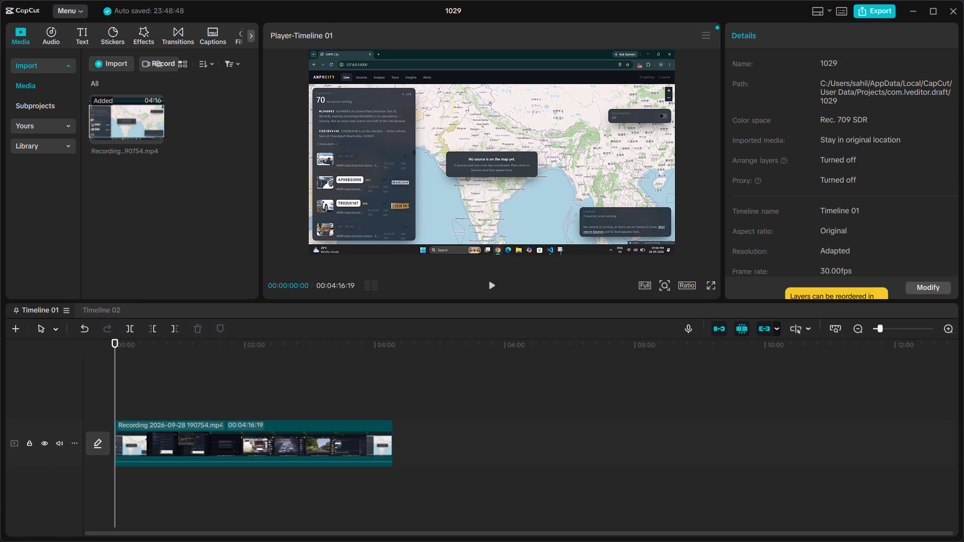
click(125, 120)
click(189, 199)
Scrub through the recording between its start and about 1:34 to examine which opening parts could be cut.
drag(117, 346, 121, 348)
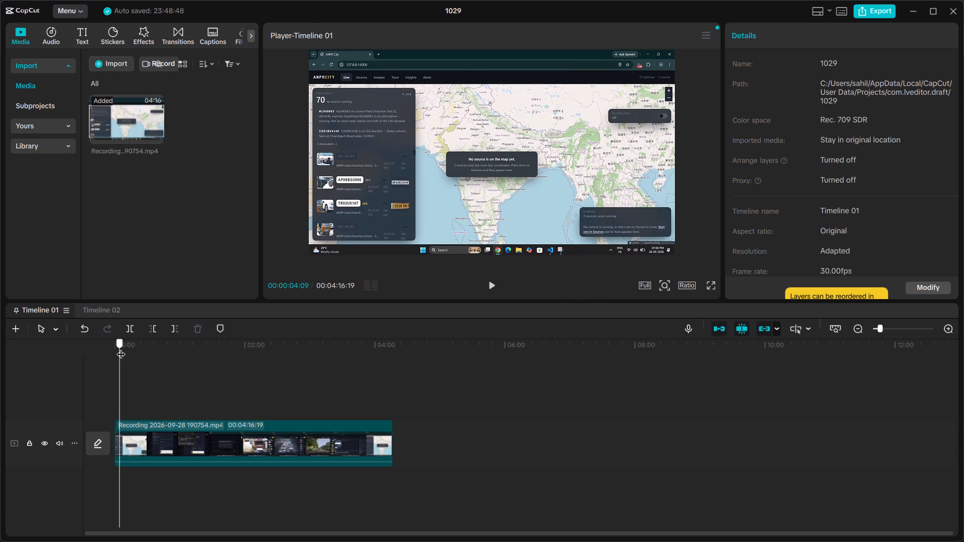
drag(121, 348, 130, 351)
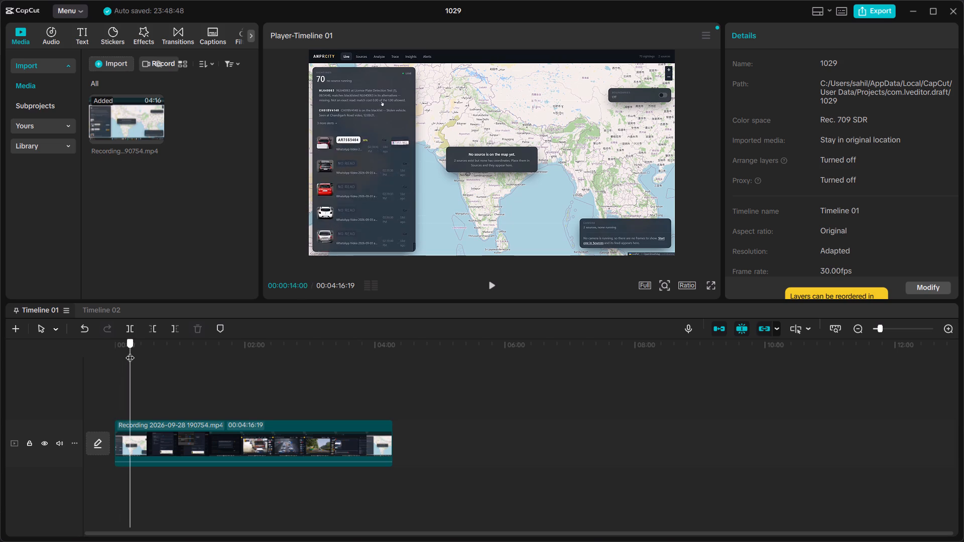
drag(130, 351, 140, 354)
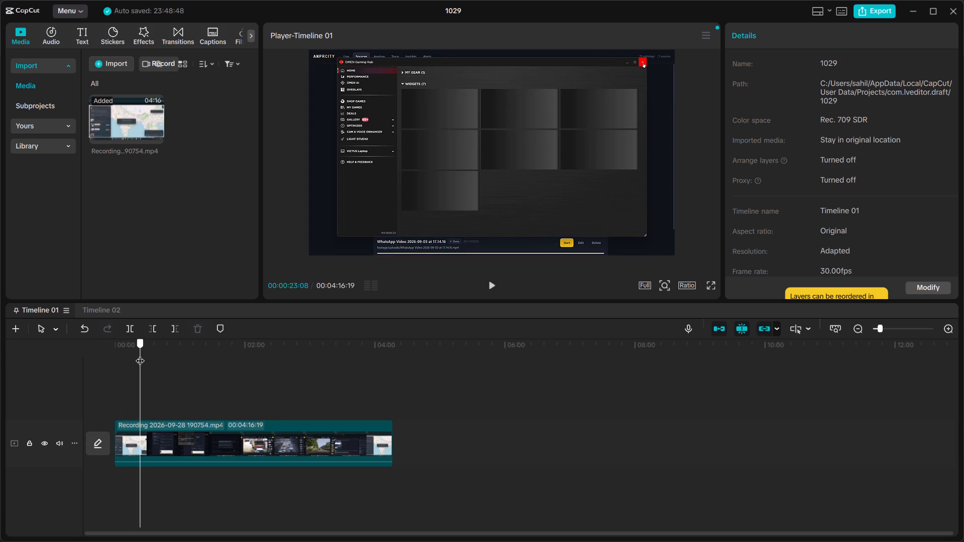
drag(140, 354, 150, 357)
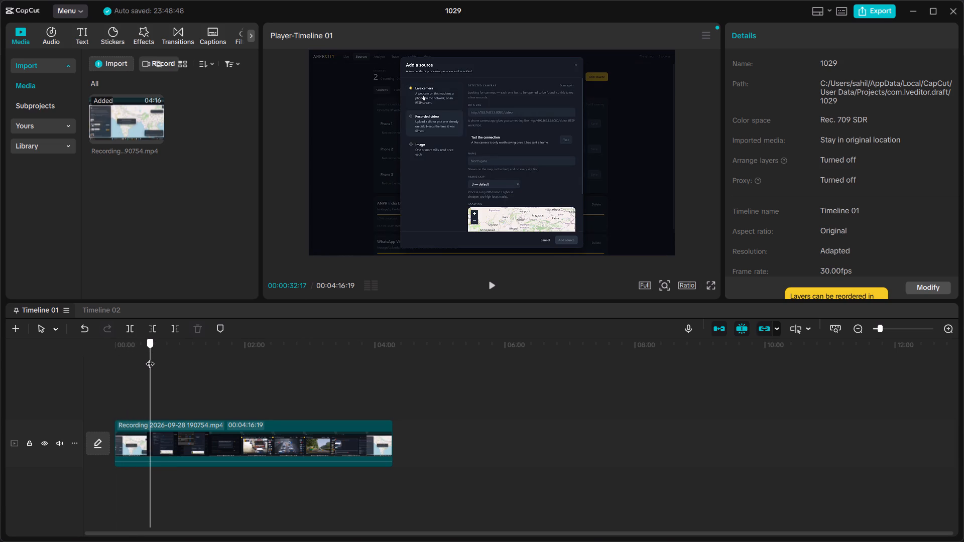
drag(150, 357, 217, 391)
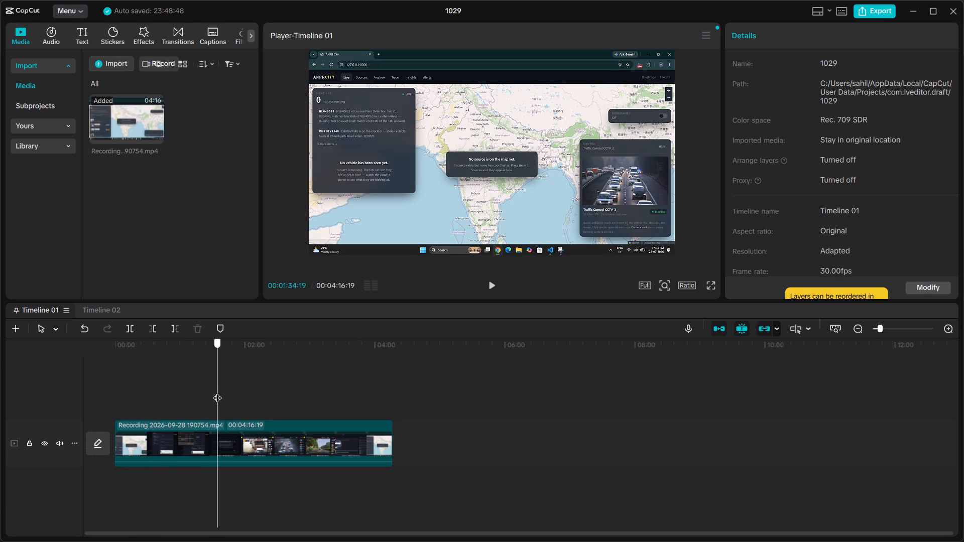
drag(217, 391, 216, 390)
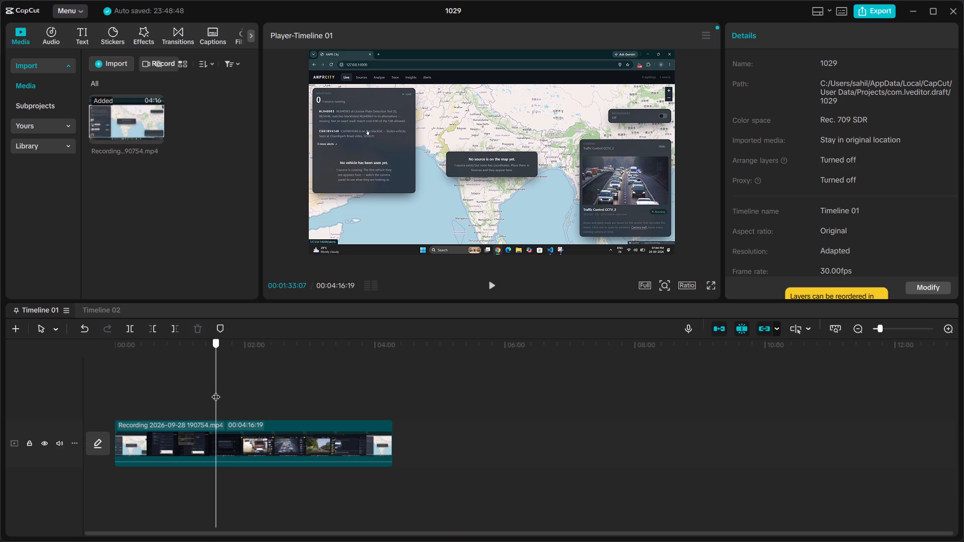
drag(216, 390, 207, 386)
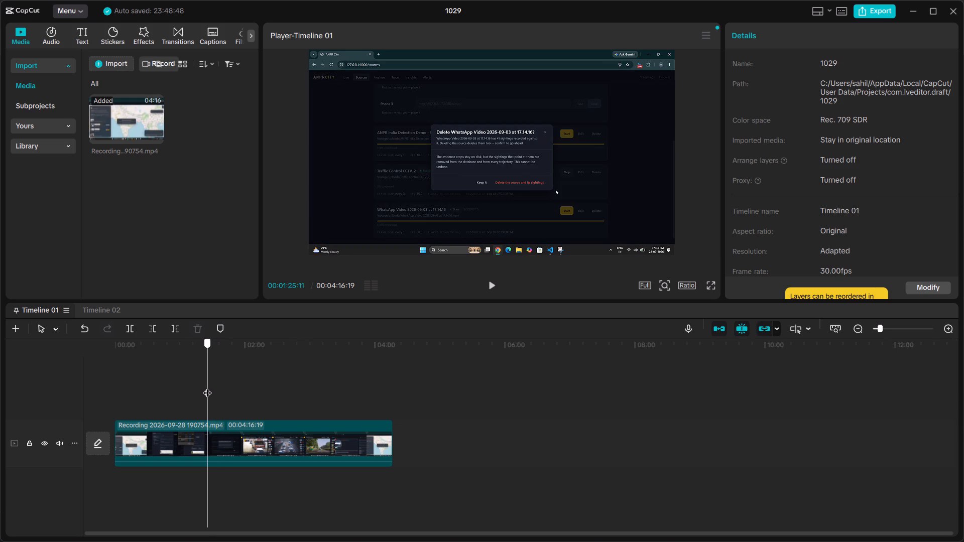
drag(207, 386, 183, 380)
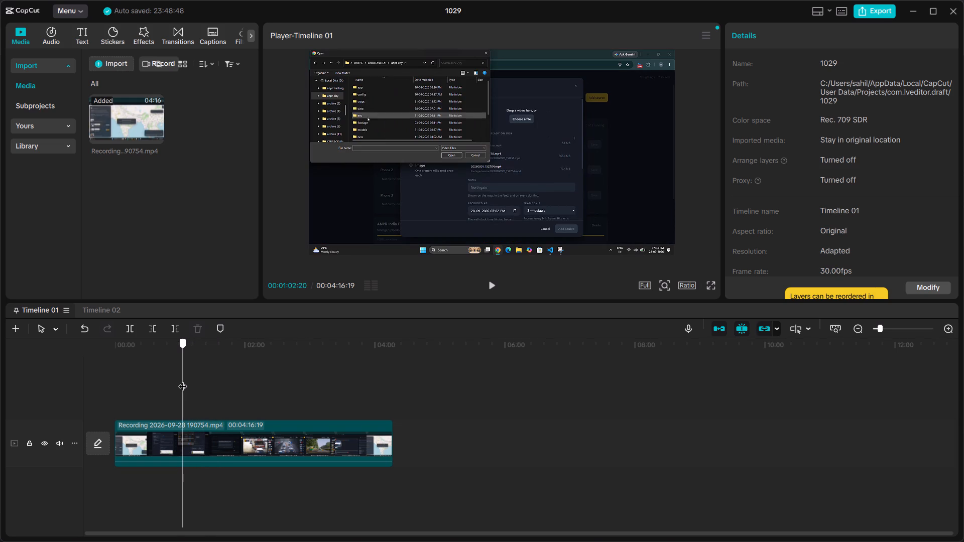
drag(183, 380, 177, 378)
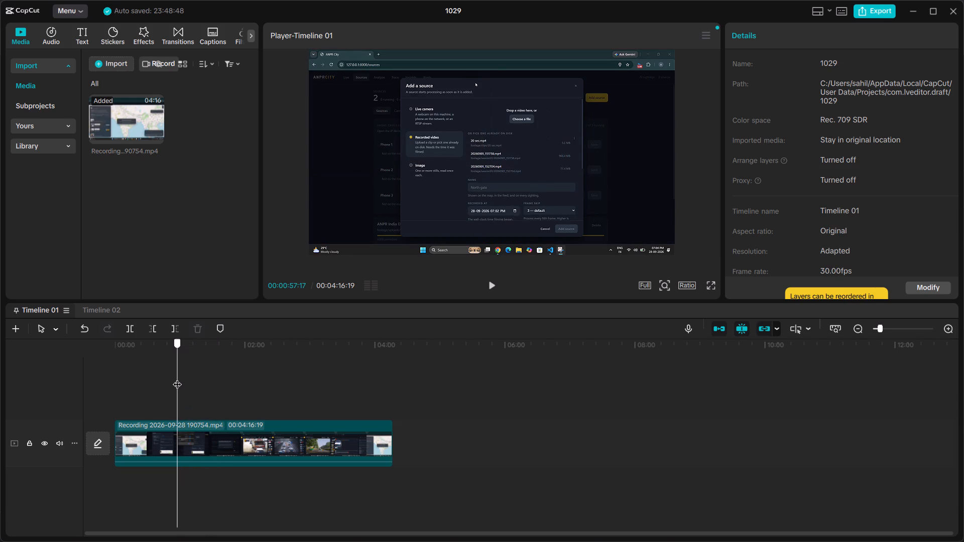
drag(177, 378, 159, 374)
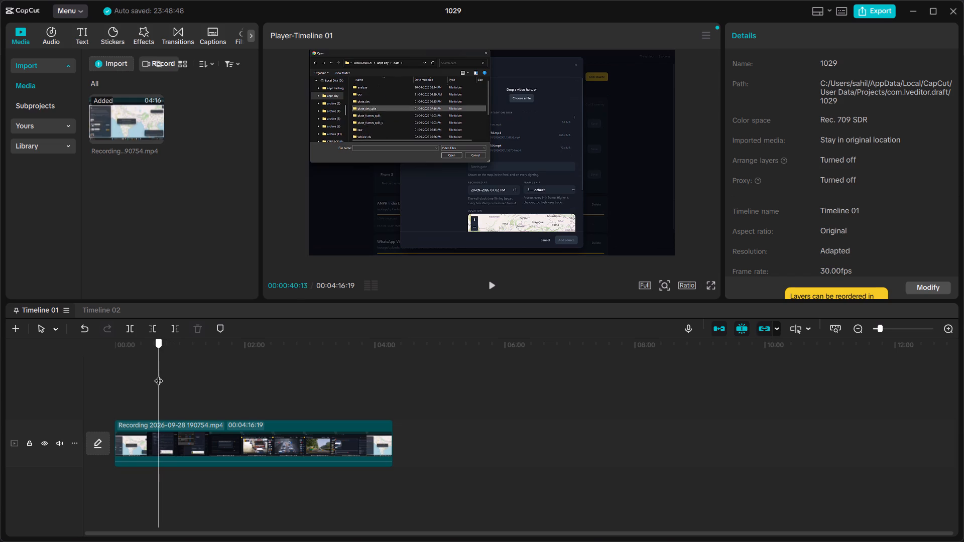
drag(159, 374, 130, 366)
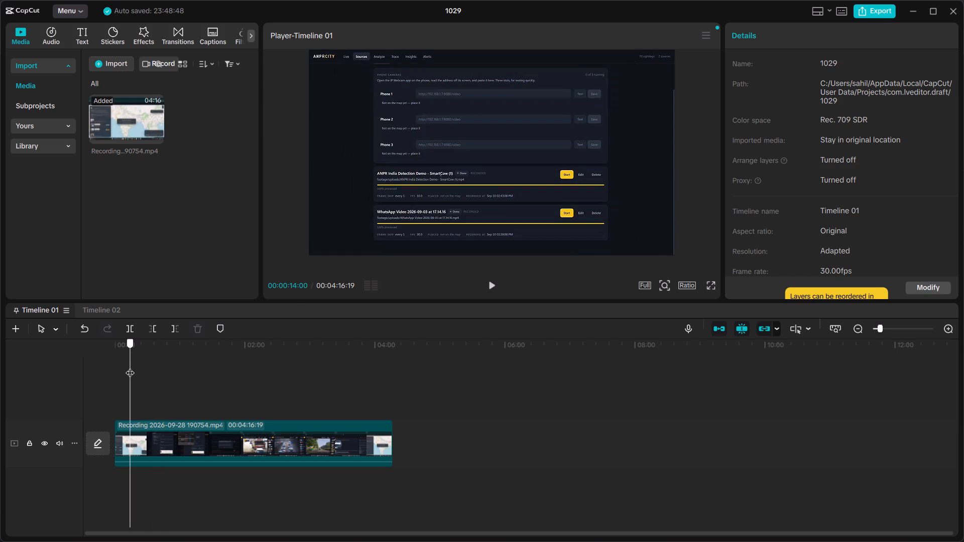
Trim away the recording's opening up to 00:00:24:20, just before the Add a source dialog opens.
drag(130, 366, 143, 371)
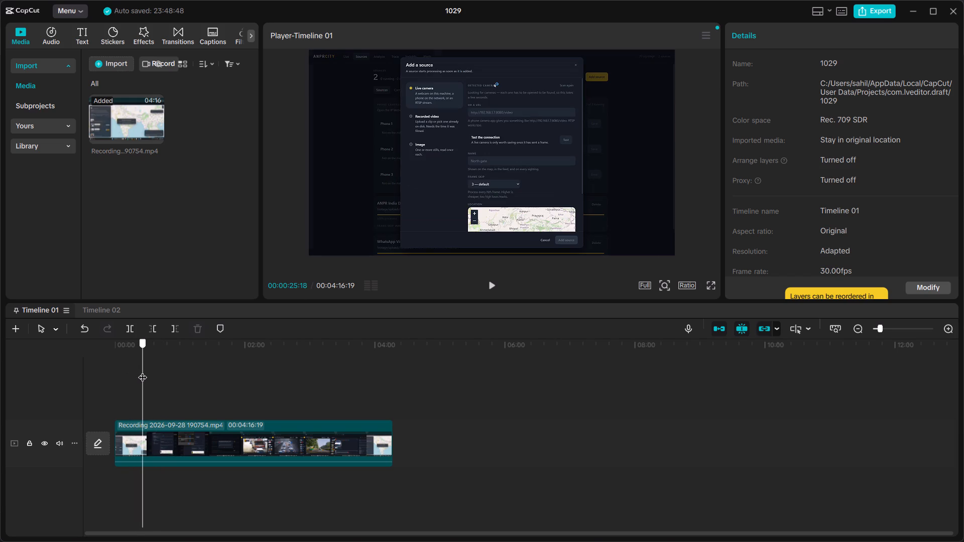
drag(143, 371, 141, 371)
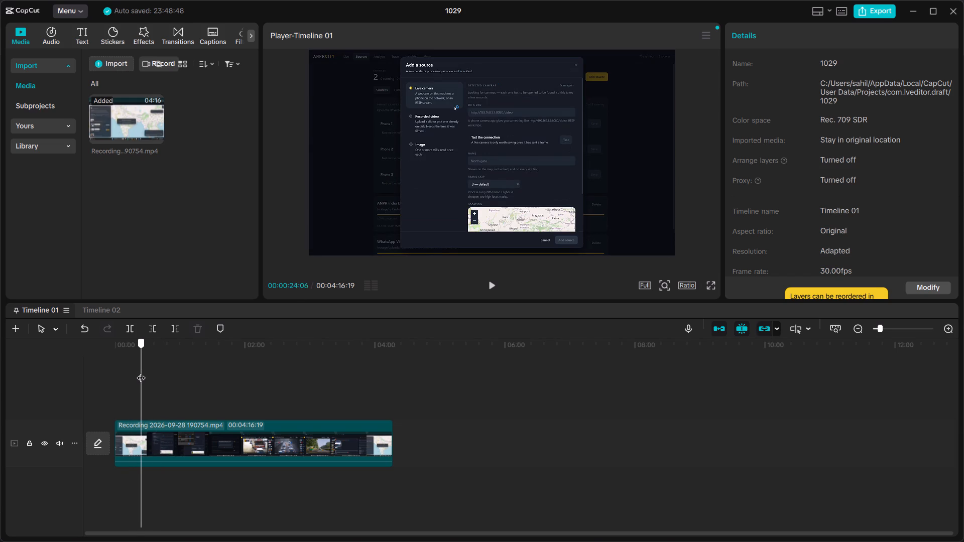
drag(141, 371, 141, 370)
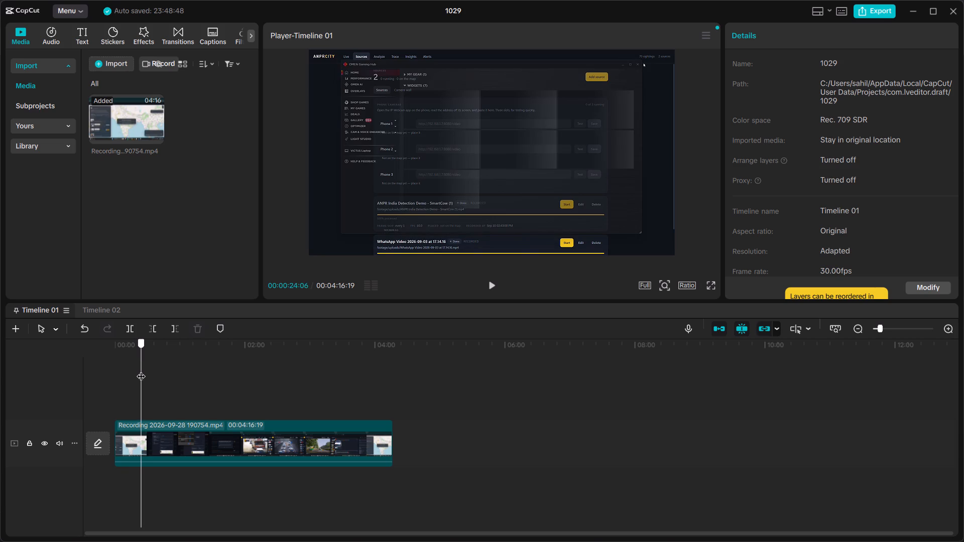
drag(141, 370, 142, 370)
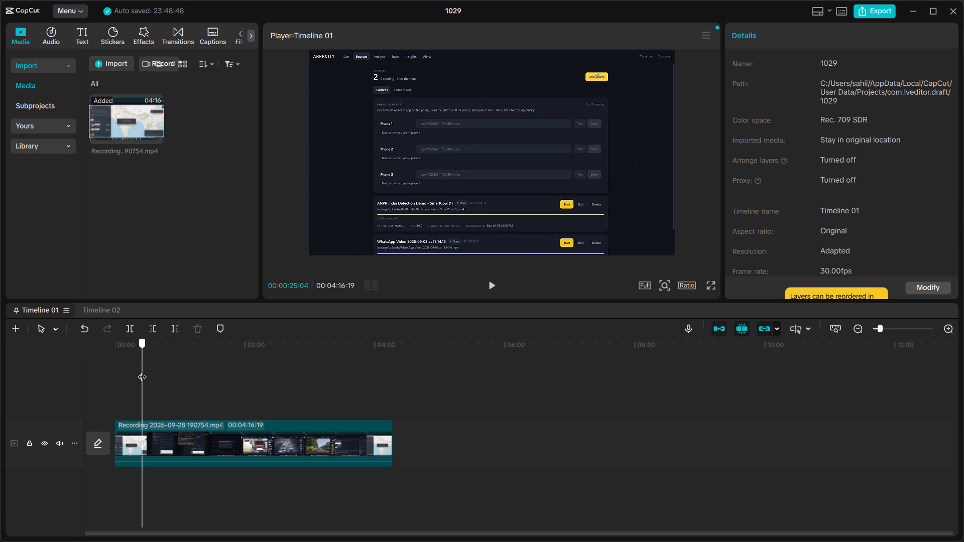
drag(142, 370, 144, 371)
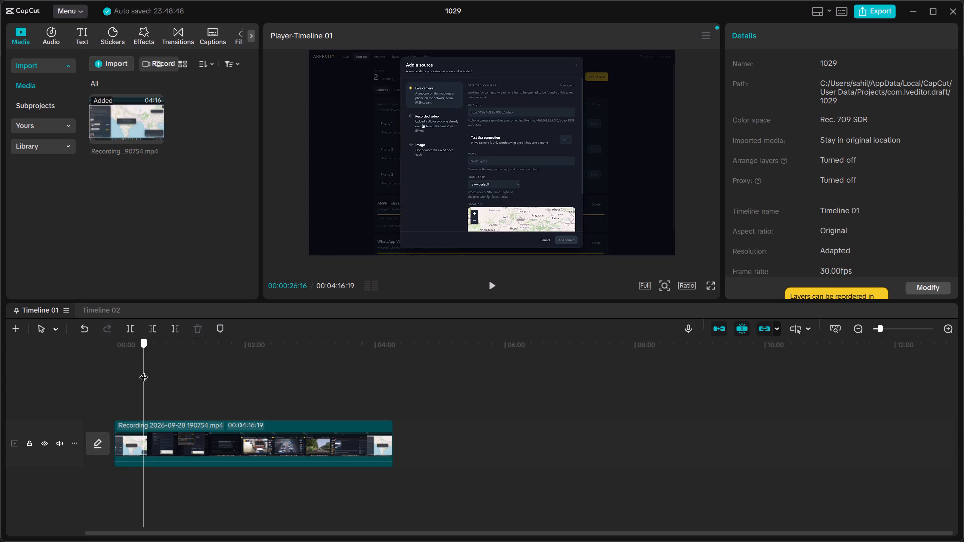
drag(144, 371, 142, 371)
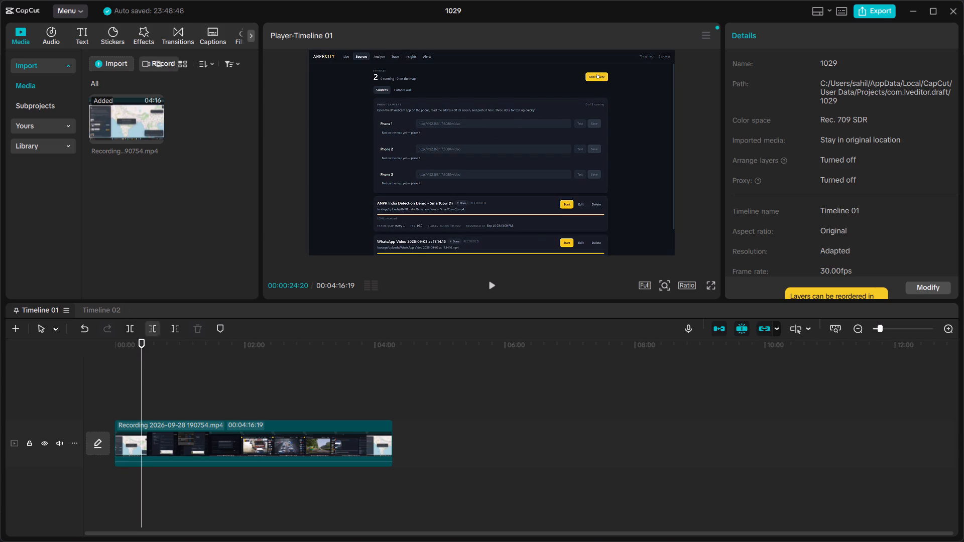
drag(155, 334, 169, 366)
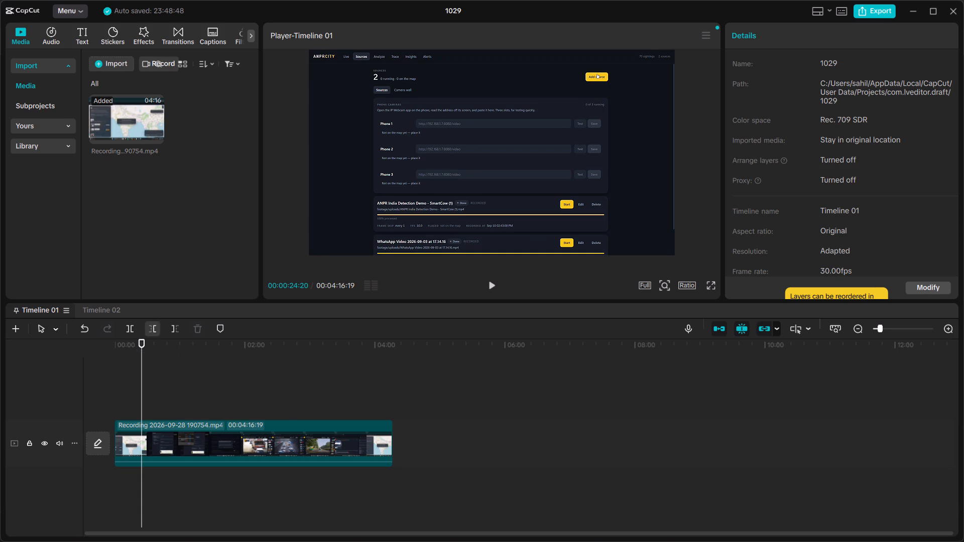
click(151, 331)
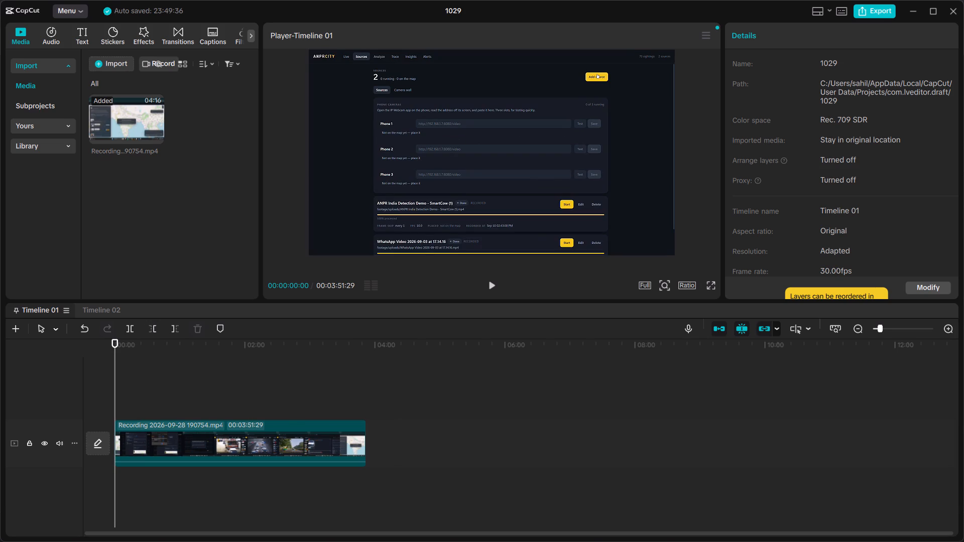
Play the trimmed recording from its new start and pause at about 11 seconds, in the recorded-video source selection.
click(498, 288)
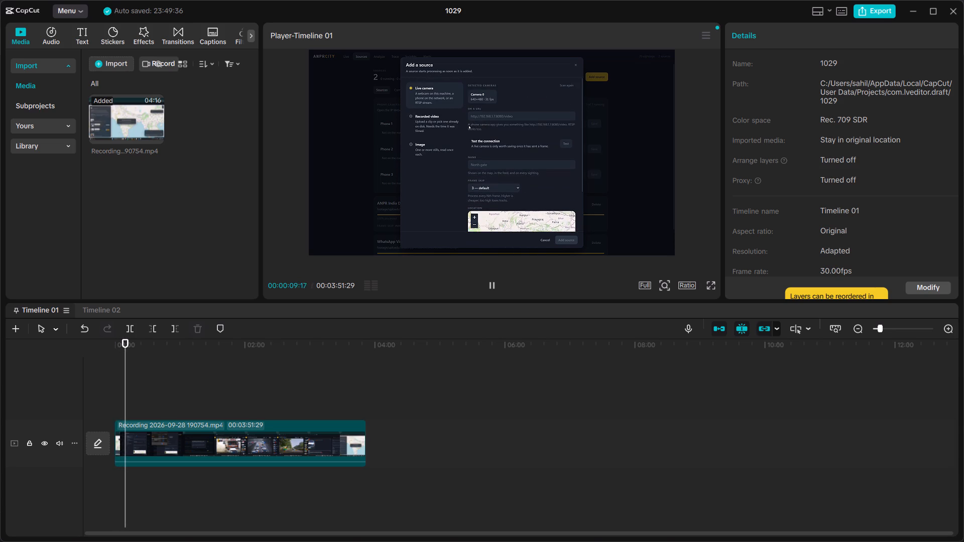
click(498, 288)
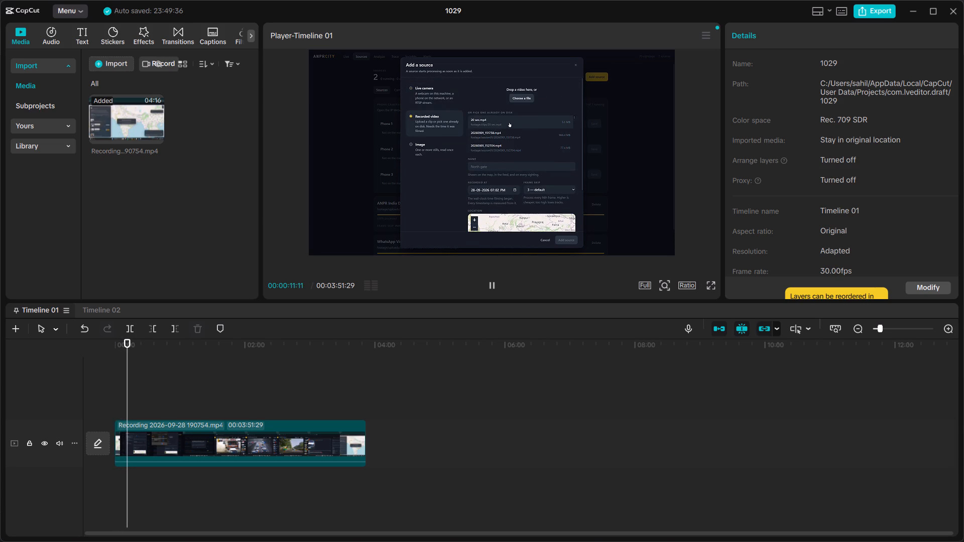
click(129, 338)
Return the playhead to the start of the trimmed recording at 00:00:00:00.
drag(127, 342, 119, 342)
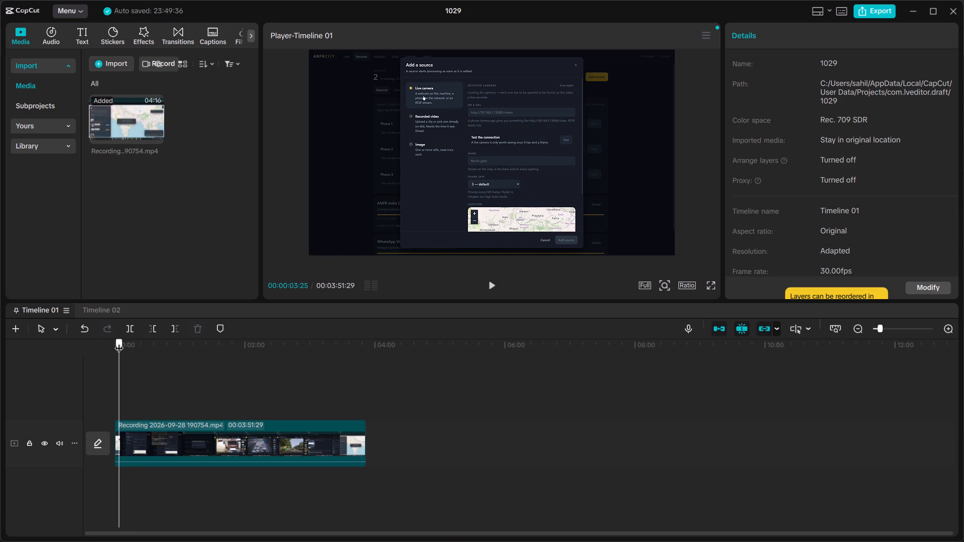
drag(119, 342, 107, 337)
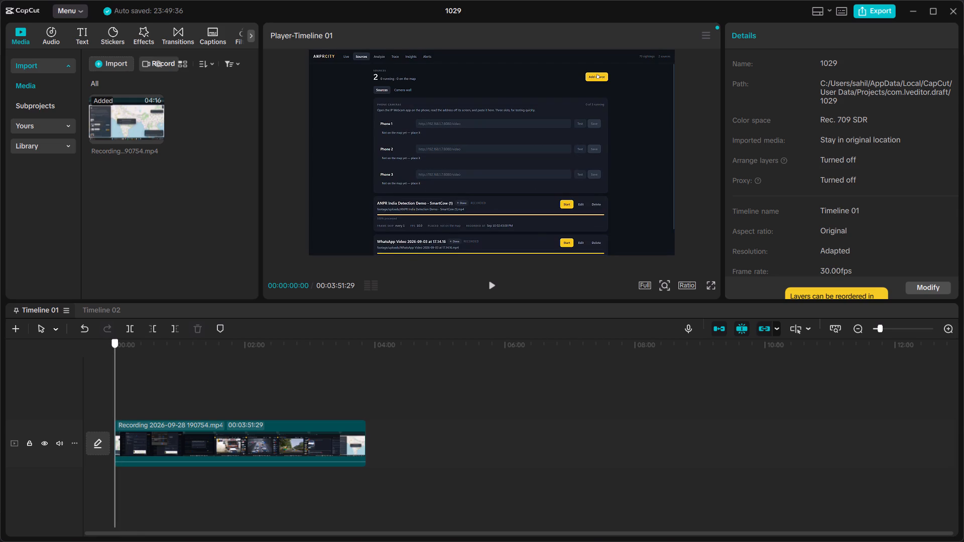
drag(107, 337, 105, 337)
Review the project settings without changing them and look through the recording clip's basic video properties.
scroll(875, 203, down, 8)
click(928, 291)
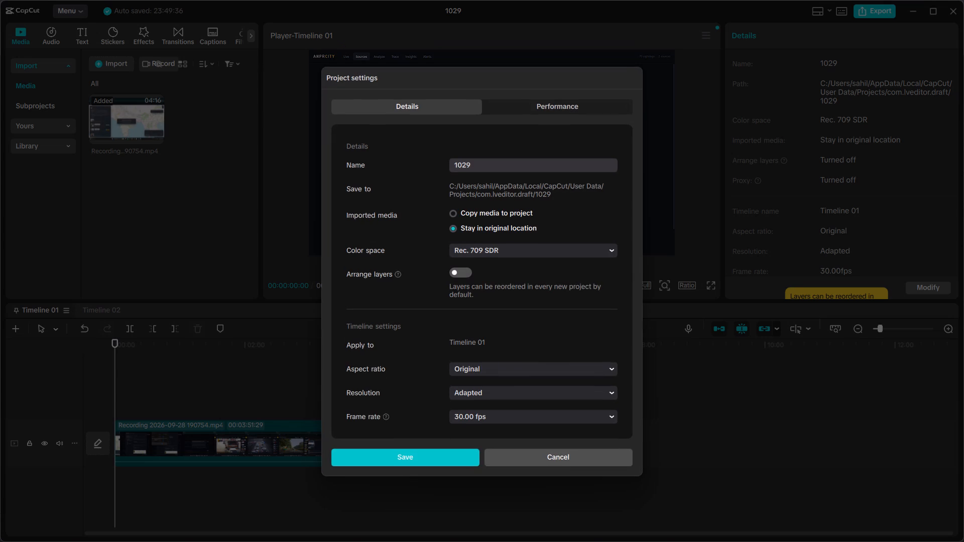
click(592, 461)
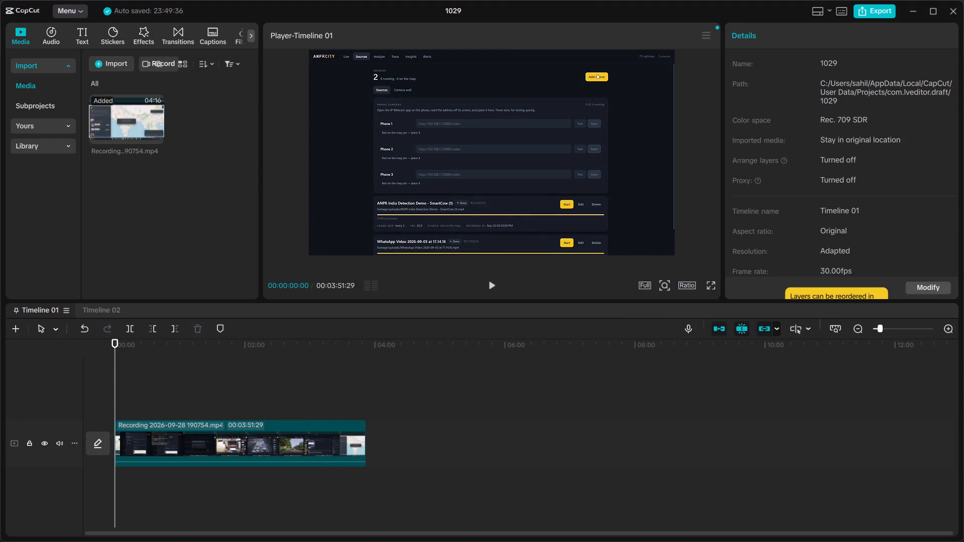
click(284, 436)
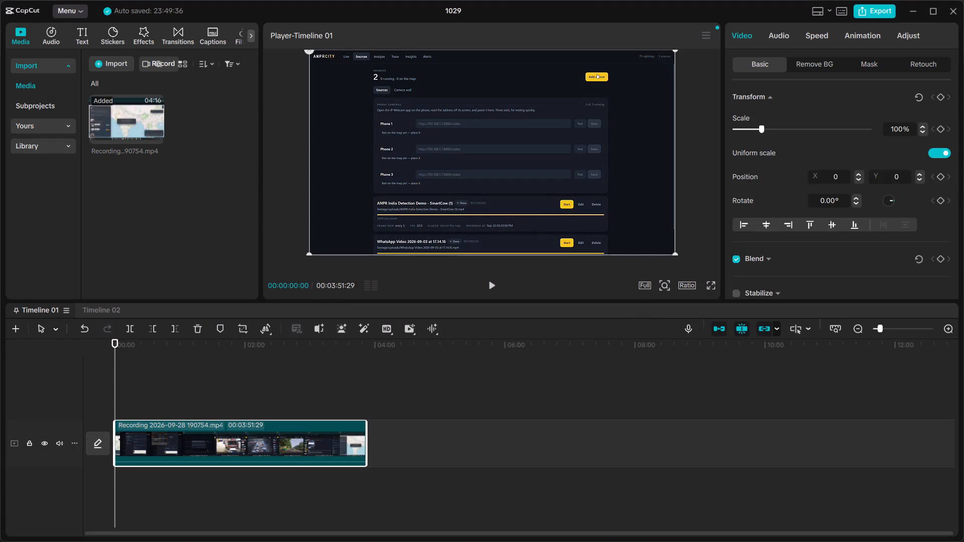
scroll(797, 181, down, 1)
scroll(761, 239, down, 4)
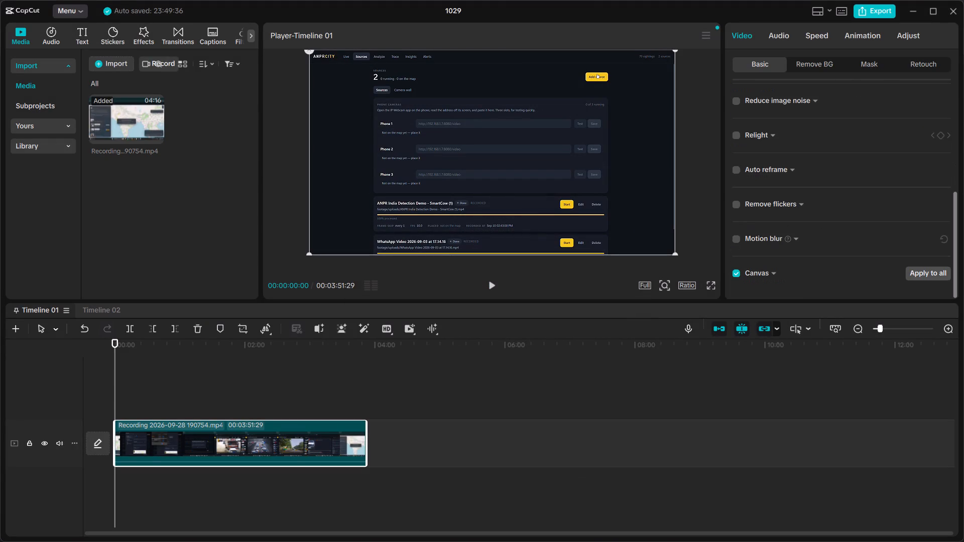
scroll(762, 239, up, 4)
scroll(810, 74, up, 5)
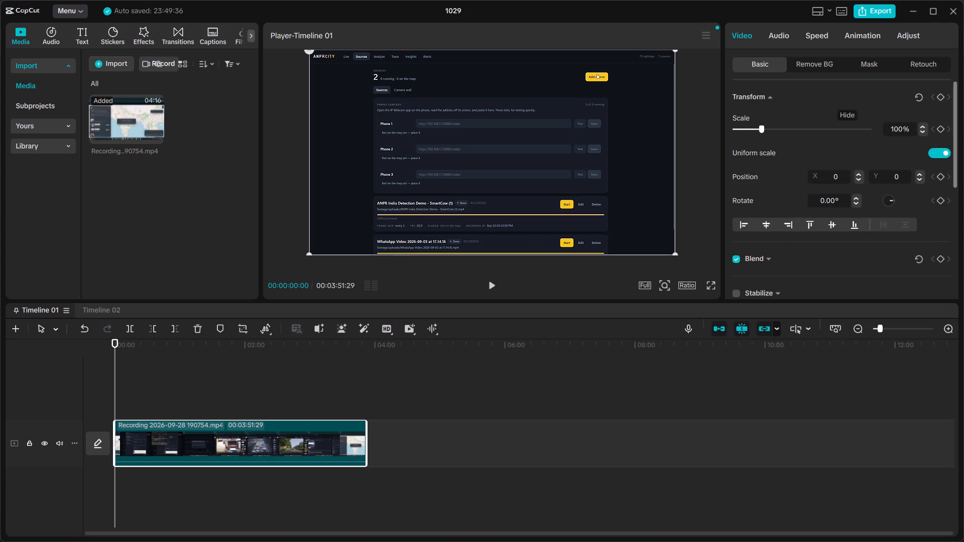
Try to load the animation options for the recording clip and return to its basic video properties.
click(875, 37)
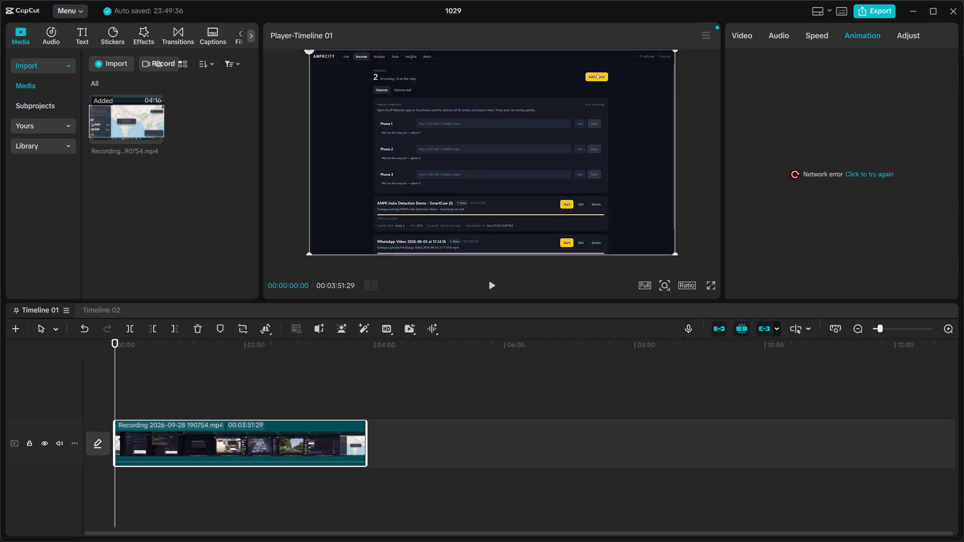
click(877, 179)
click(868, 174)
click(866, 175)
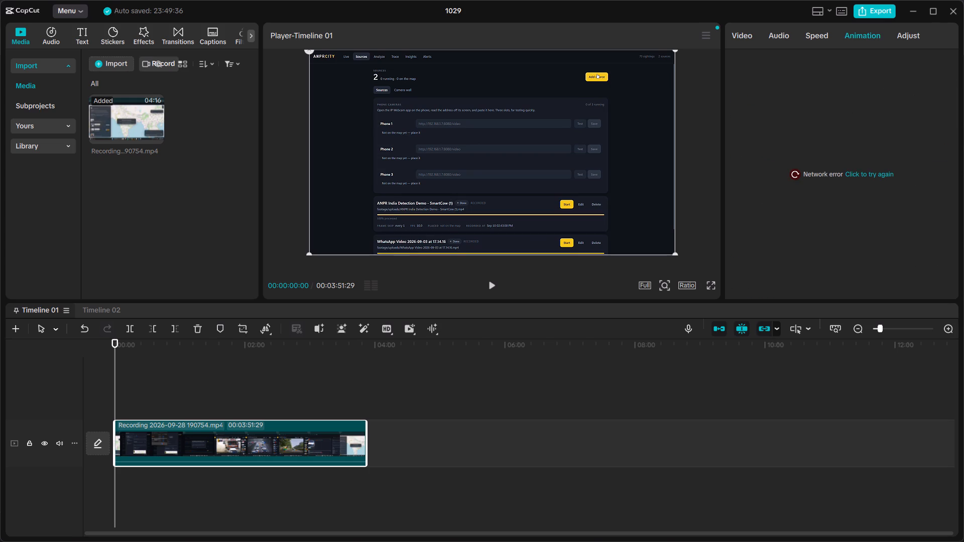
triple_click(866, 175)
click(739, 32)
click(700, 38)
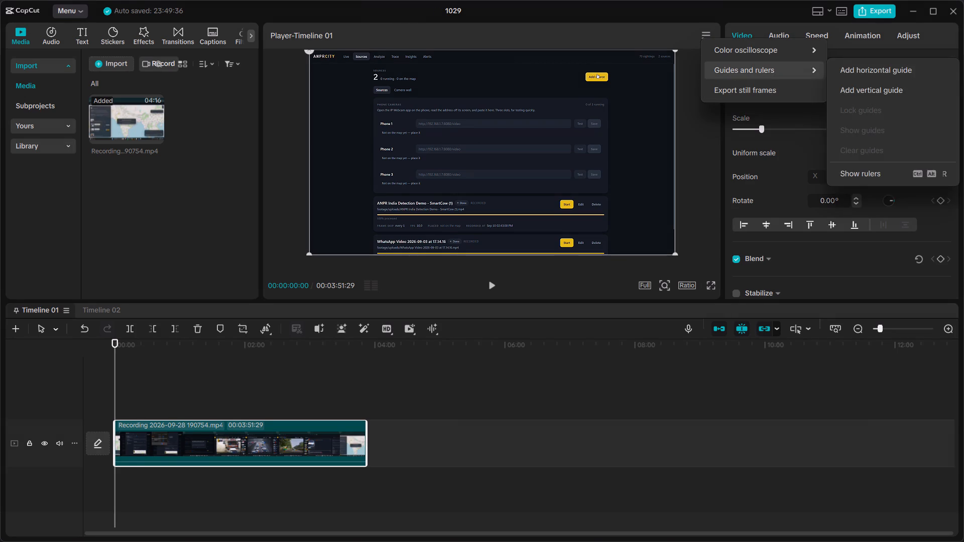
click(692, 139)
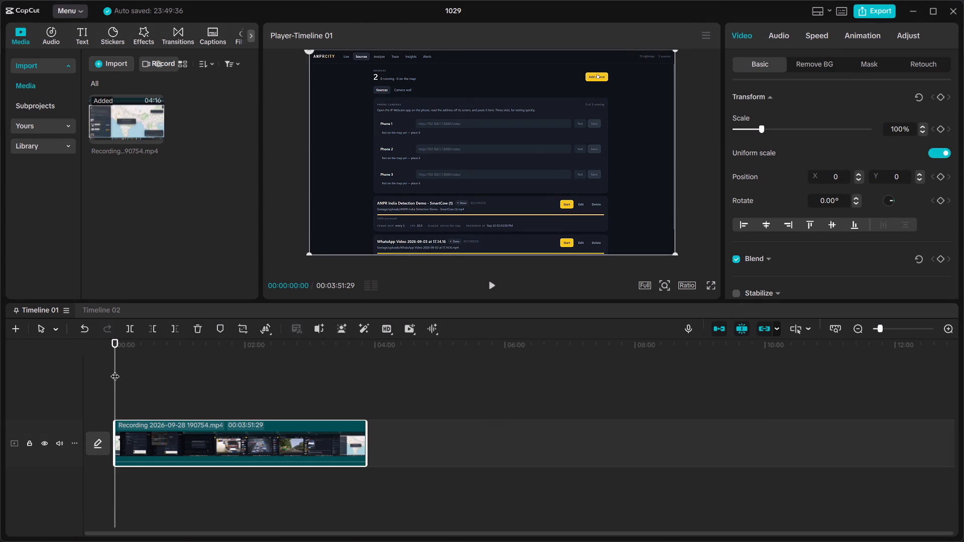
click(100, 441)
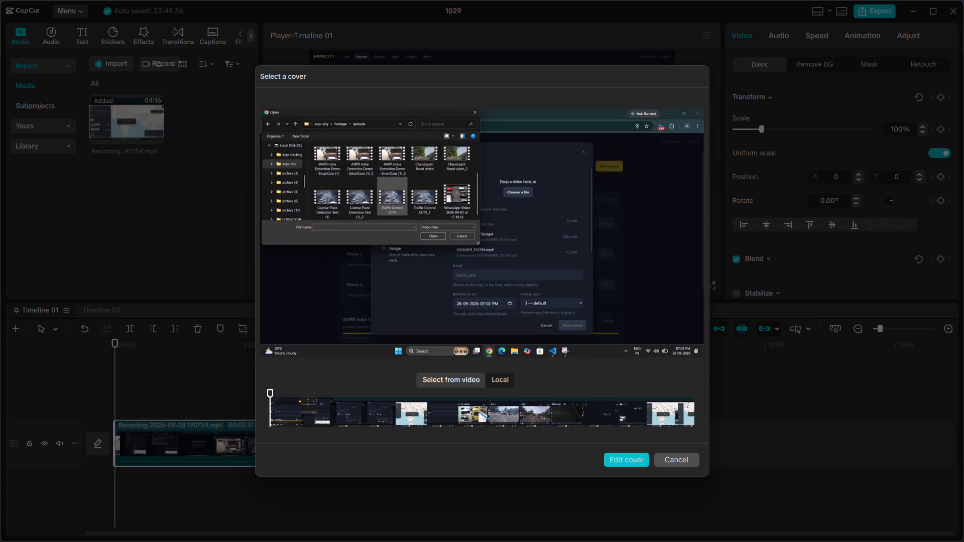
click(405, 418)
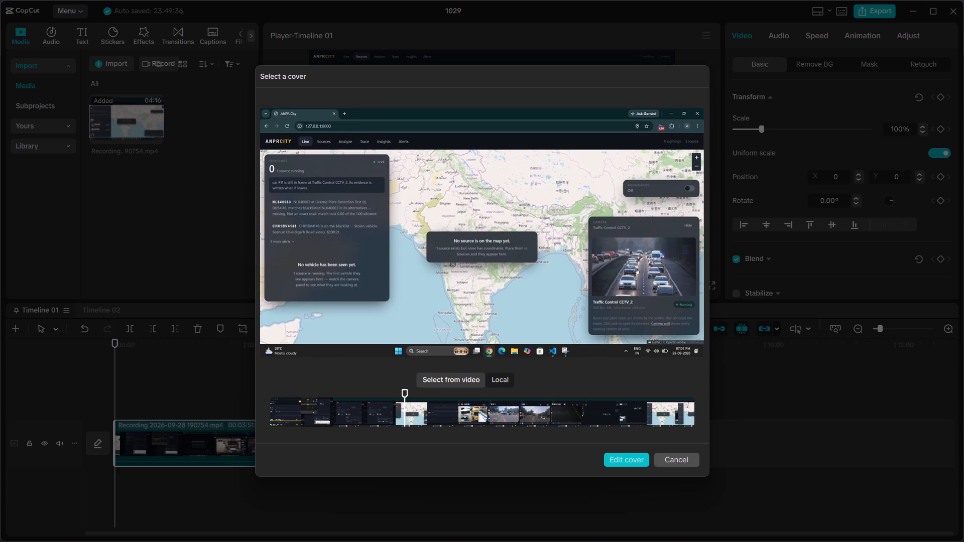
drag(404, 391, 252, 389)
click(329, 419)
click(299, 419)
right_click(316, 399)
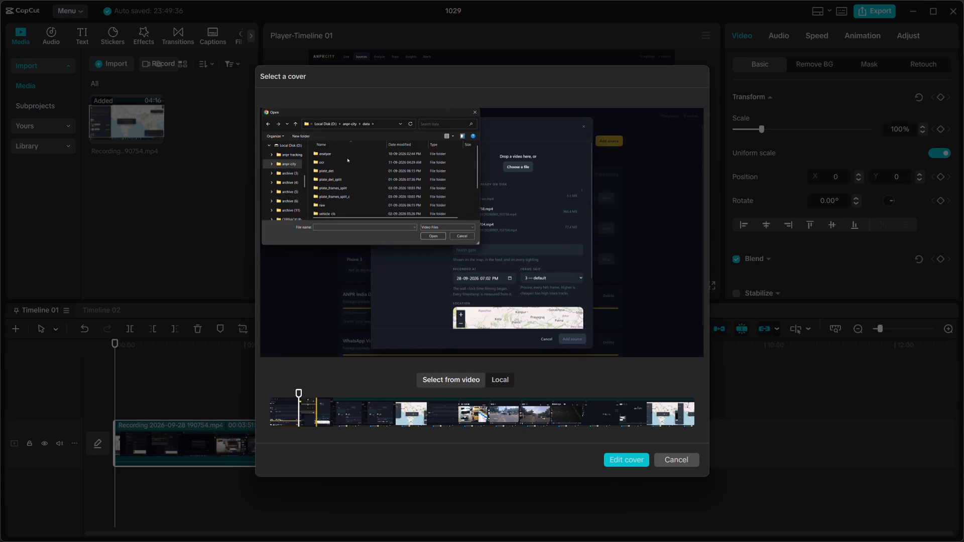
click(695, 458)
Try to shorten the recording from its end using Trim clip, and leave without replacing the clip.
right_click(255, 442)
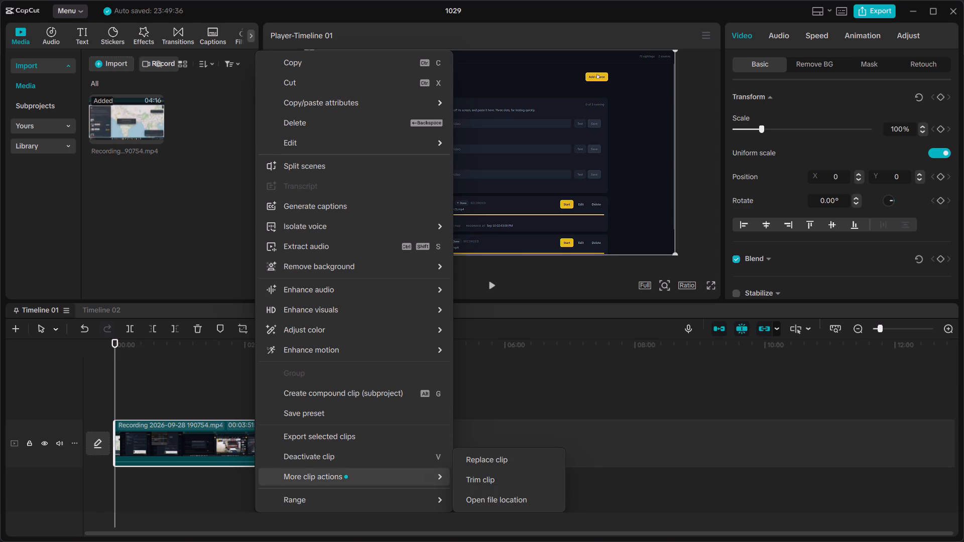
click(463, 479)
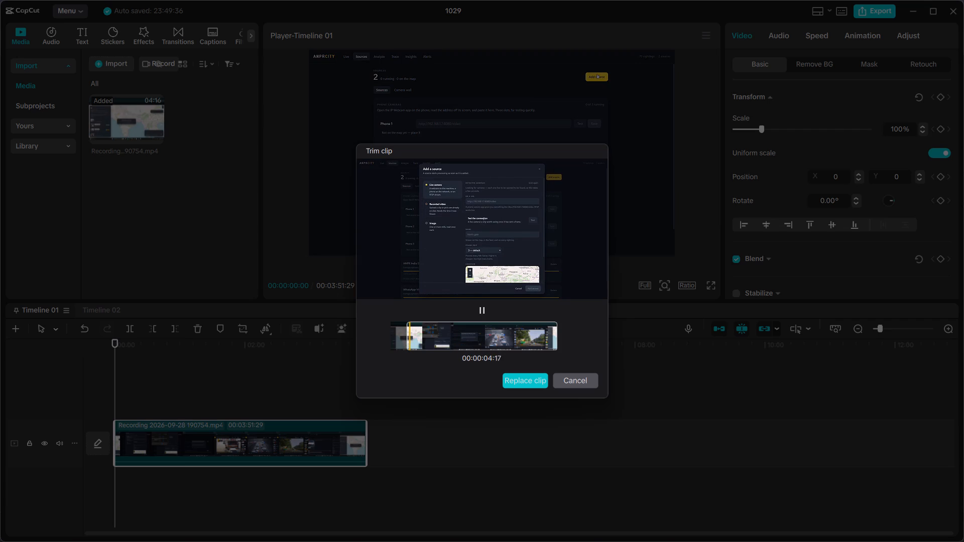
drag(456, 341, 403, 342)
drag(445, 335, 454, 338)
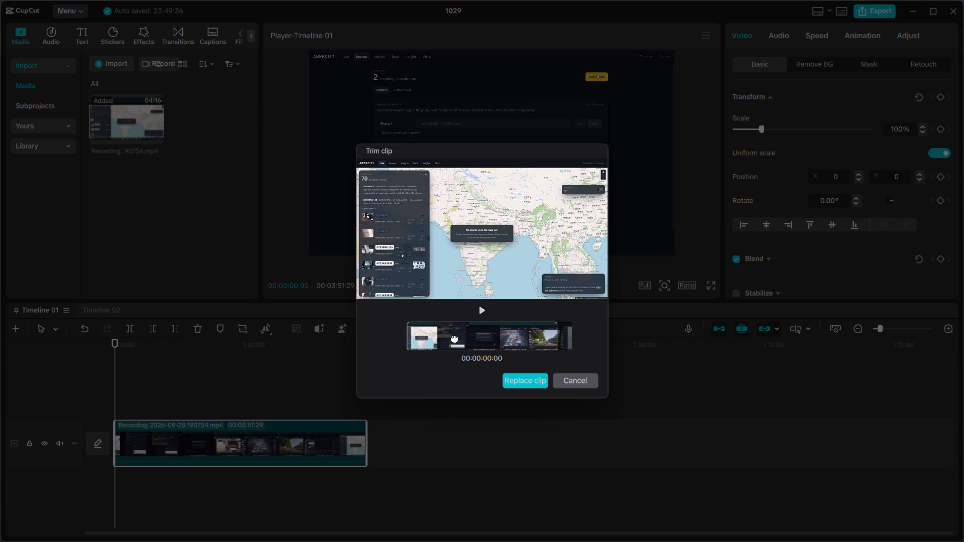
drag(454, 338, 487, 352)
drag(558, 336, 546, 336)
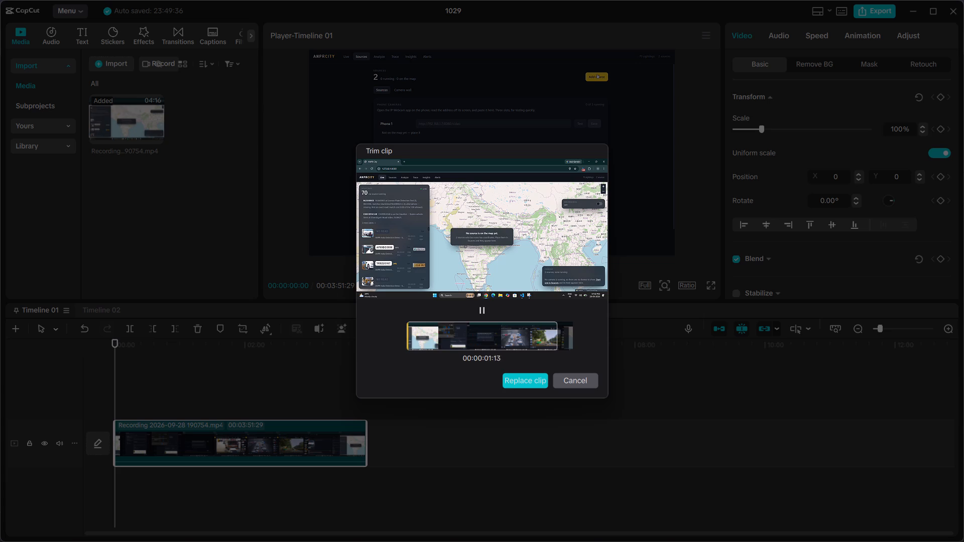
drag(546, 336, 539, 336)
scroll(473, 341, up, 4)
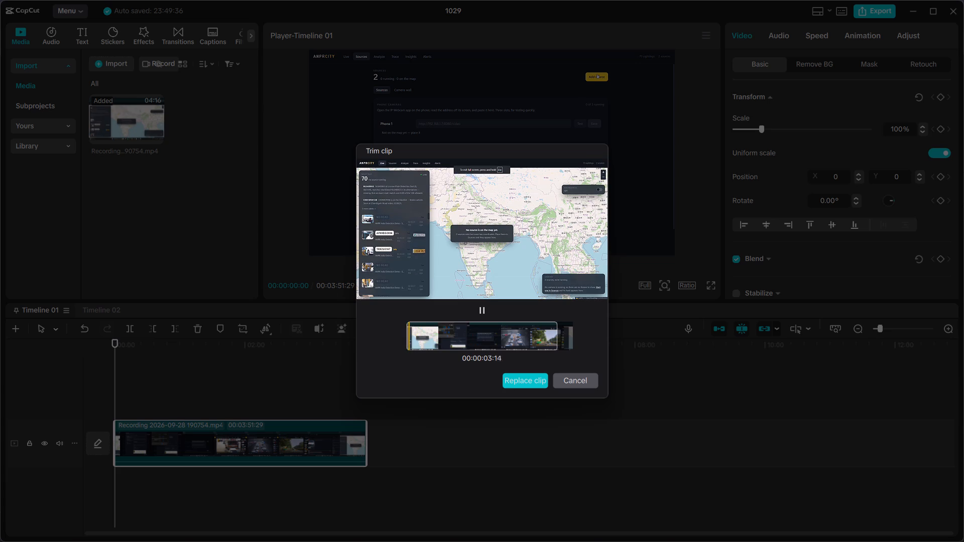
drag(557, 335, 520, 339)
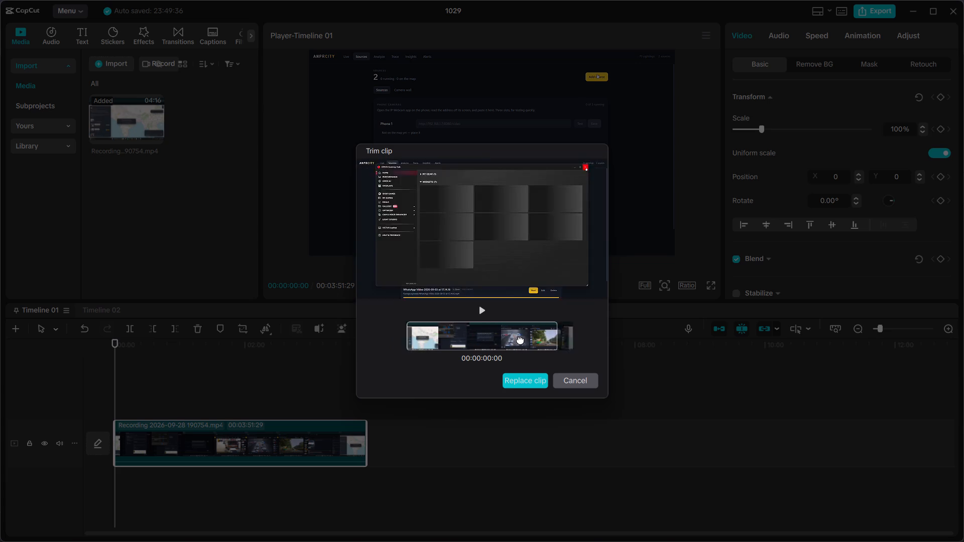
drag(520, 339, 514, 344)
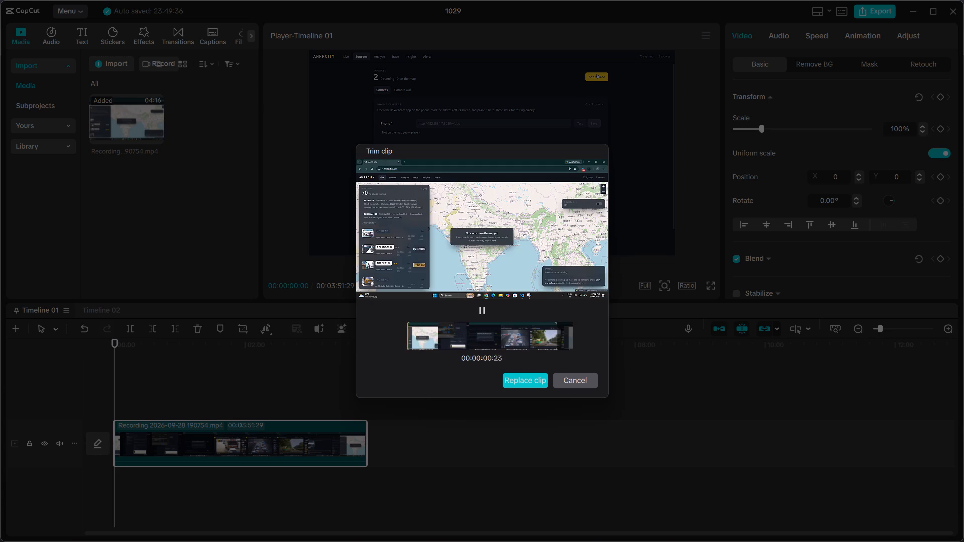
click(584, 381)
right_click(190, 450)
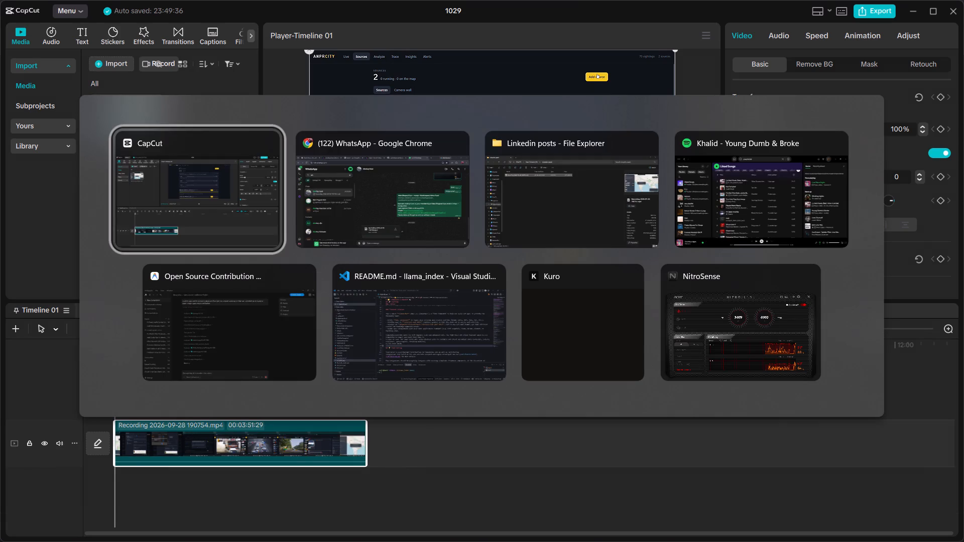
Switch to Spotify and pause the song Young Dumb & Broke.
click(473, 479)
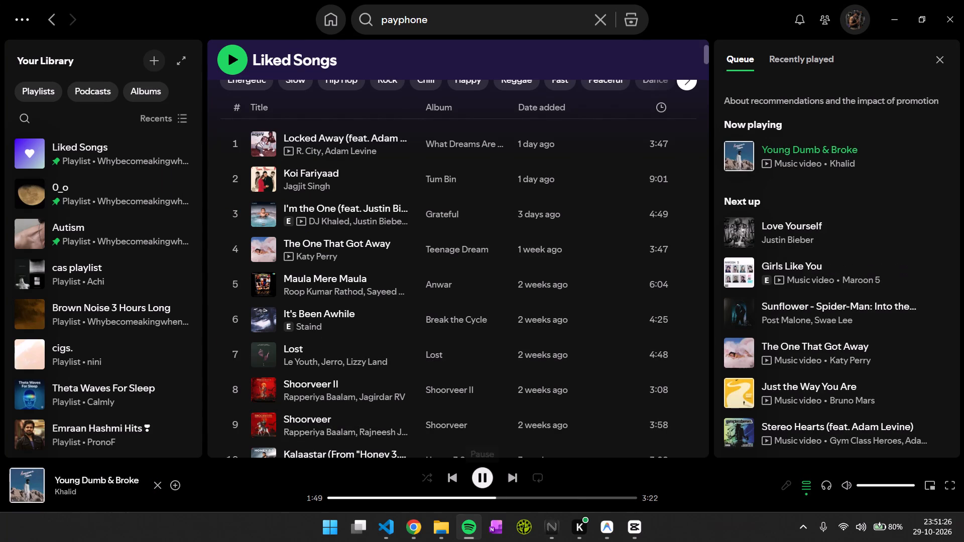
Play the song Shoorveer from the Liked Songs playlist.
scroll(825, 386, down, 1)
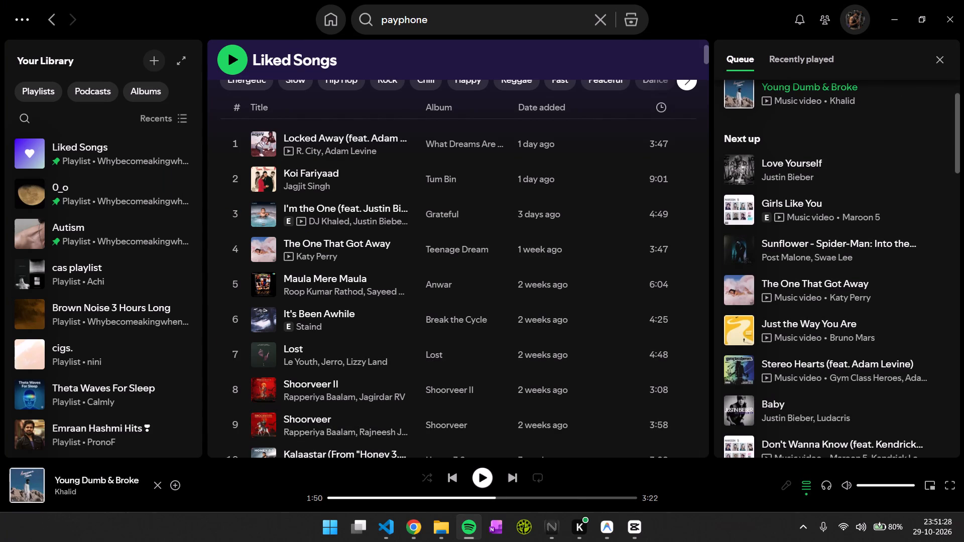
scroll(449, 455, down, 2)
scroll(374, 371, down, 1)
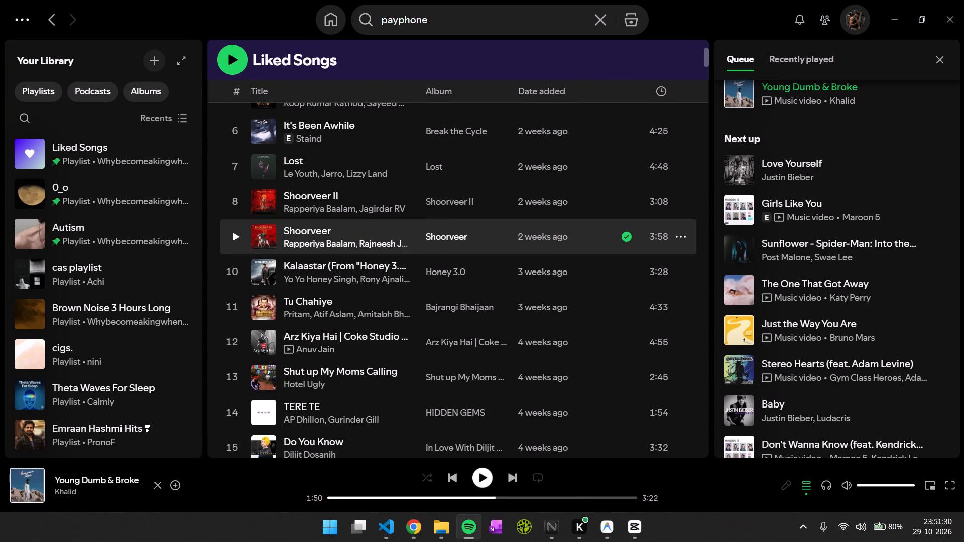
click(234, 239)
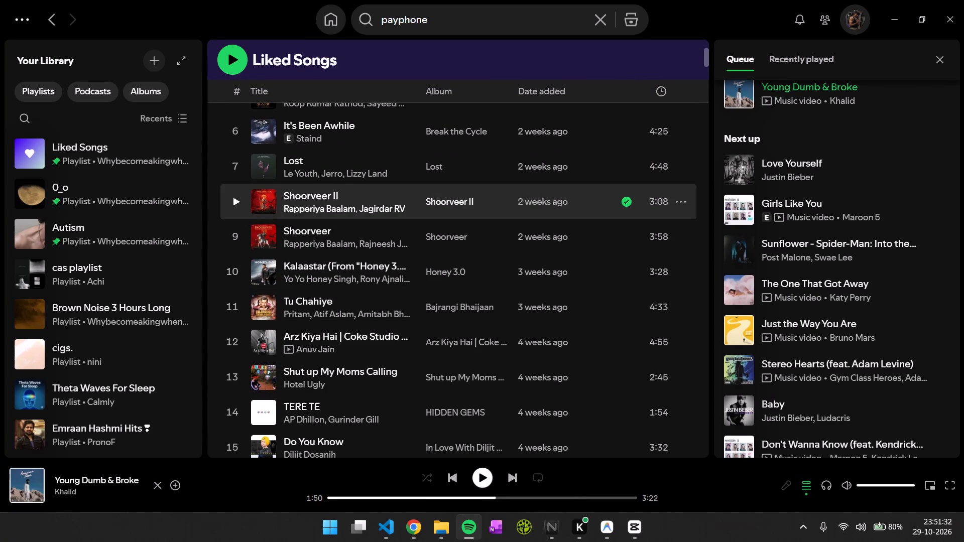
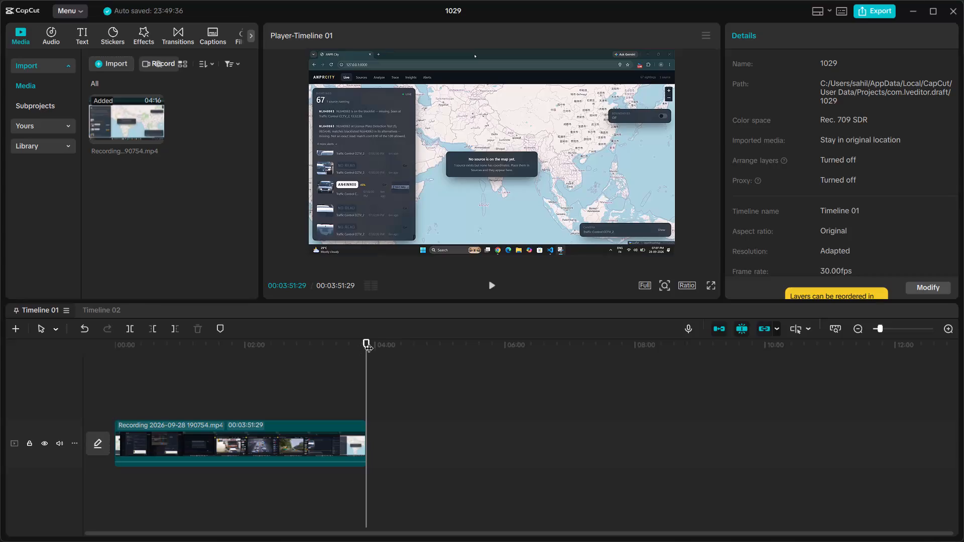
Return to the start of the timeline and preview the source recording from the imported media.
drag(369, 342, 61, 363)
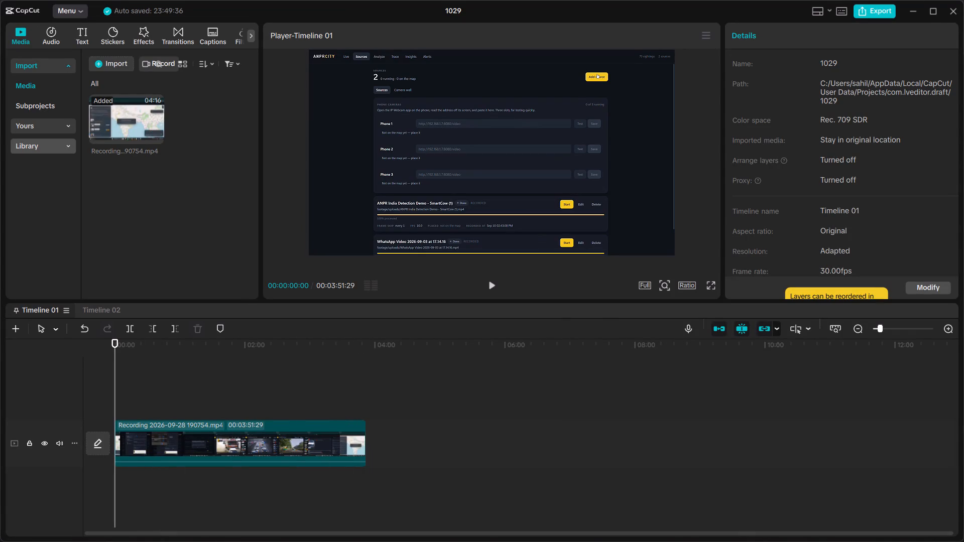
click(21, 90)
click(131, 128)
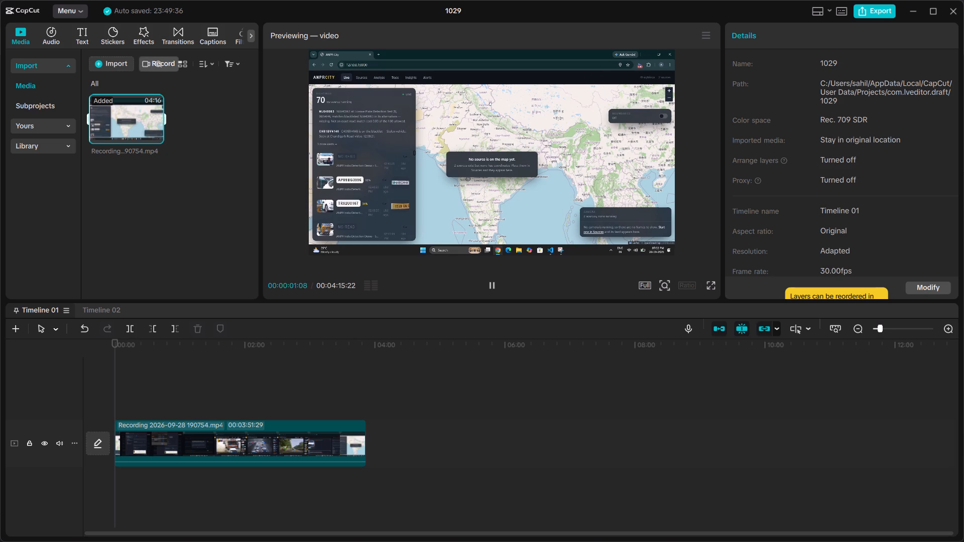
scroll(137, 62, up, 3)
scroll(180, 70, up, 2)
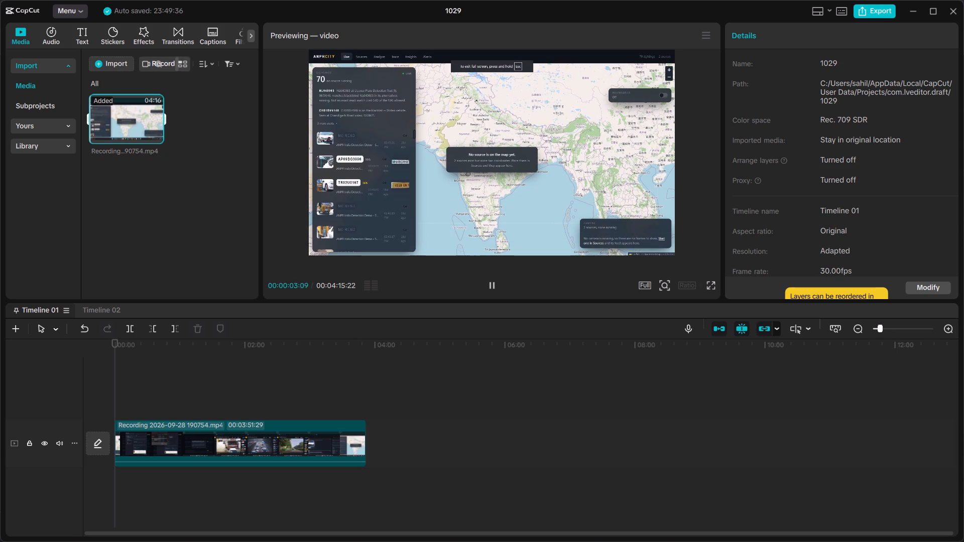
scroll(180, 70, up, 2)
scroll(179, 71, down, 2)
scroll(141, 472, down, 2)
Scrub through about the first 18 seconds of the recording clip and return to its start.
click(129, 434)
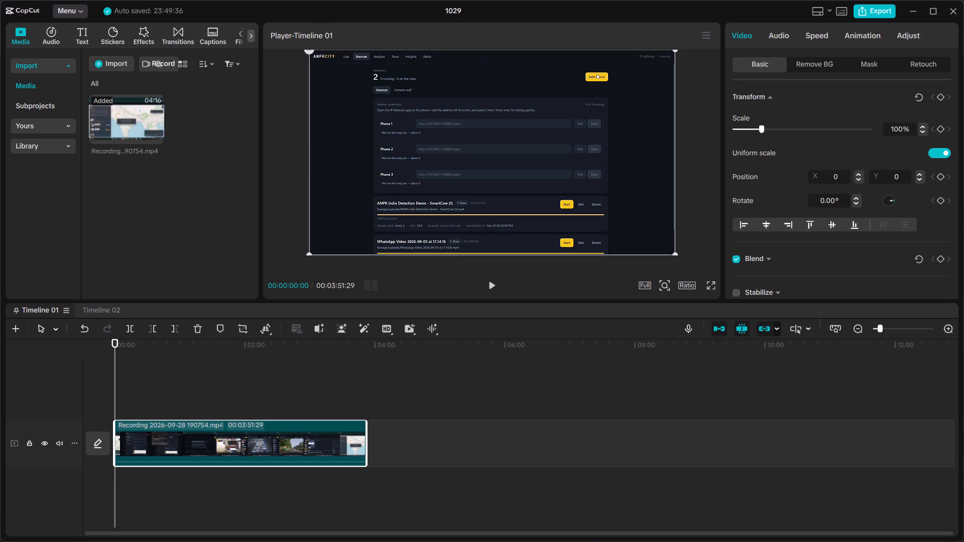
click(77, 448)
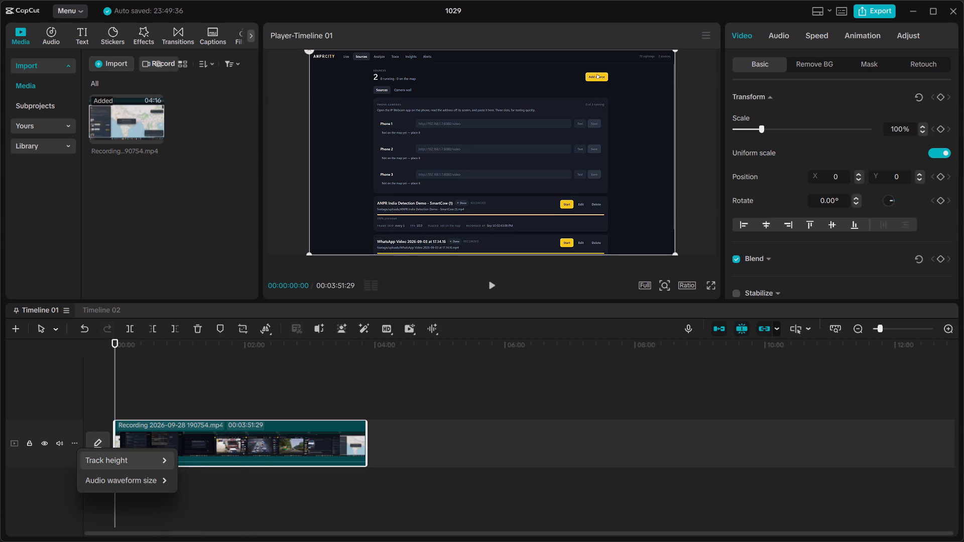
click(55, 400)
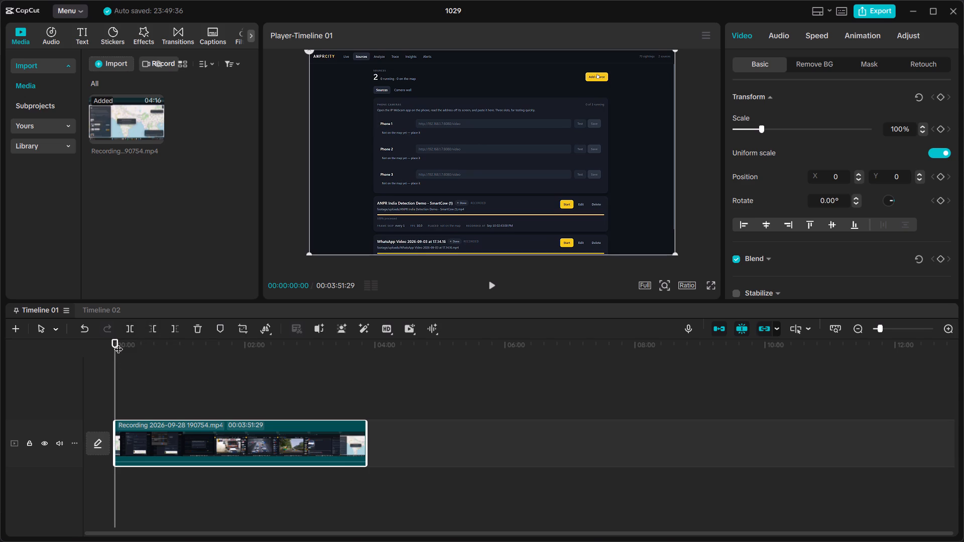
drag(118, 343, 120, 346)
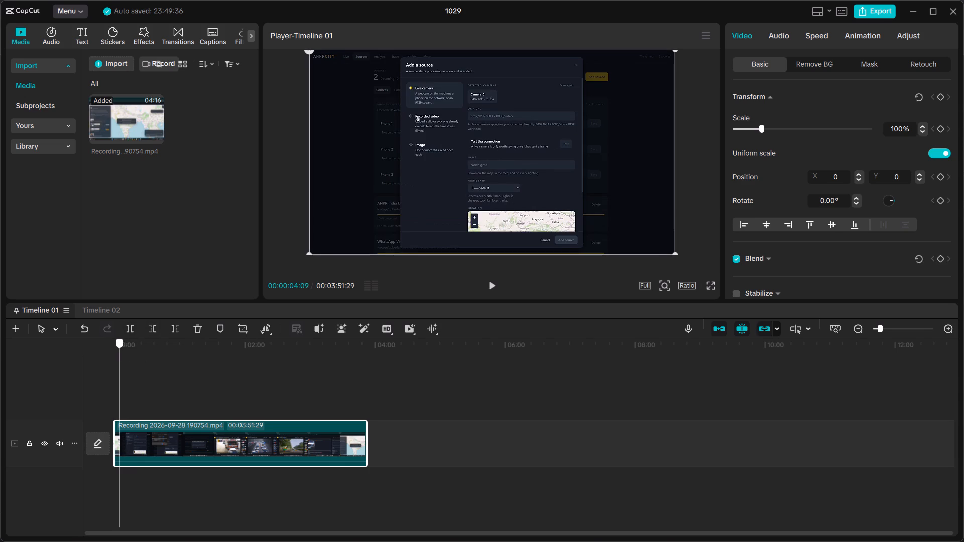
drag(120, 346, 128, 347)
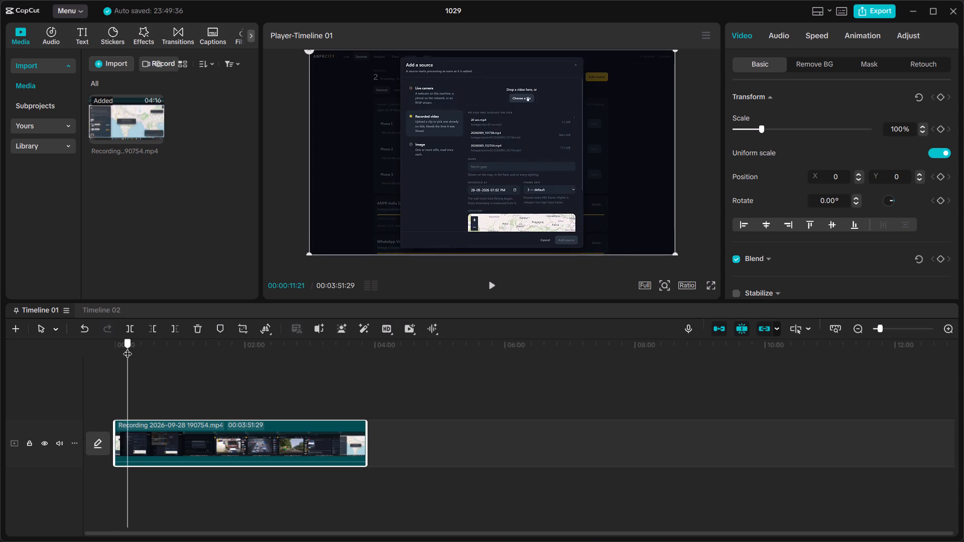
drag(128, 347, 135, 350)
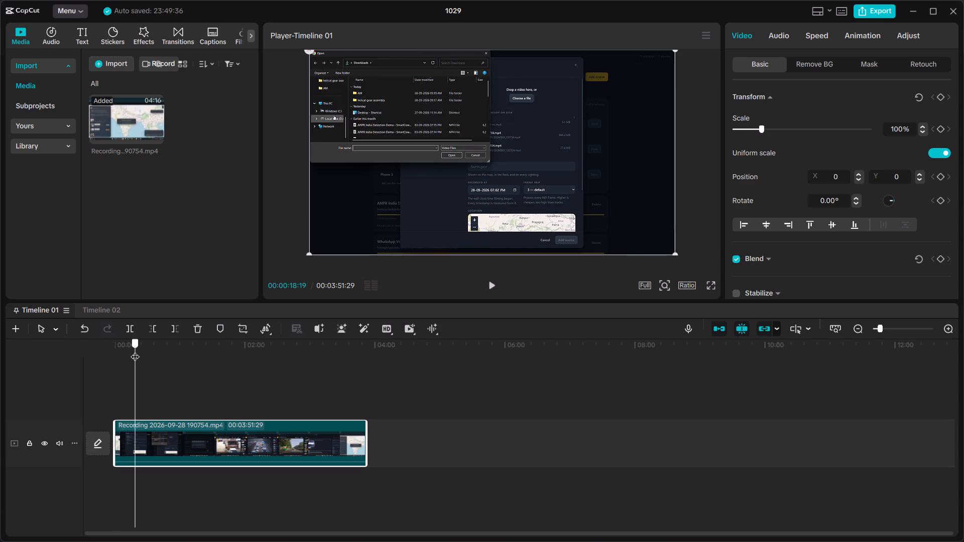
drag(135, 350, 106, 341)
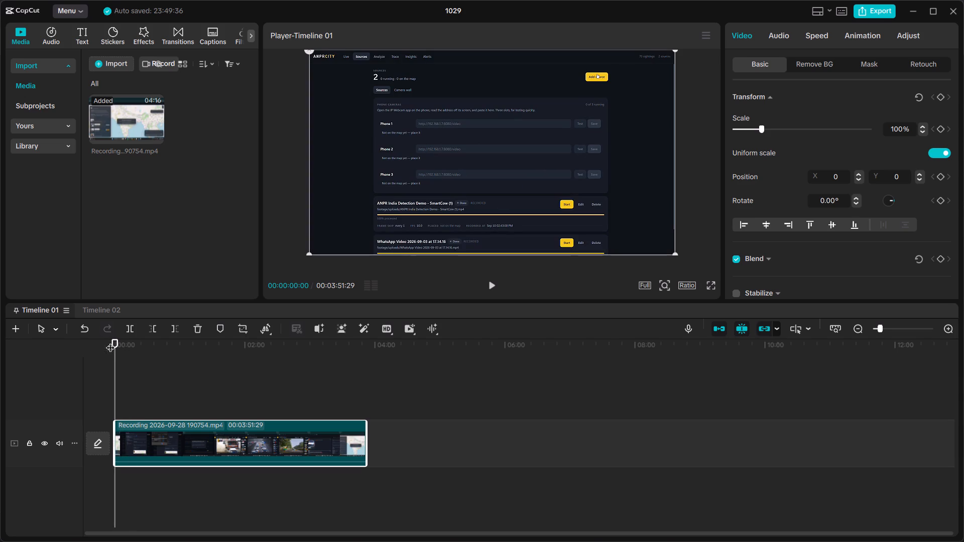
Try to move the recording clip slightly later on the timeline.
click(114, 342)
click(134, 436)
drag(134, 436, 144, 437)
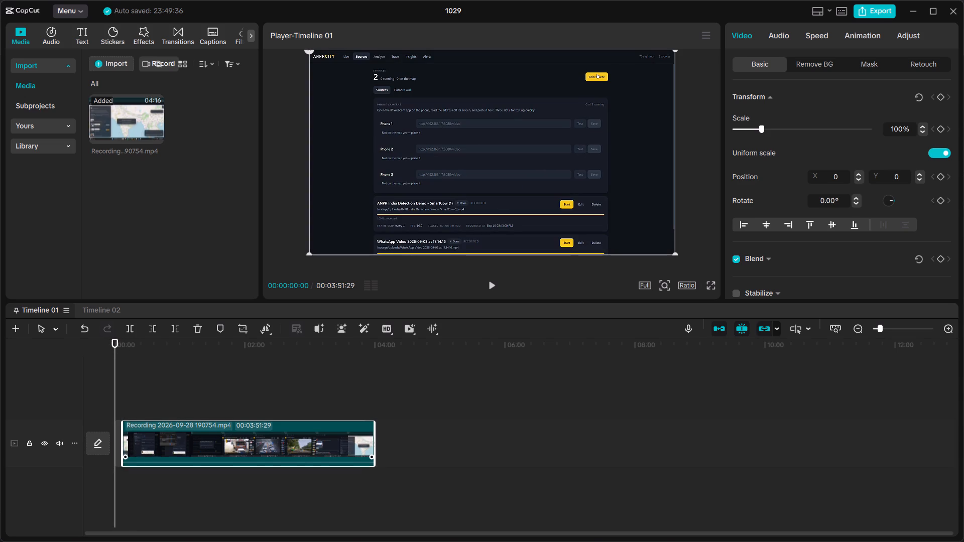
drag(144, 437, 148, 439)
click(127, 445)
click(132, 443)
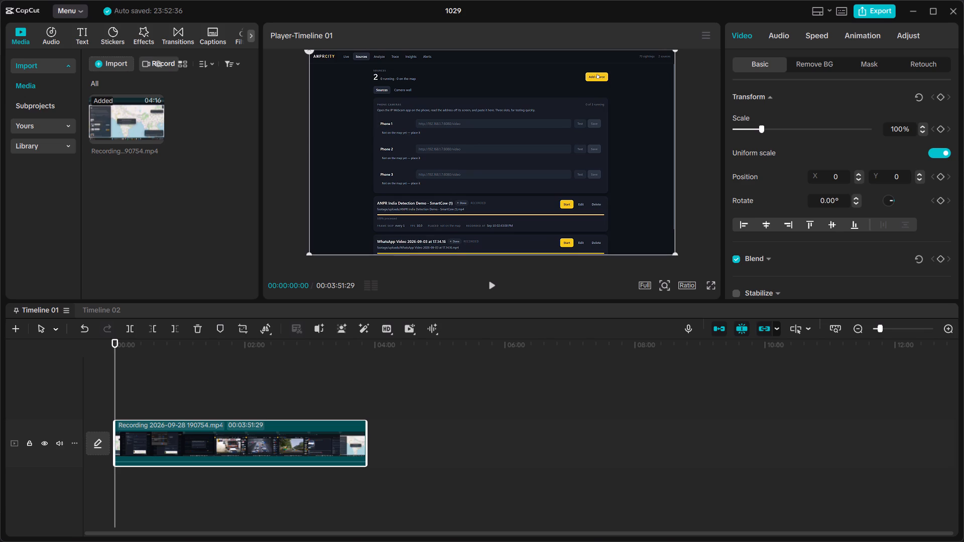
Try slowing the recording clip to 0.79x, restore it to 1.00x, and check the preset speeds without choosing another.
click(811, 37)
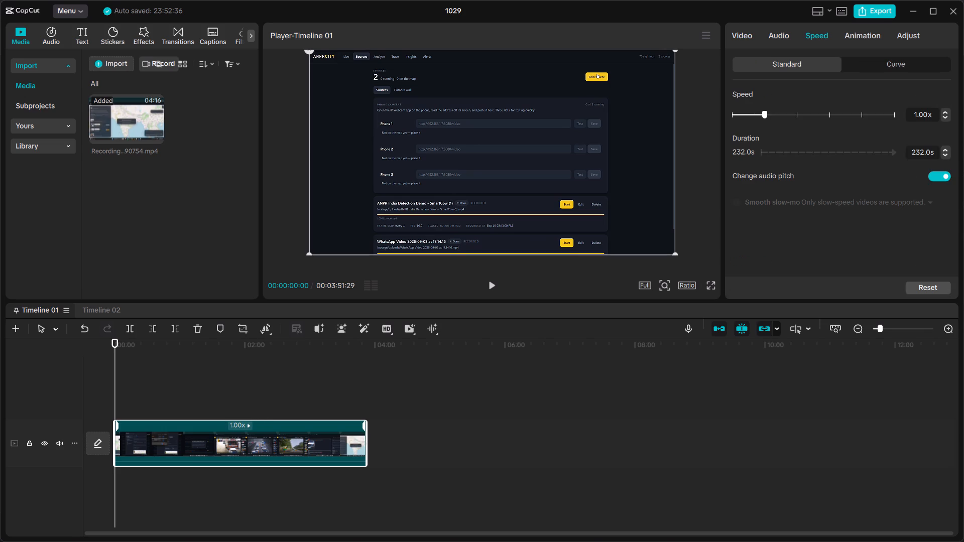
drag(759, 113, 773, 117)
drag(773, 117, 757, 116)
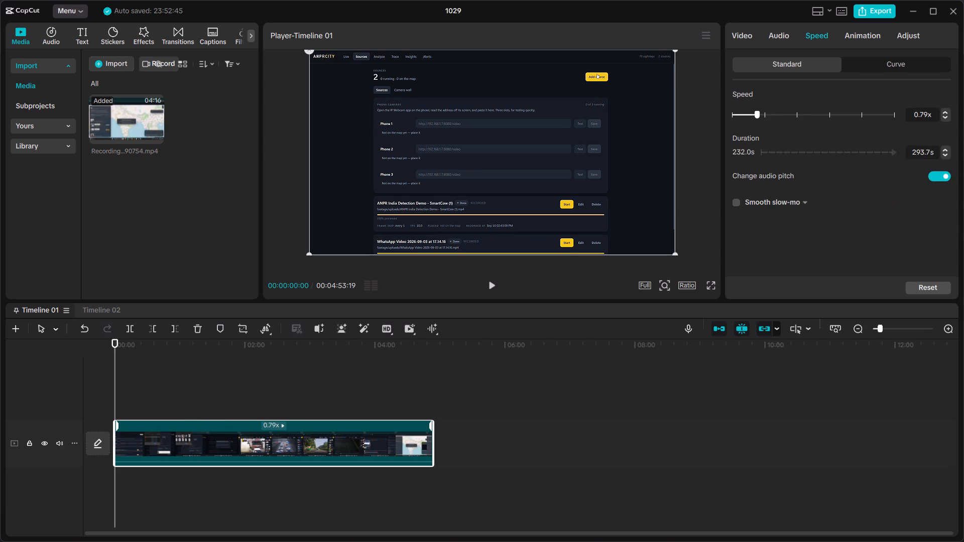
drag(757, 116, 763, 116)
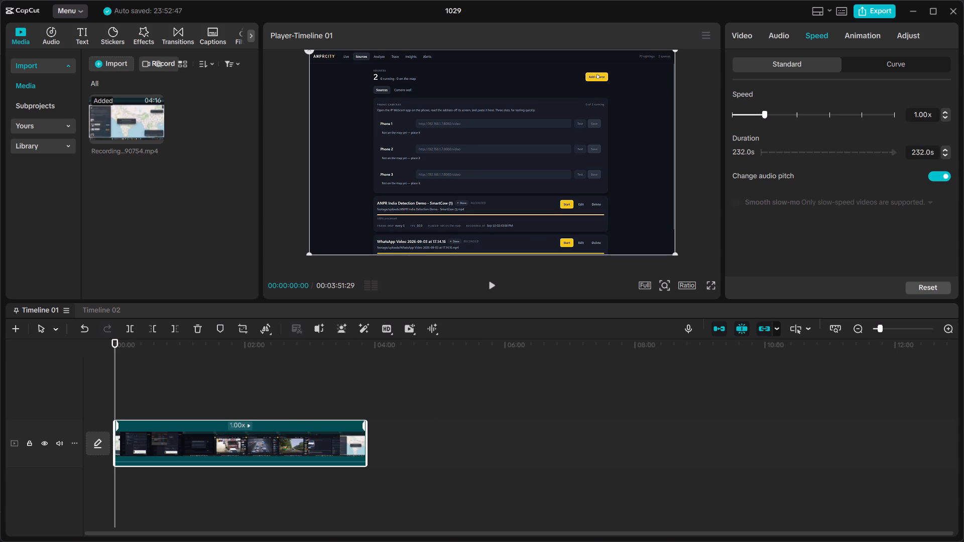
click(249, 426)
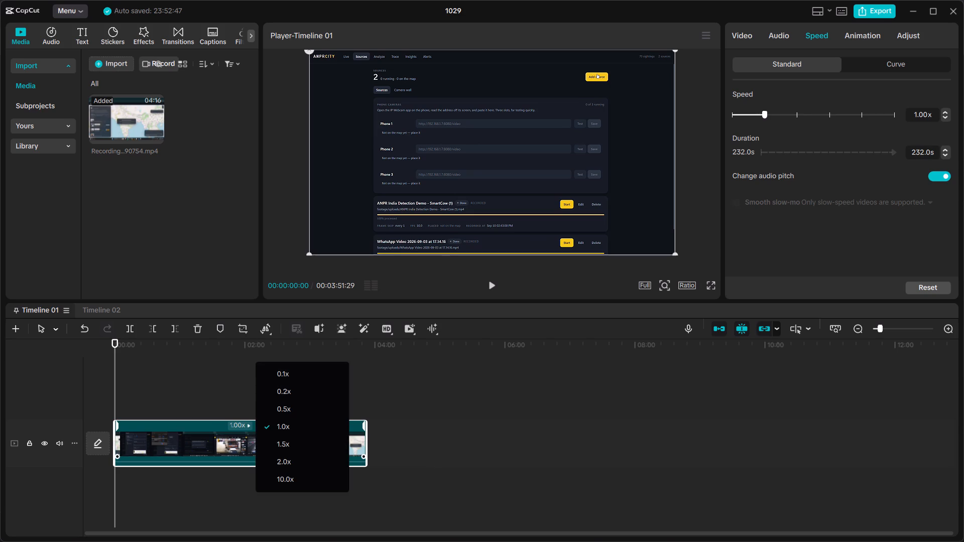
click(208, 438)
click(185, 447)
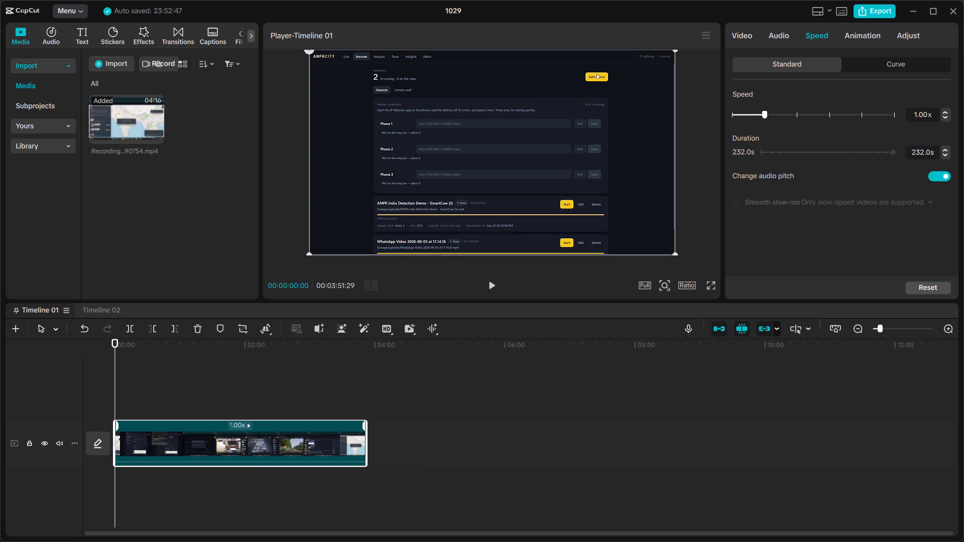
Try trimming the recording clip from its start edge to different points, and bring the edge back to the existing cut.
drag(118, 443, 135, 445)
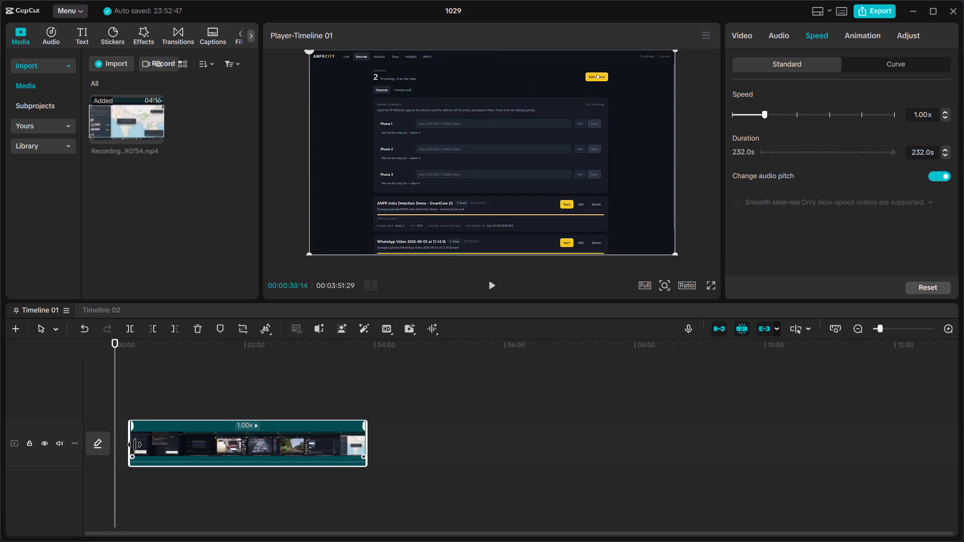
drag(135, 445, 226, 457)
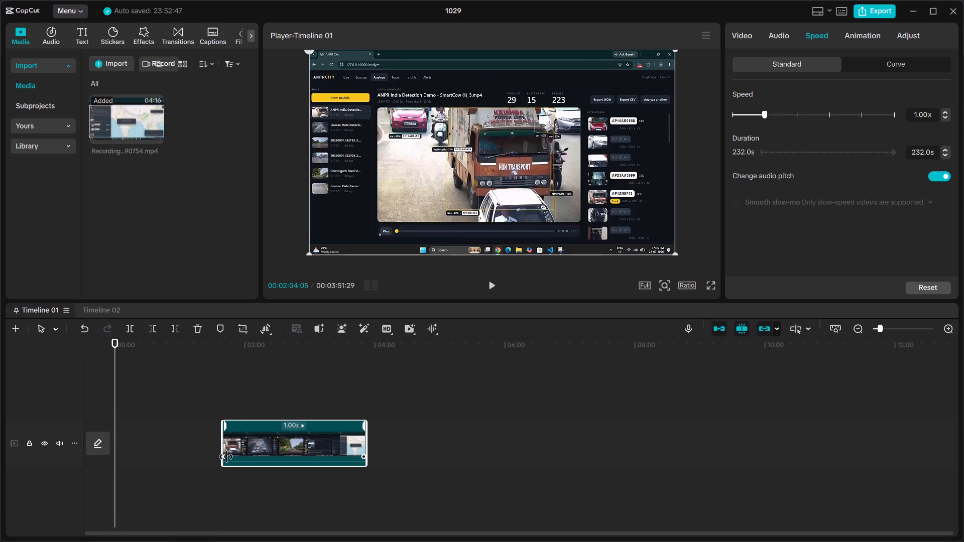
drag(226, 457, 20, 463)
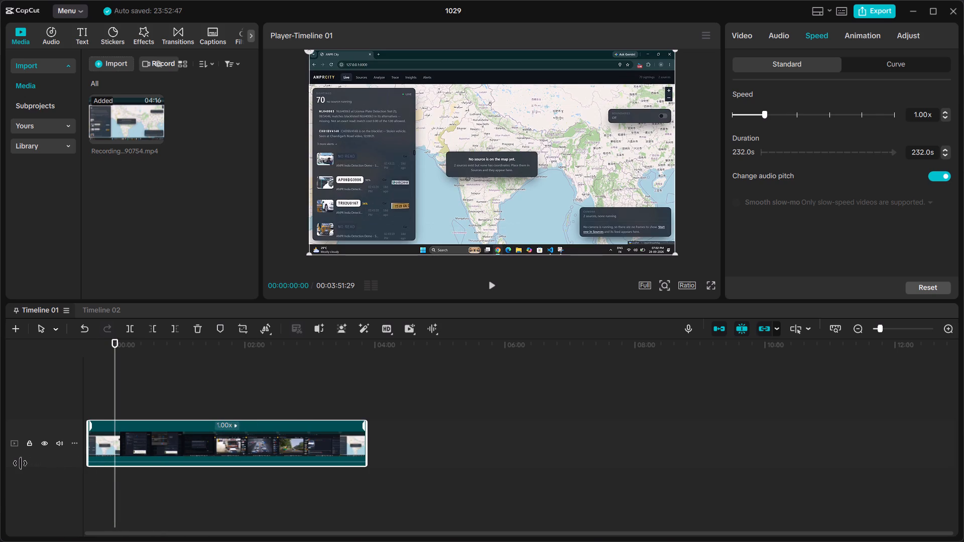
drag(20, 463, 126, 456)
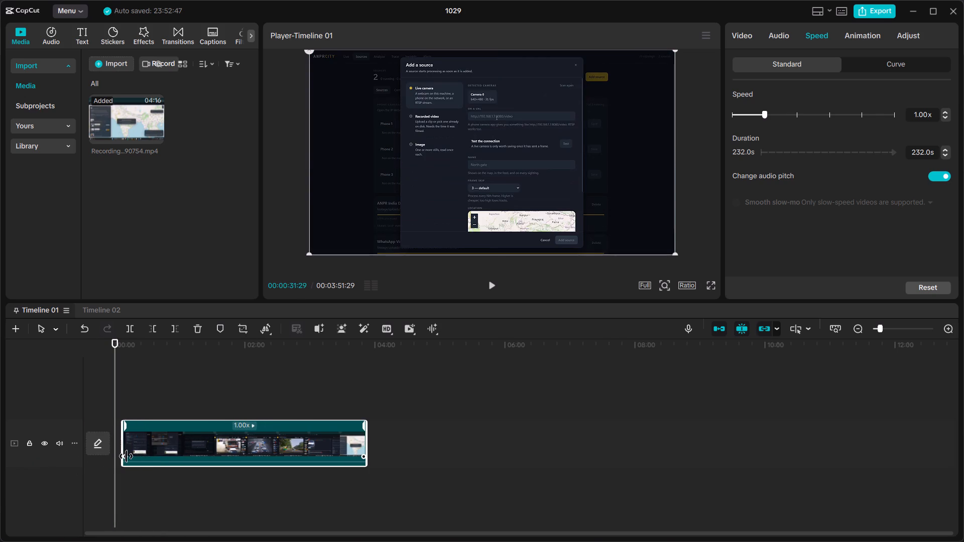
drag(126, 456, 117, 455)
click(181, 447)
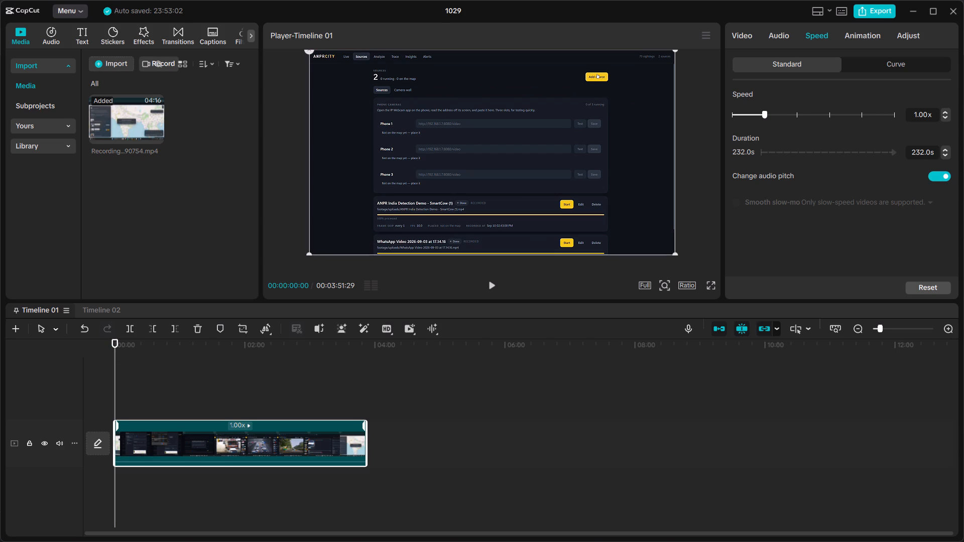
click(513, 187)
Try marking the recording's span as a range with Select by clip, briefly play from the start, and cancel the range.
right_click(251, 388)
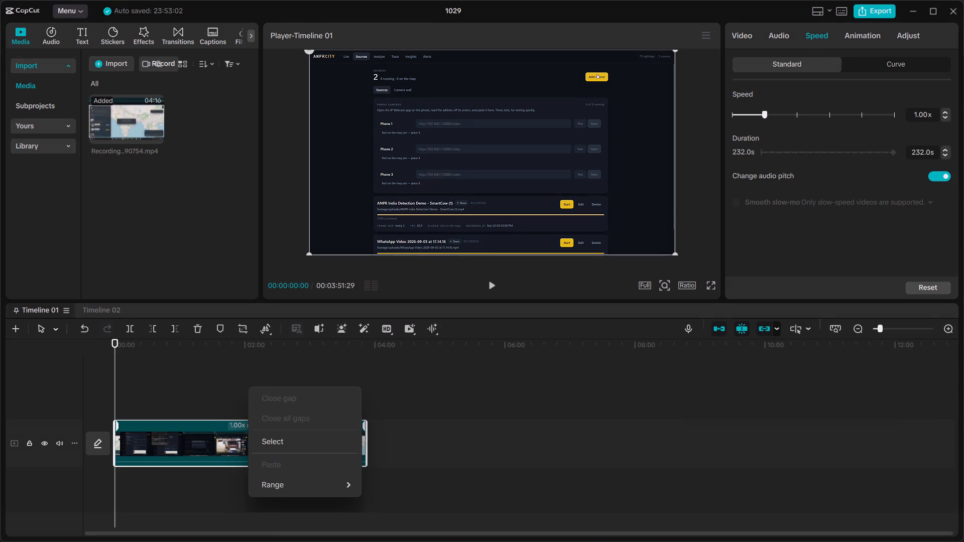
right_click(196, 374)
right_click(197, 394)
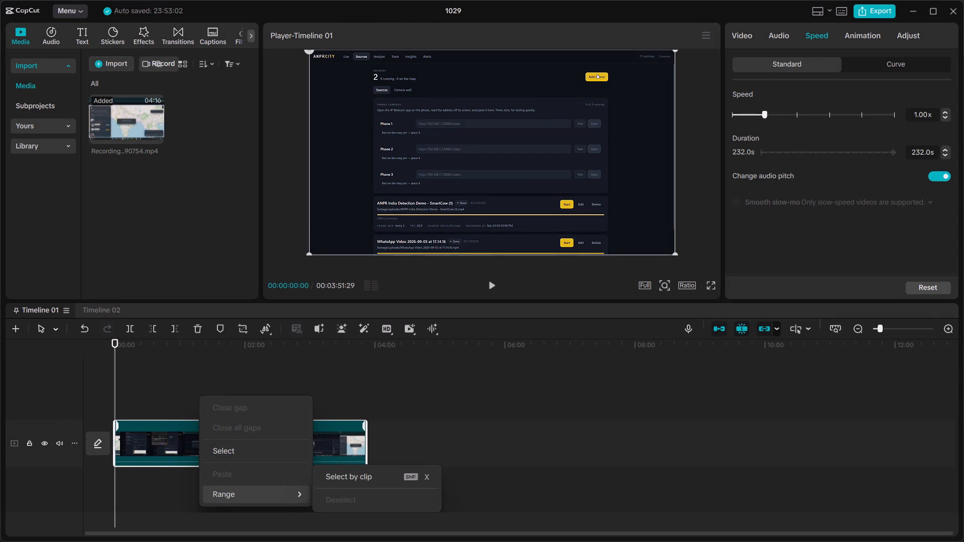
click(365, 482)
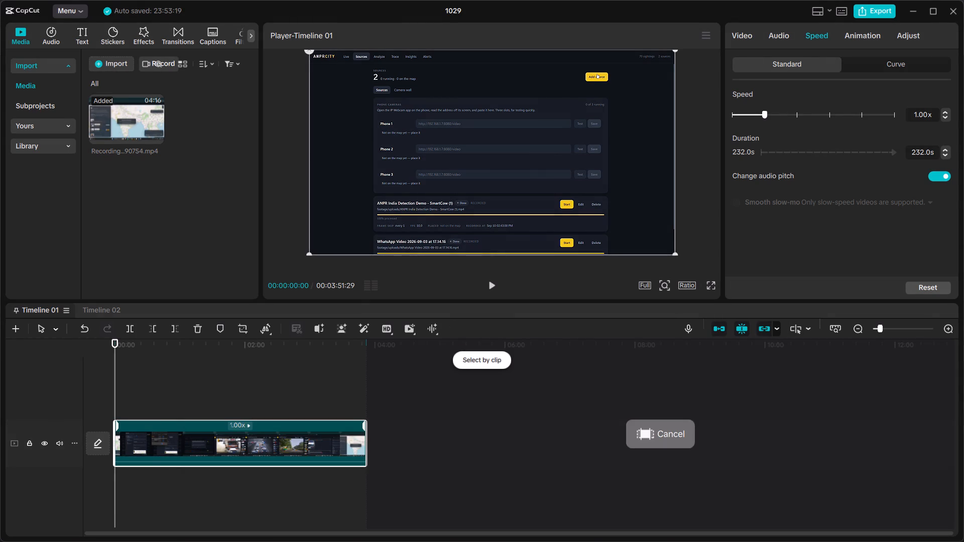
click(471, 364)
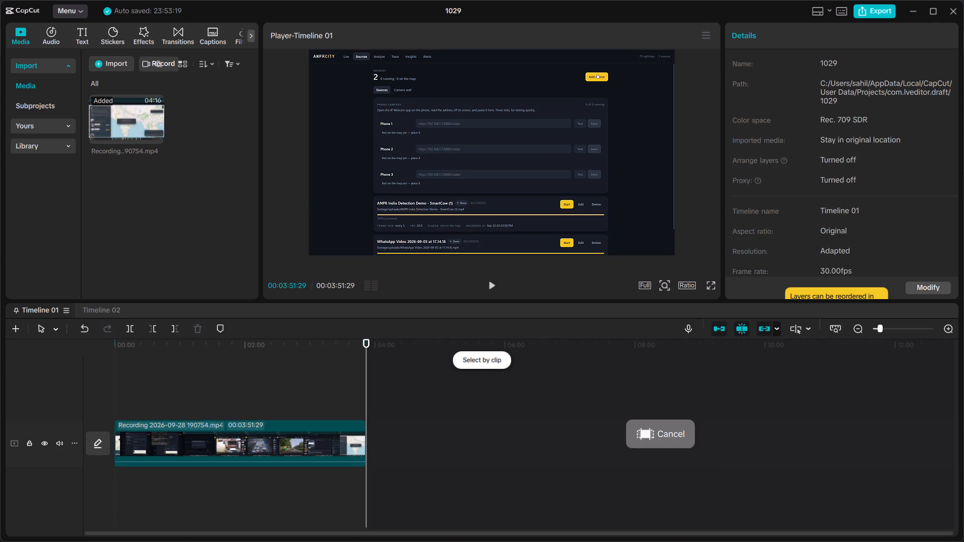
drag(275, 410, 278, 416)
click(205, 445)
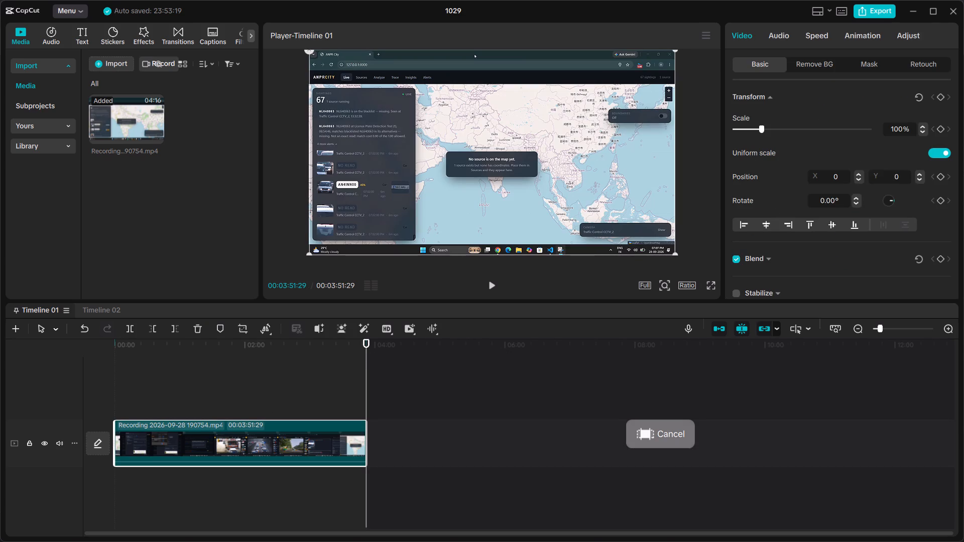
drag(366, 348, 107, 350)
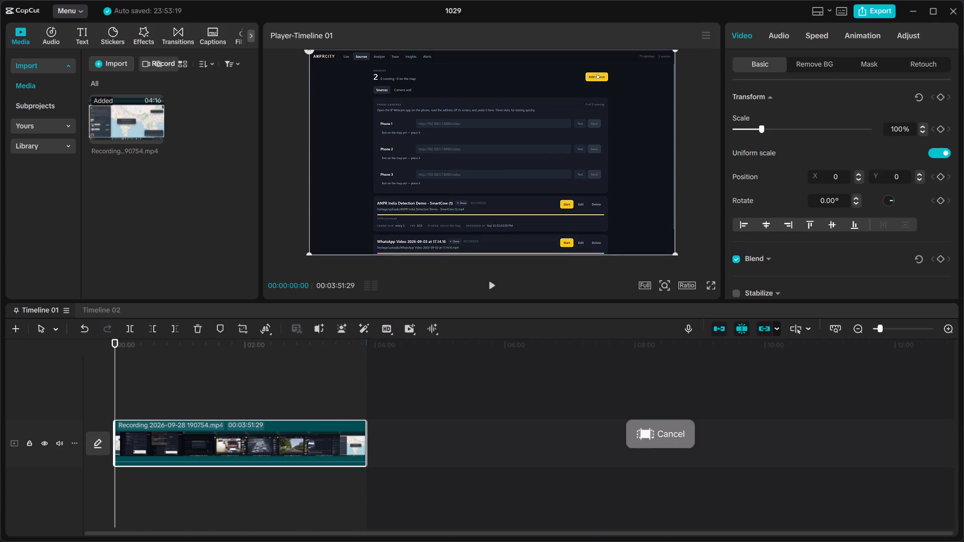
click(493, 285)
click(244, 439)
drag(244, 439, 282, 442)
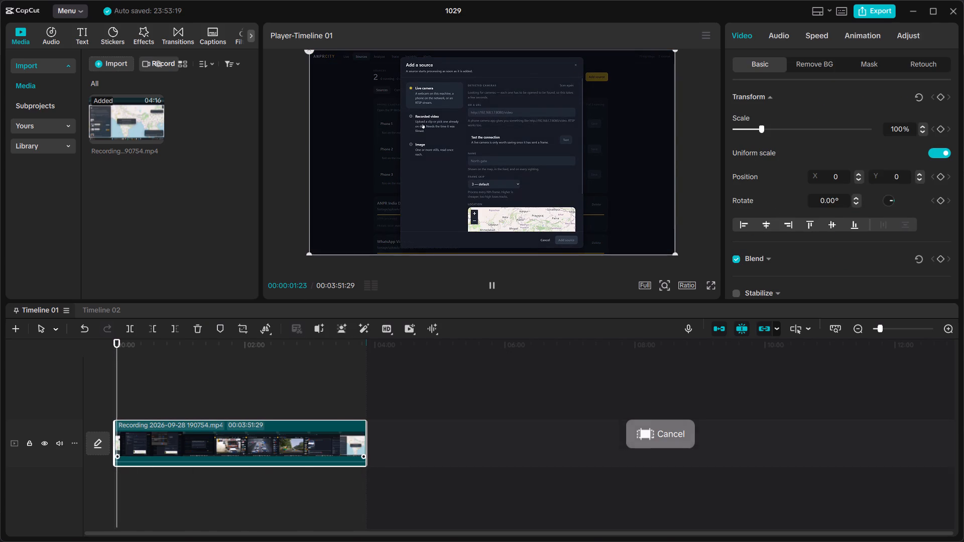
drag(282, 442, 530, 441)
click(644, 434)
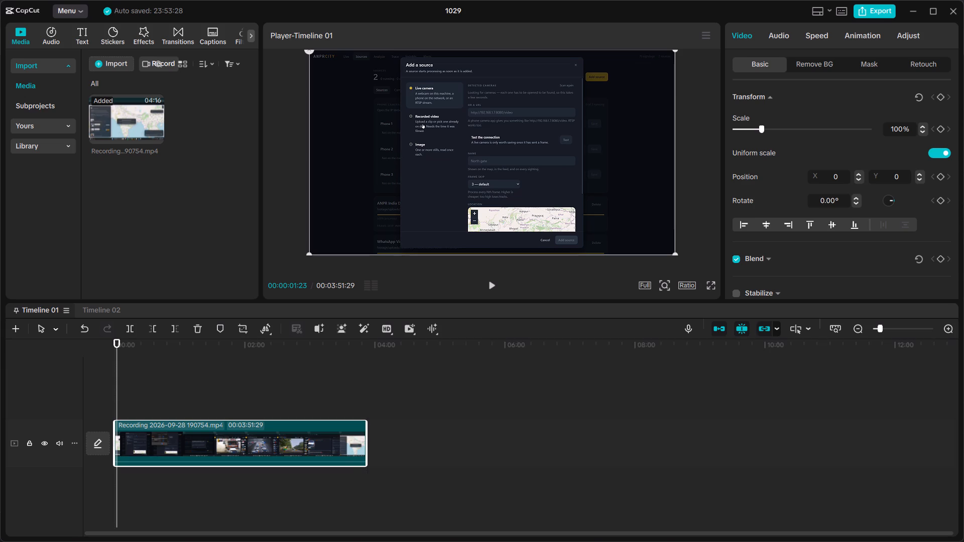
Open the recording clip's editing options and look through the available clip actions.
right_click(313, 397)
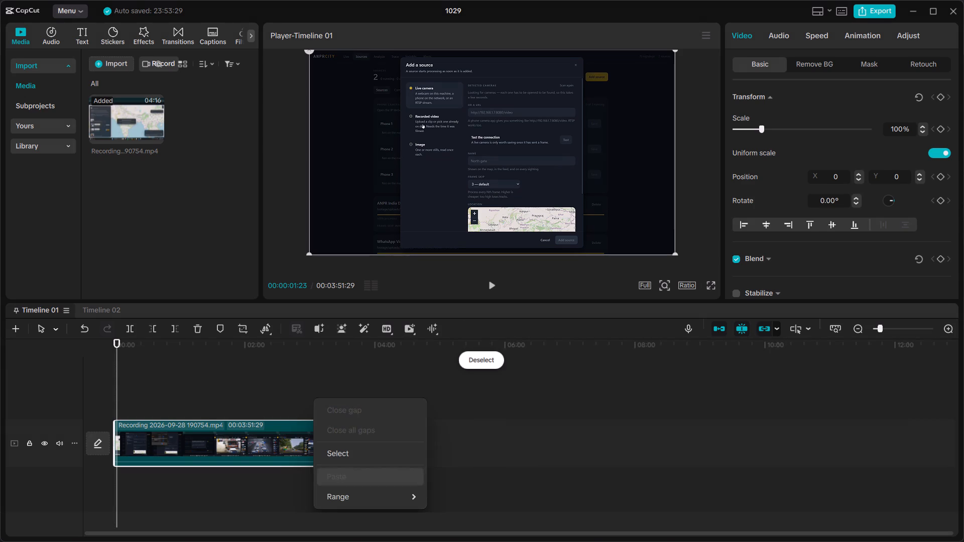
right_click(280, 464)
right_click(285, 448)
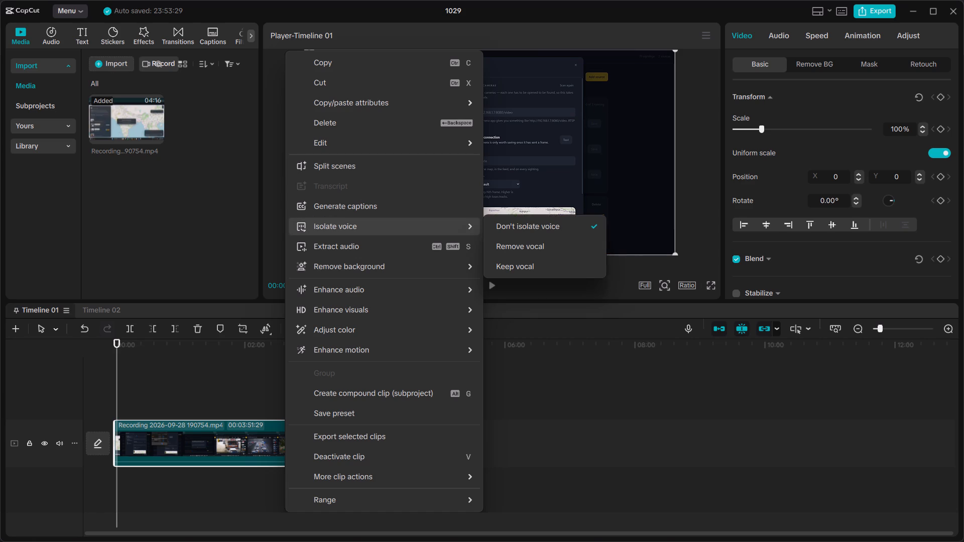
Close the recording clip's editing options without applying any clip action.
click(626, 387)
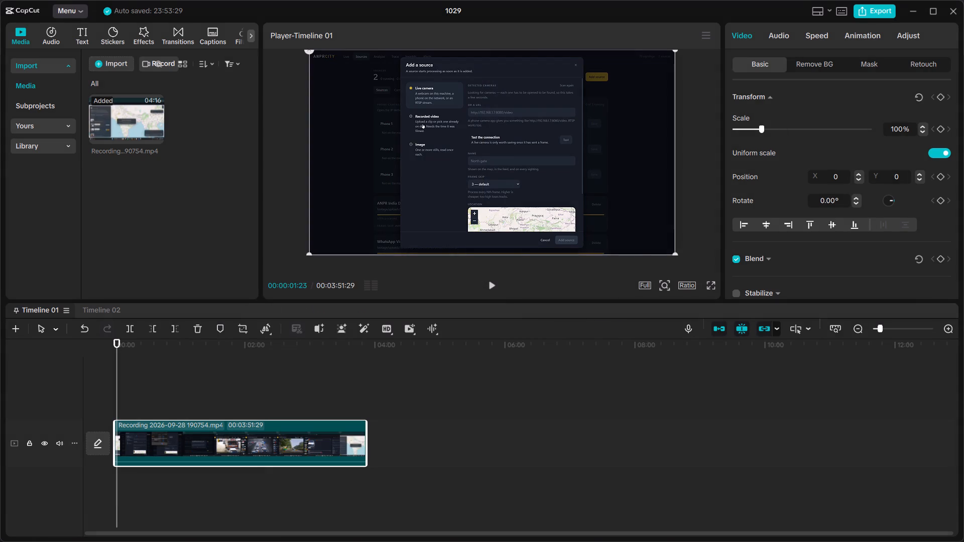
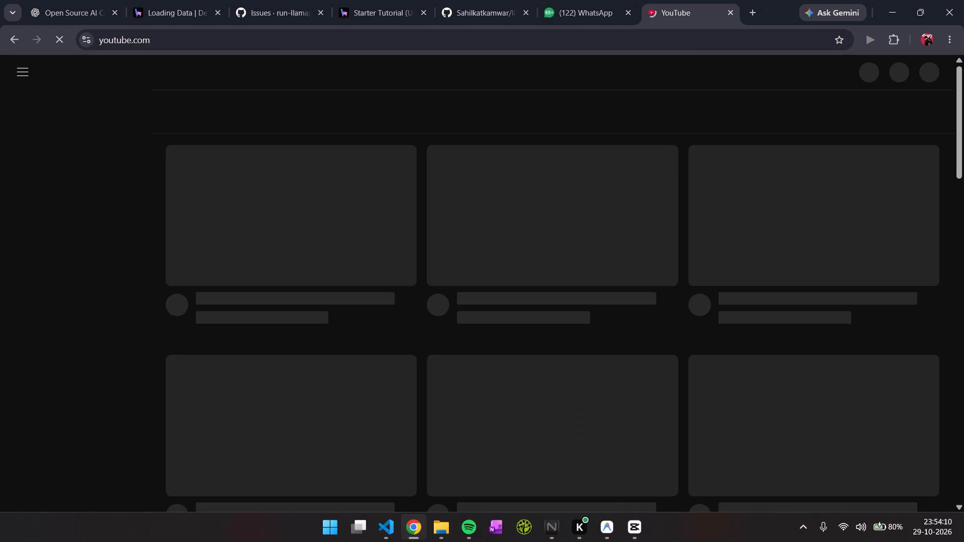
Search YouTube for "best video editing software for pc free".
click(360, 73)
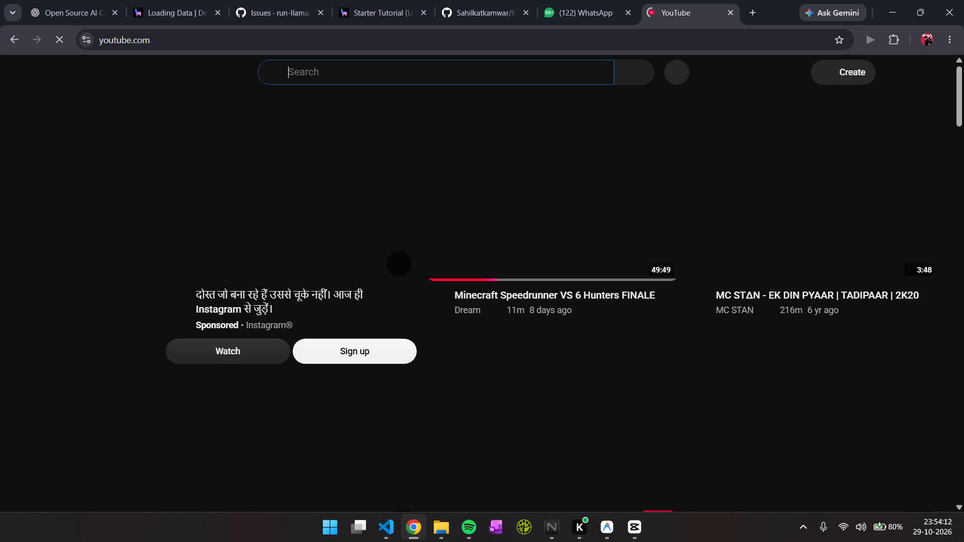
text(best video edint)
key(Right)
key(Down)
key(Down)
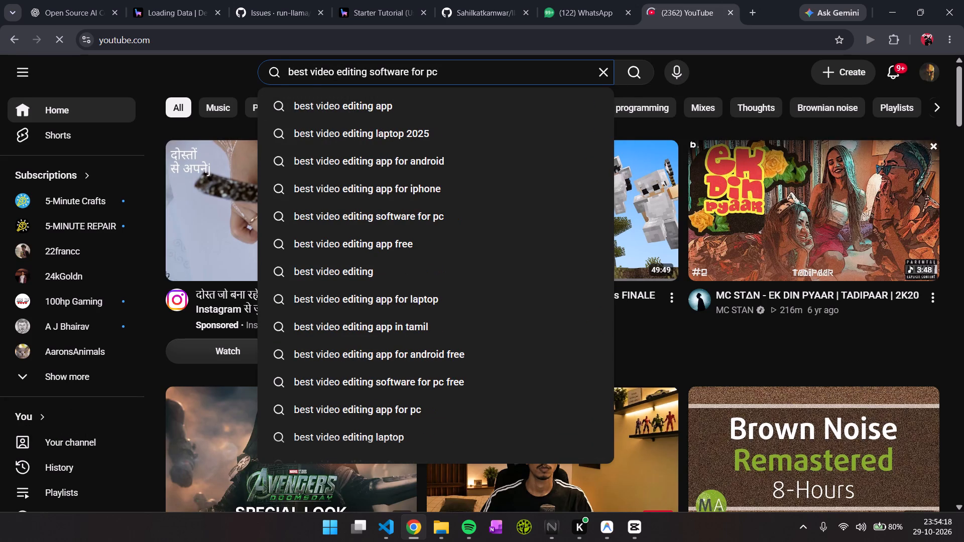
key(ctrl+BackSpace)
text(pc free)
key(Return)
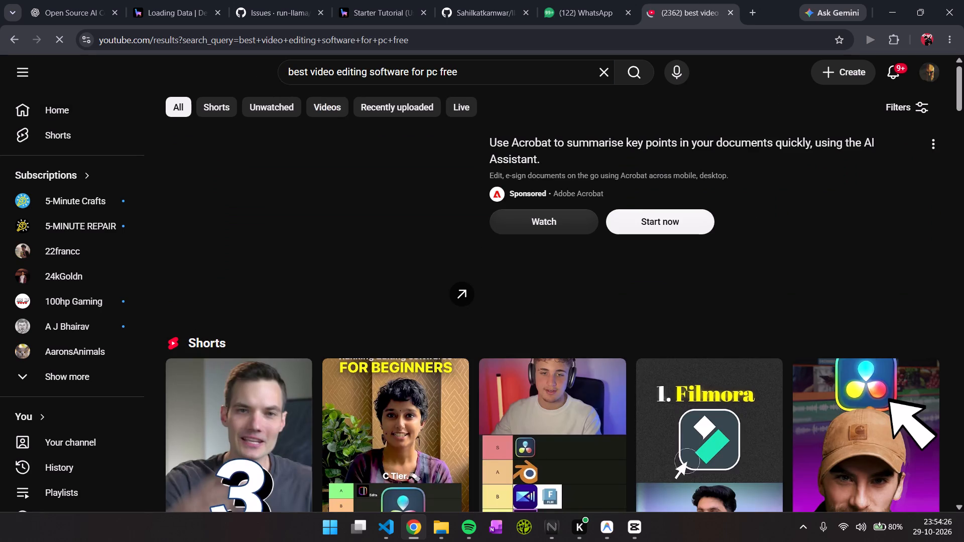
Skip to the next track in Spotify while staying on the YouTube results.
click(493, 488)
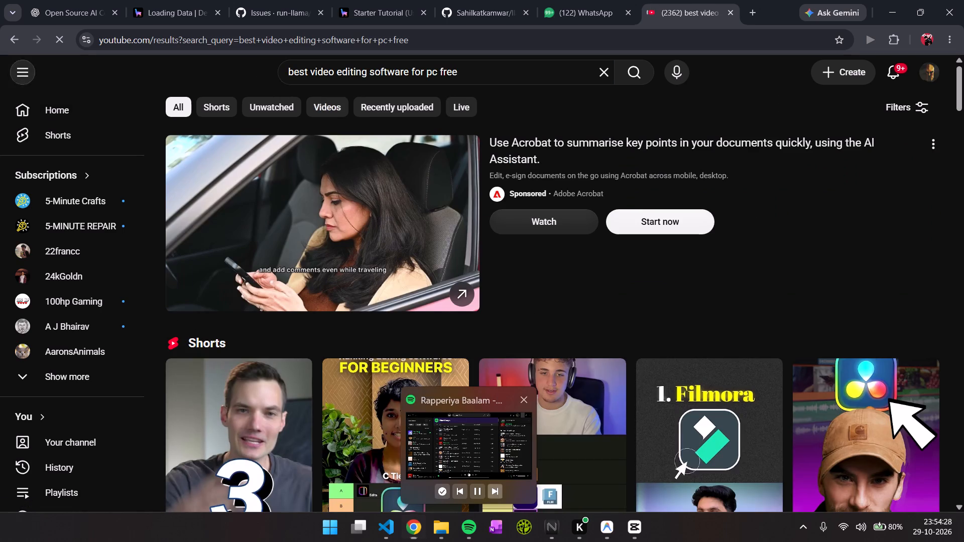
Pause the music playing in Spotify and dismiss its preview.
click(479, 489)
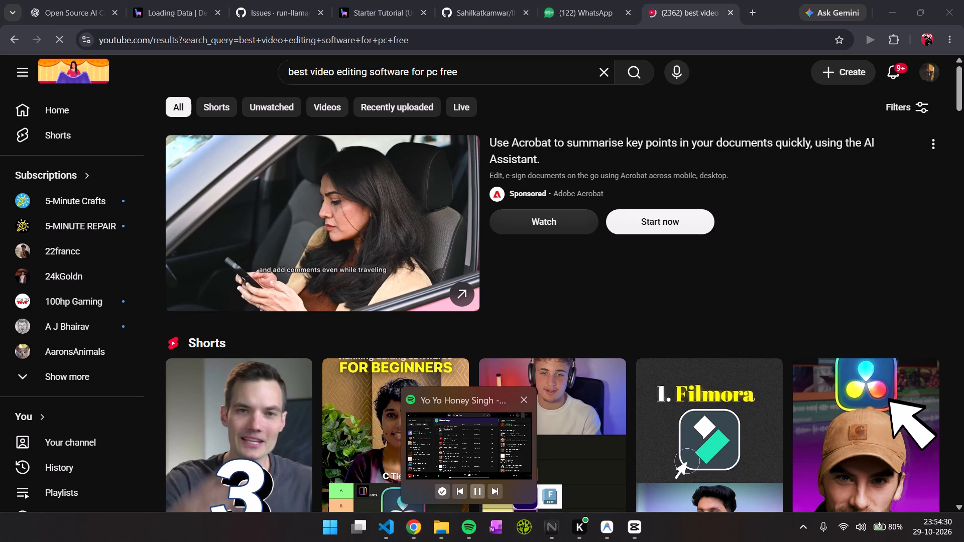
click(291, 541)
Open the Short "BEST FREE Video Editing Software for PC" from the YouTube search results.
scroll(463, 202, down, 3)
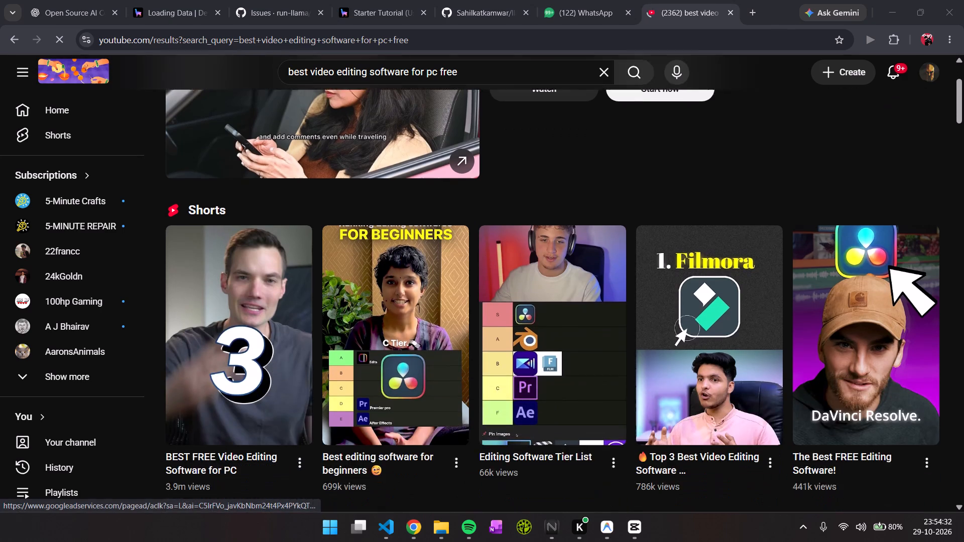
scroll(405, 269, down, 1)
click(244, 231)
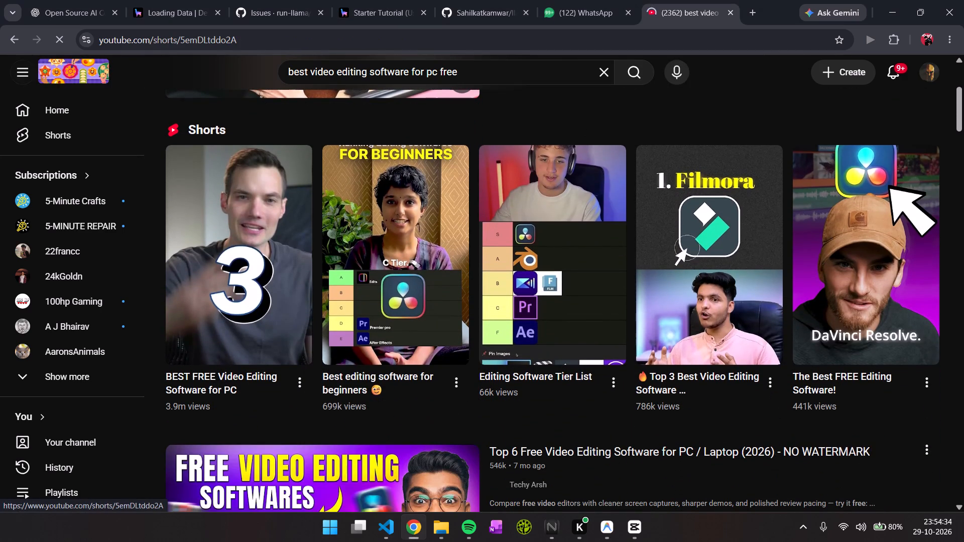
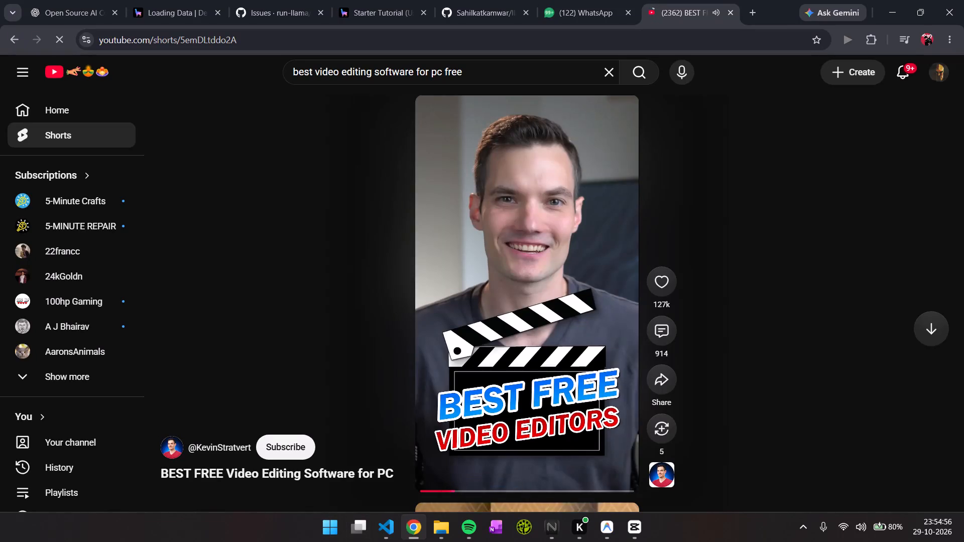
Watch a moment of the Short on free video editors and pause it.
click(448, 121)
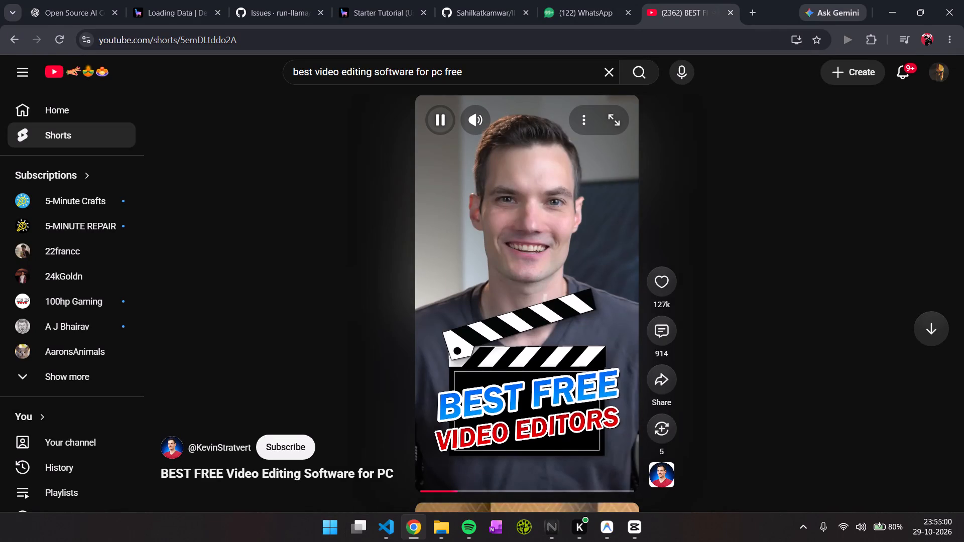
click(448, 121)
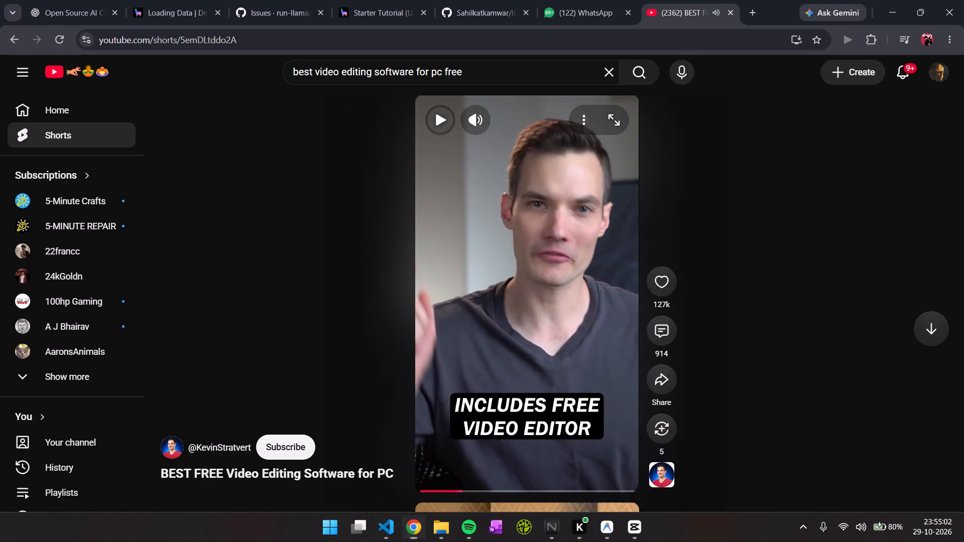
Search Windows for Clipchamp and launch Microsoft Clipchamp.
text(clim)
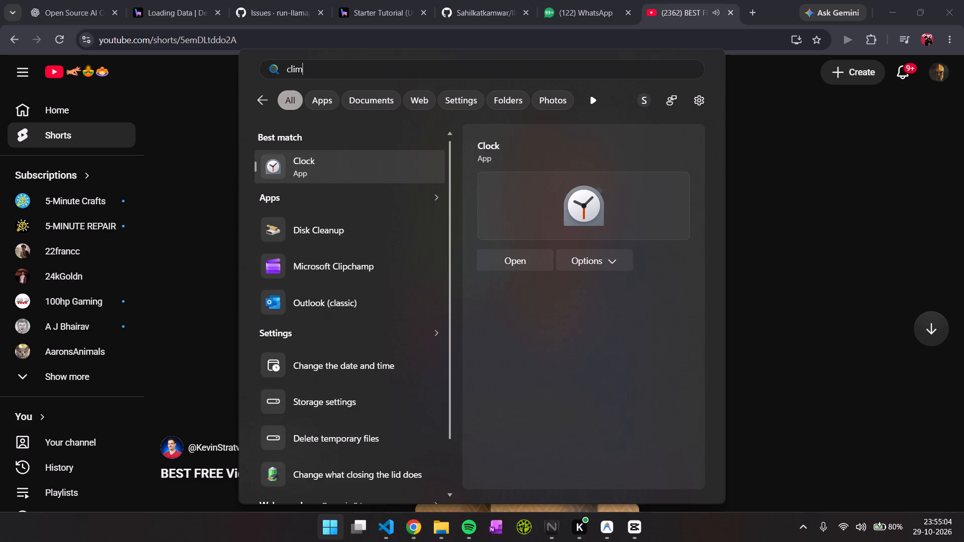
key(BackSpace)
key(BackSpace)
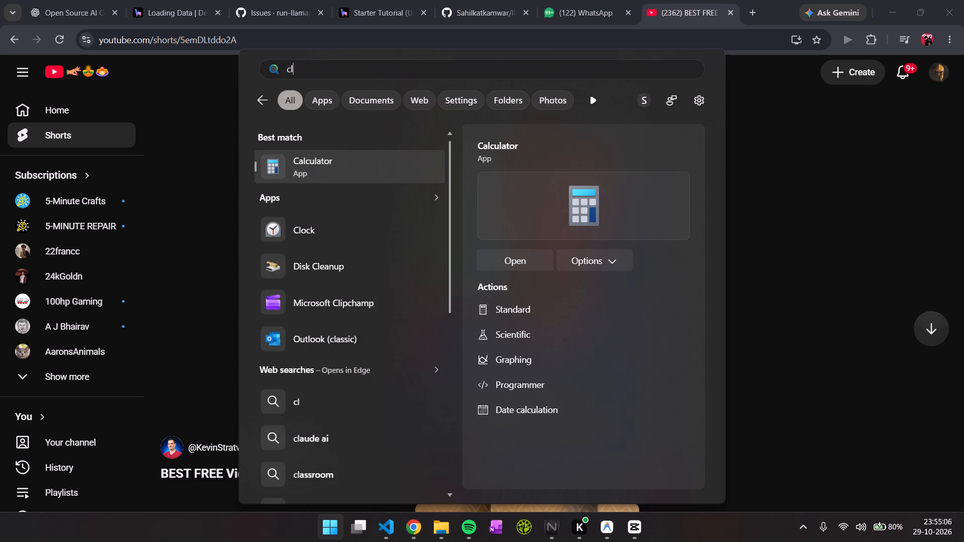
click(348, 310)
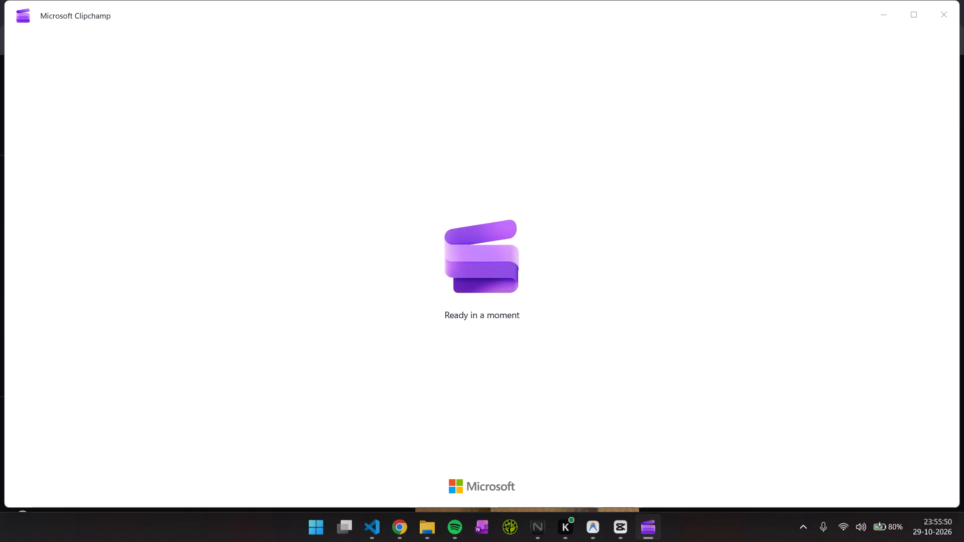
Check the fan, temperature and load monitoring and the Battery power plan in NitroSense, and return to Clipchamp.
click(528, 536)
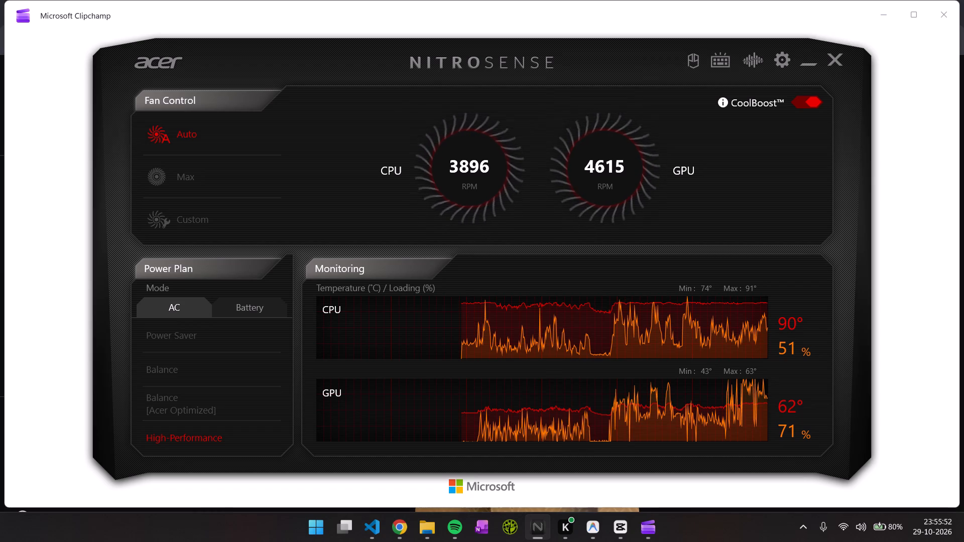
click(264, 305)
click(897, 157)
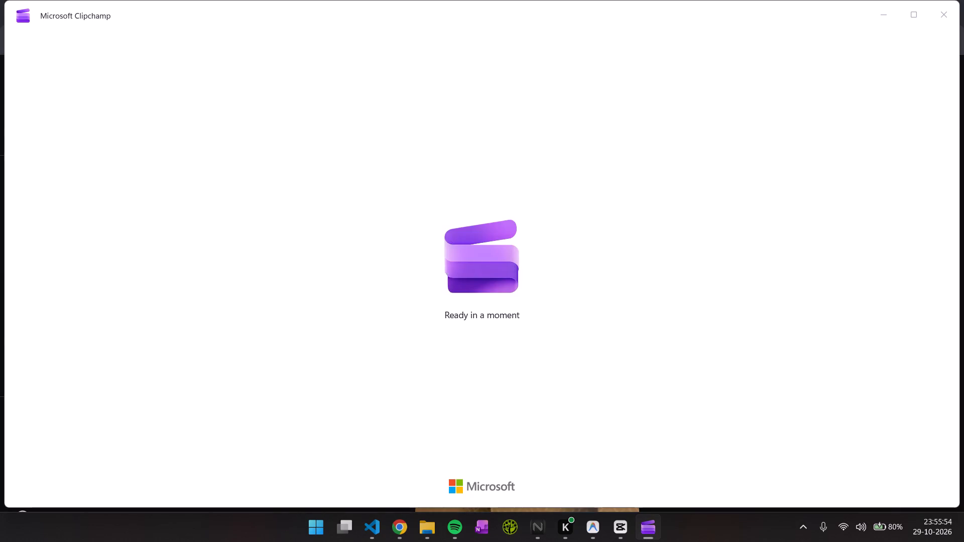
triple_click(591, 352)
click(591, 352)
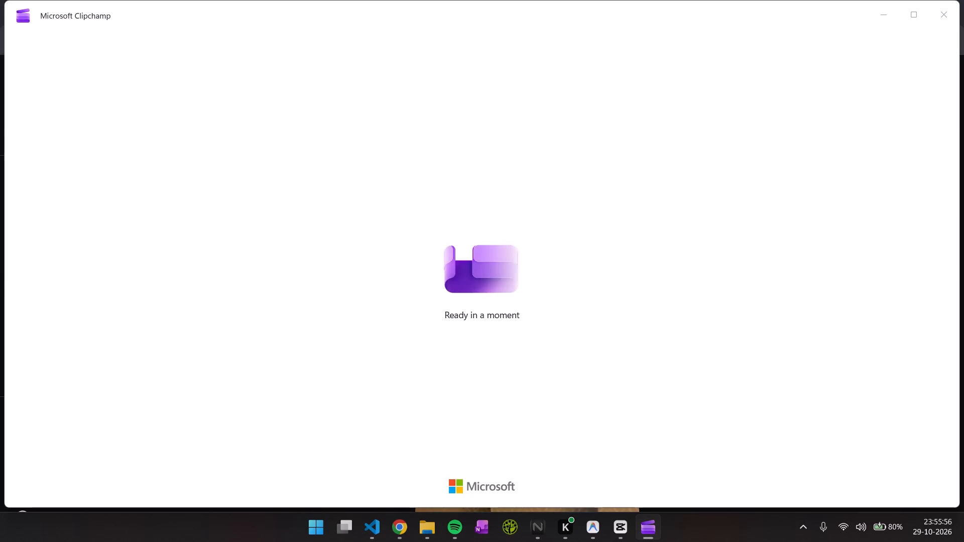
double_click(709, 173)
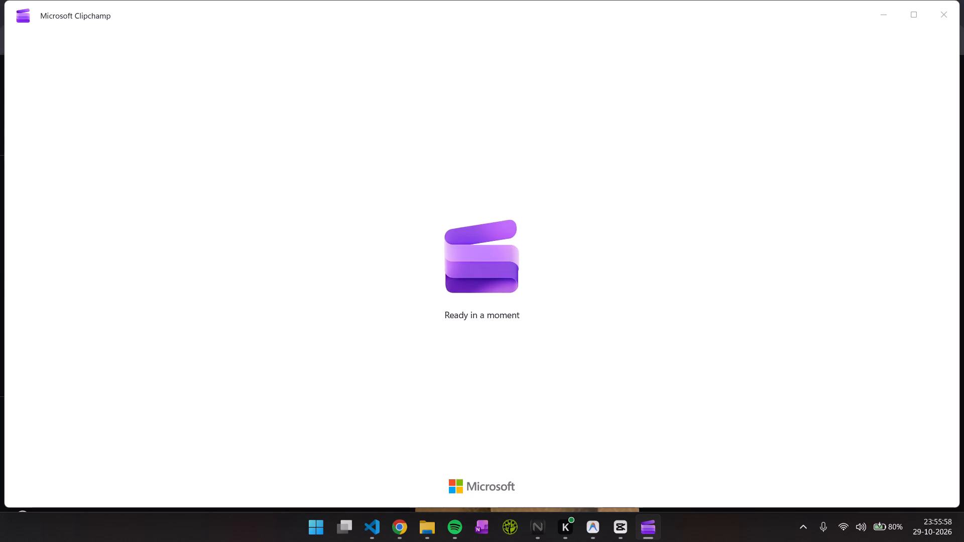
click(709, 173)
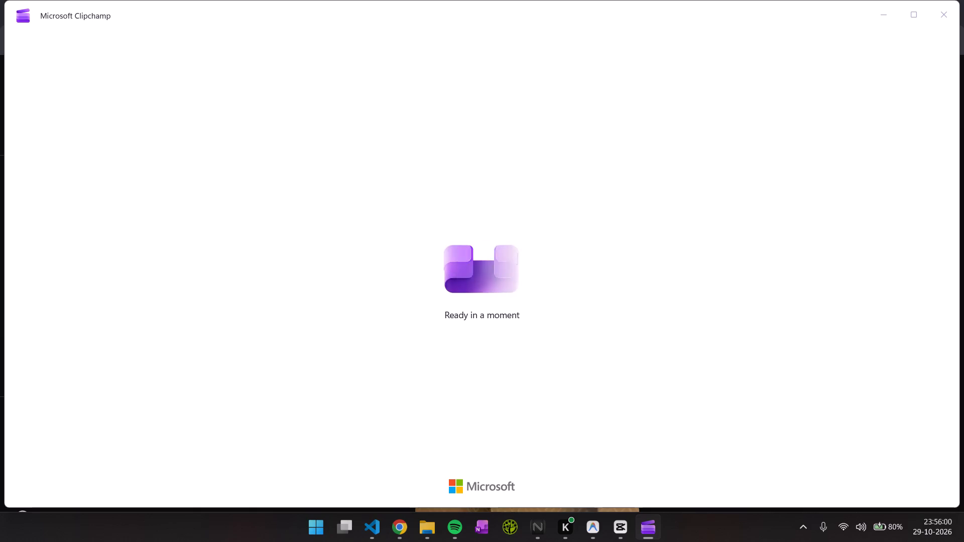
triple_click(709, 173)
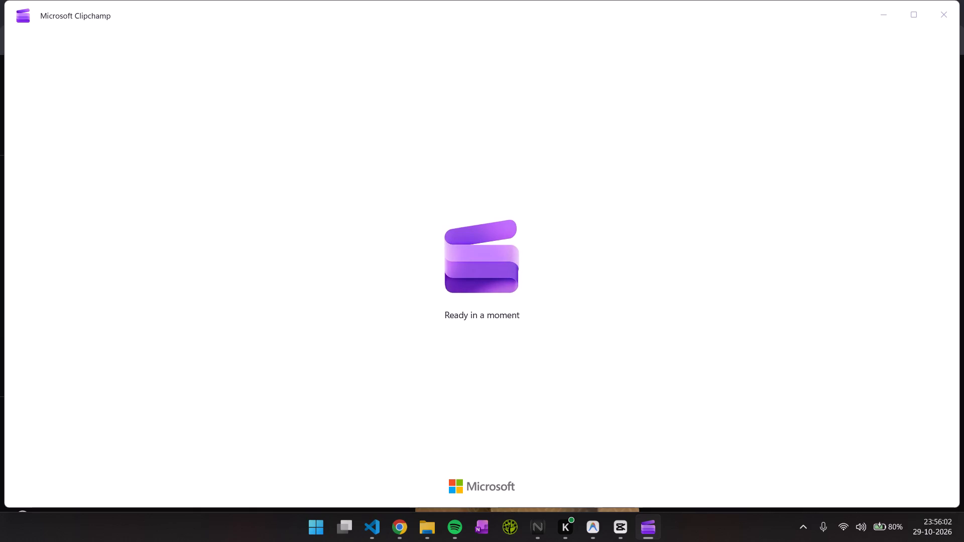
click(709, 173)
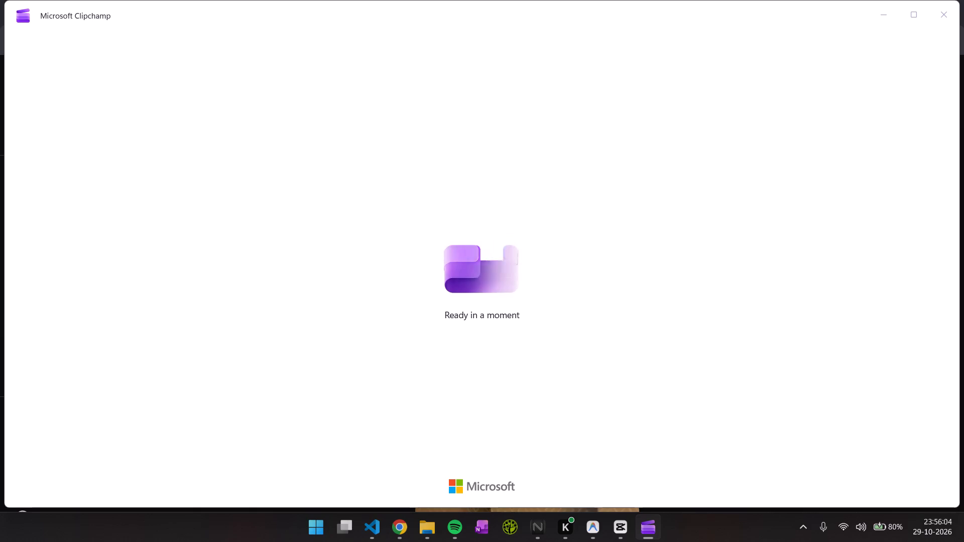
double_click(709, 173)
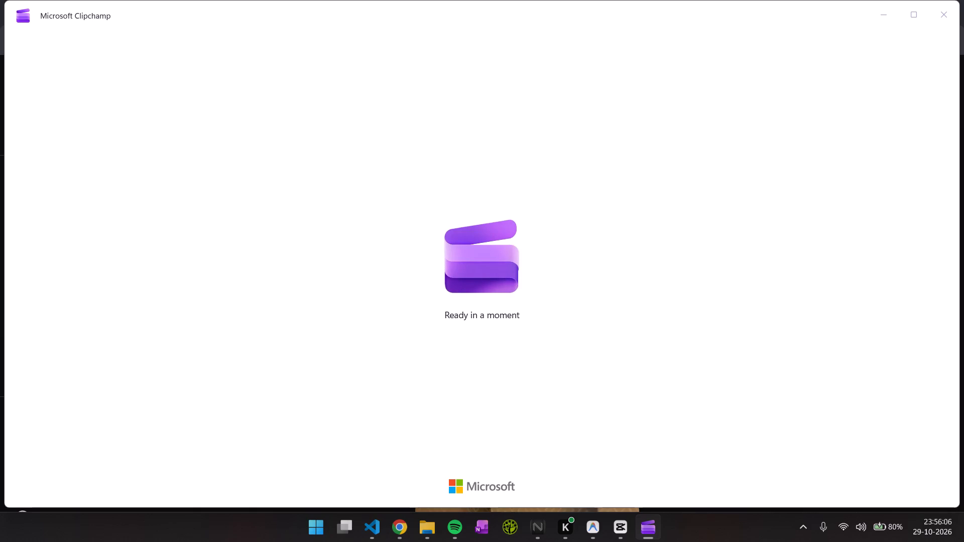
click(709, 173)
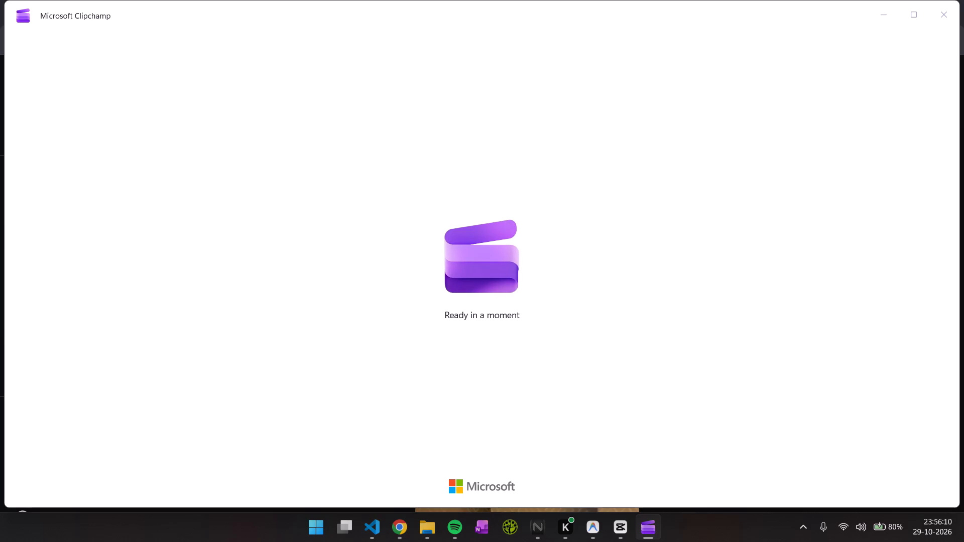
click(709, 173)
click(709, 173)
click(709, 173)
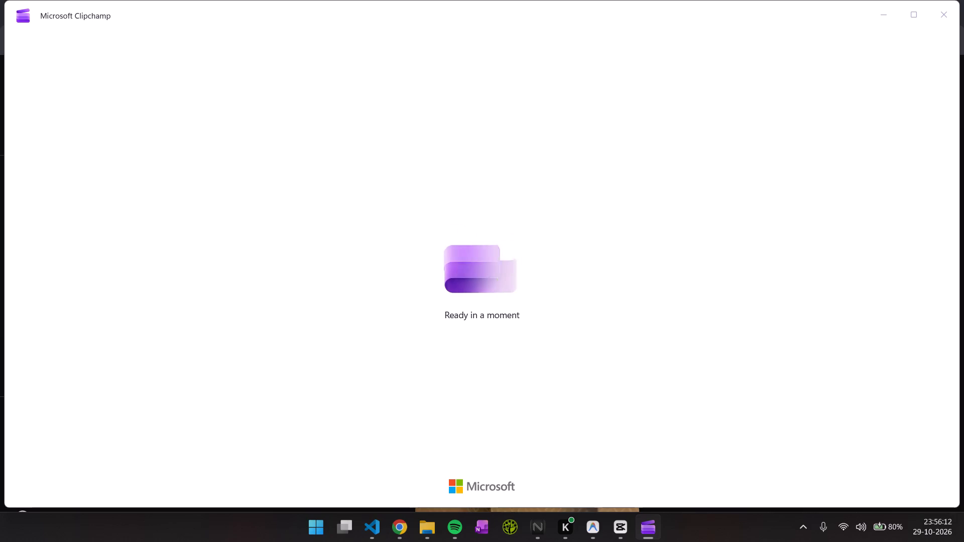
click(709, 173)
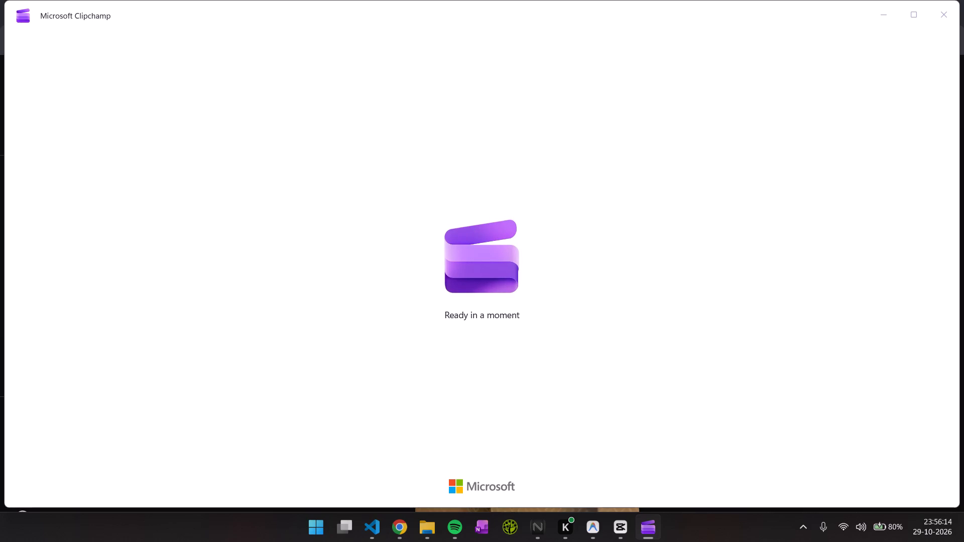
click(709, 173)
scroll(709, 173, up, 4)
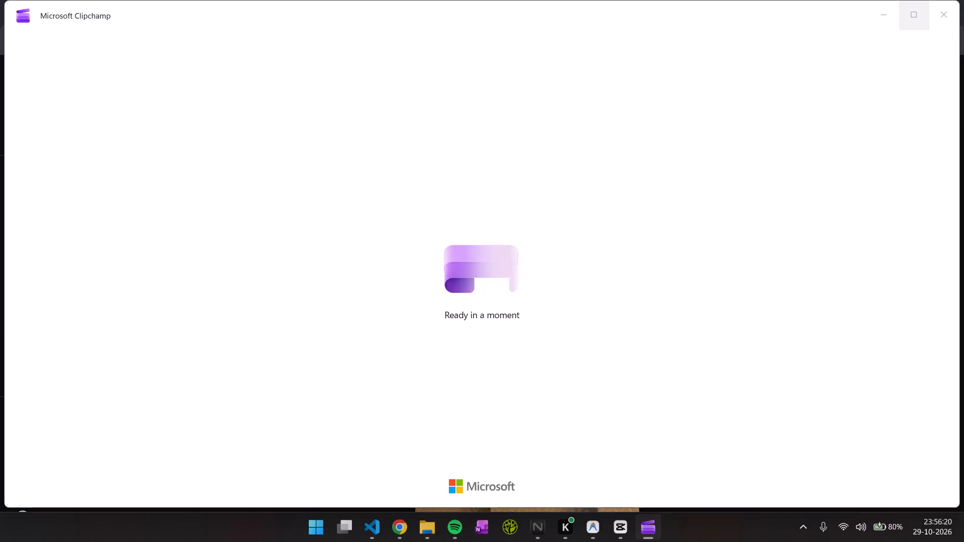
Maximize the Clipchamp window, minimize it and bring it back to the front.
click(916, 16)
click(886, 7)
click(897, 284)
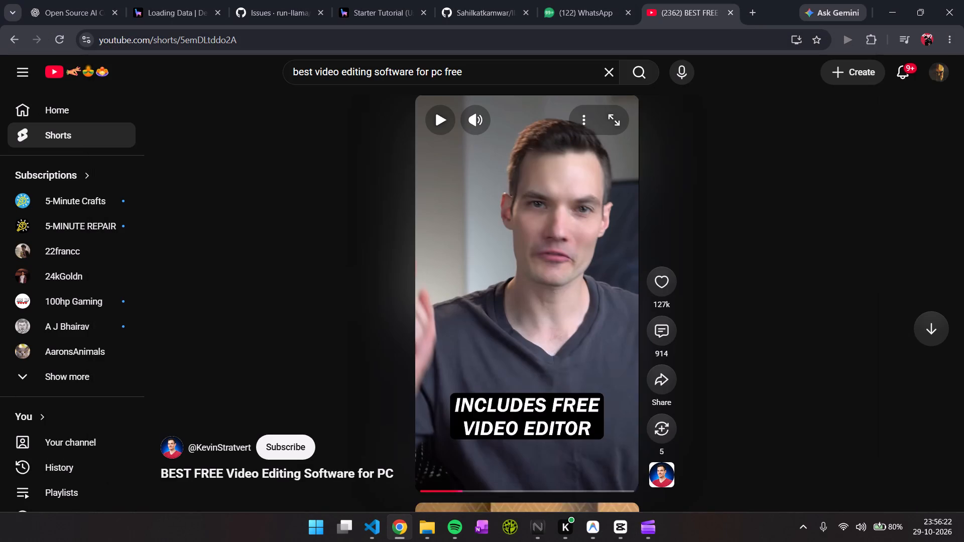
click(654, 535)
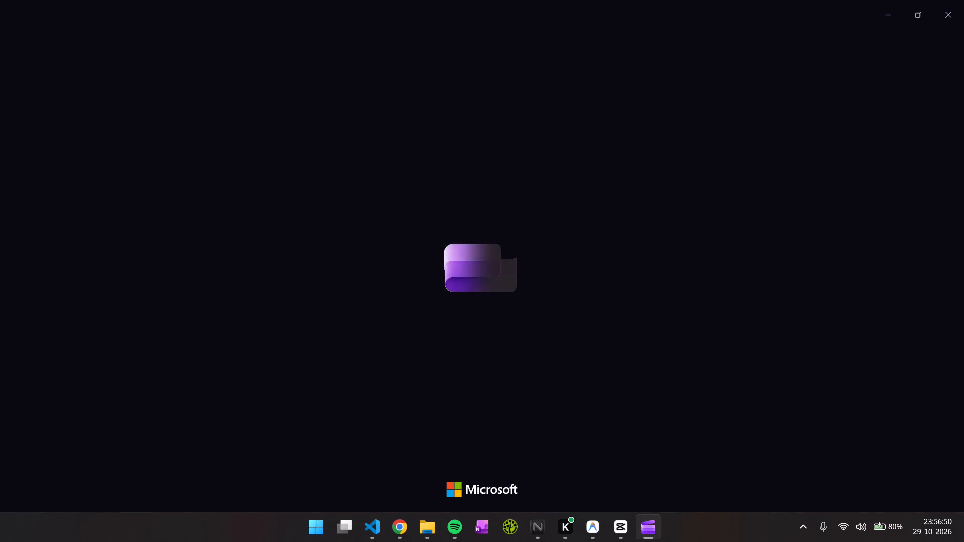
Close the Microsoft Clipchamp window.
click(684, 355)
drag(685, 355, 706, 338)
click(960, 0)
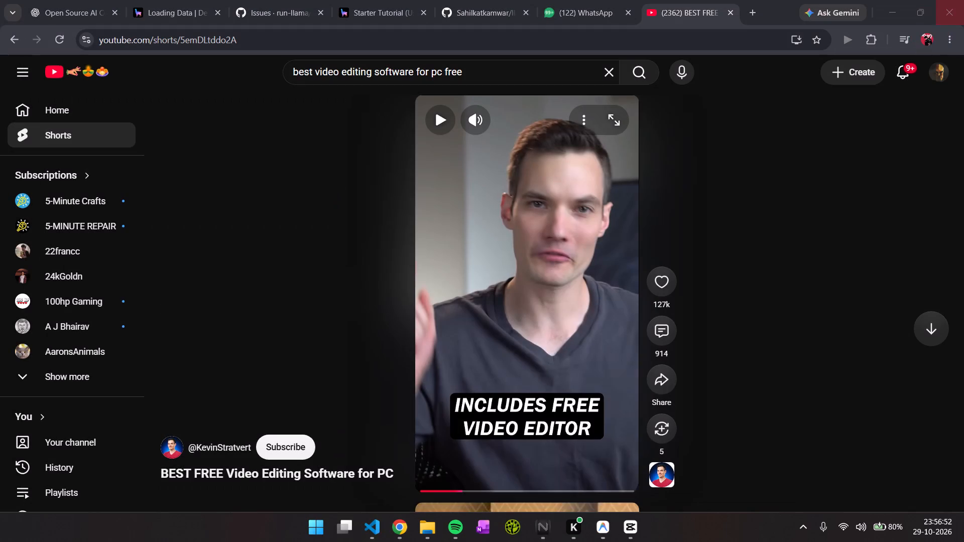
Find Microsoft Clipchamp through the Windows search and launch it again.
click(797, 533)
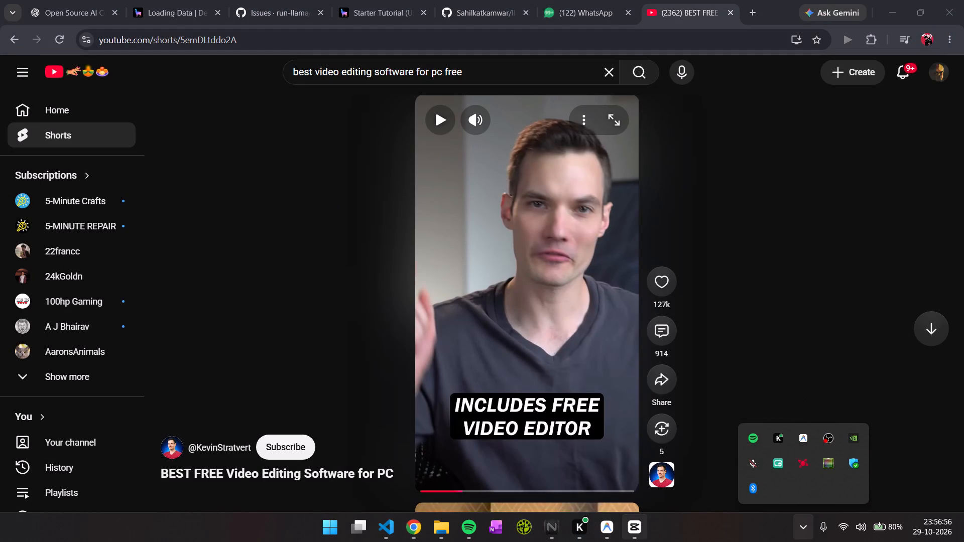
key(c)
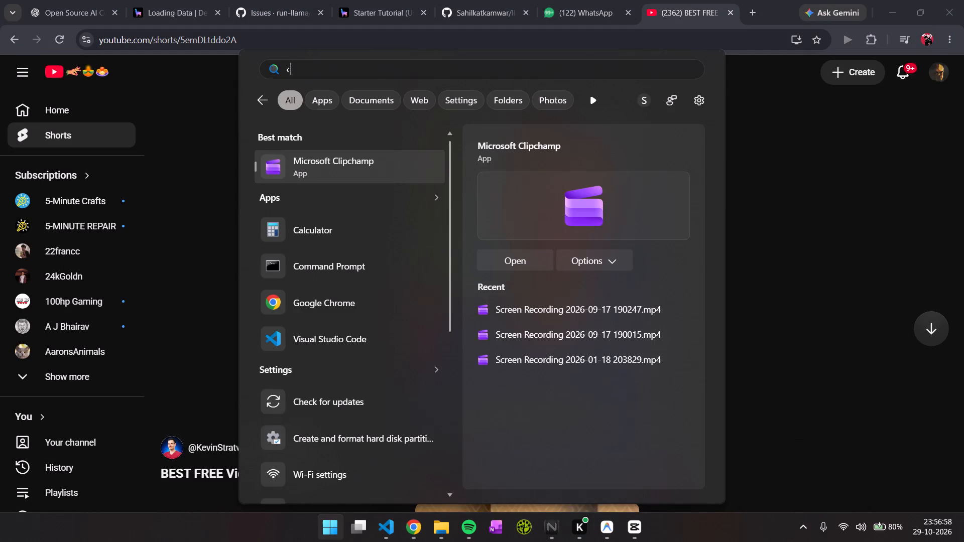
click(514, 269)
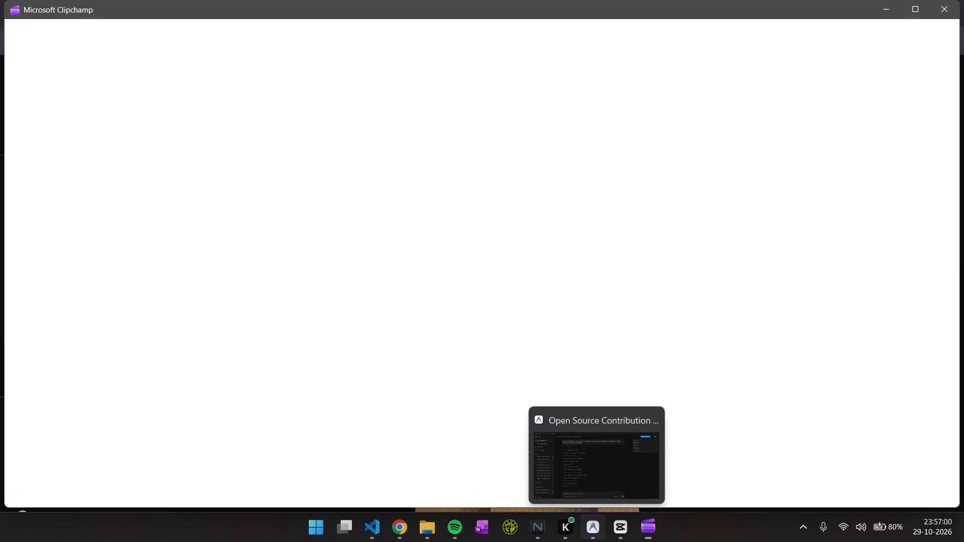
click(792, 389)
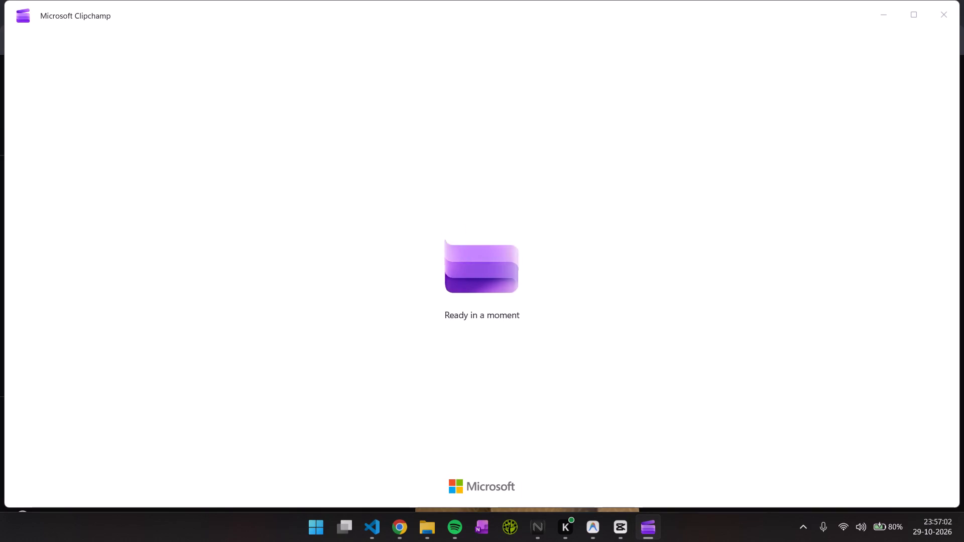
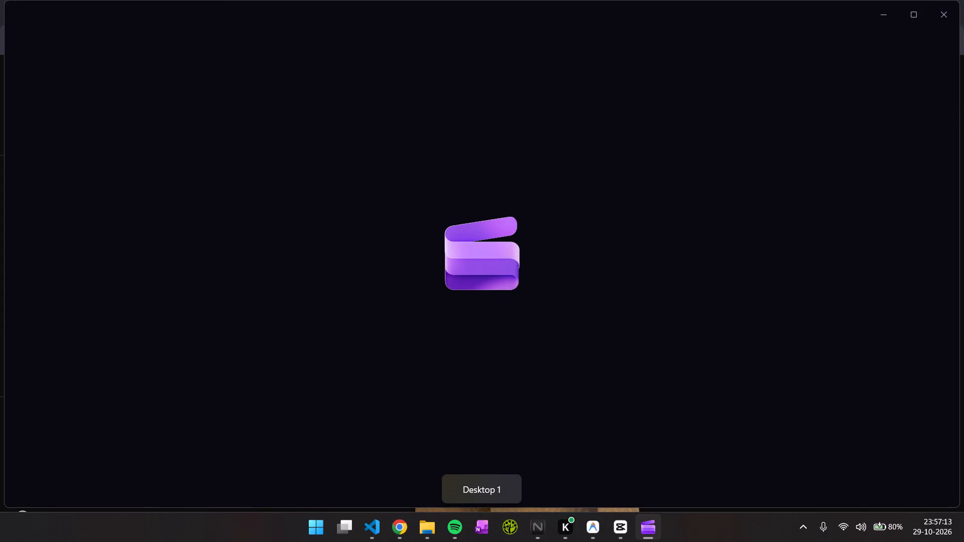
Maximize the Clipchamp window once it has launched.
click(549, 289)
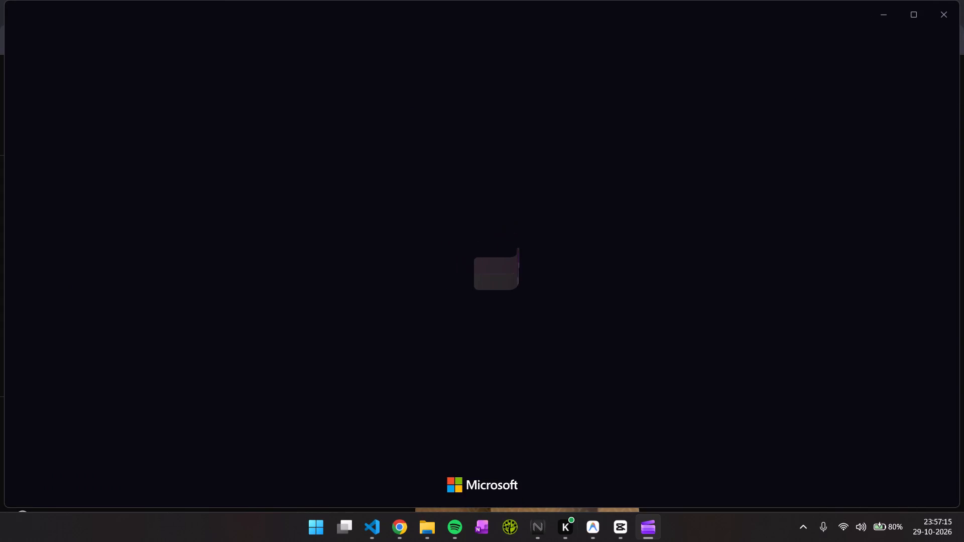
click(913, 18)
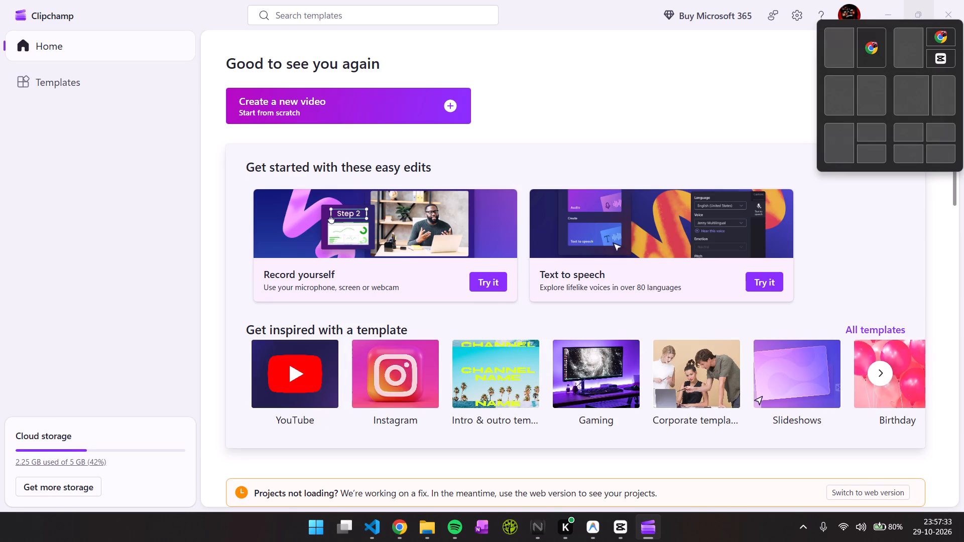
click(501, 80)
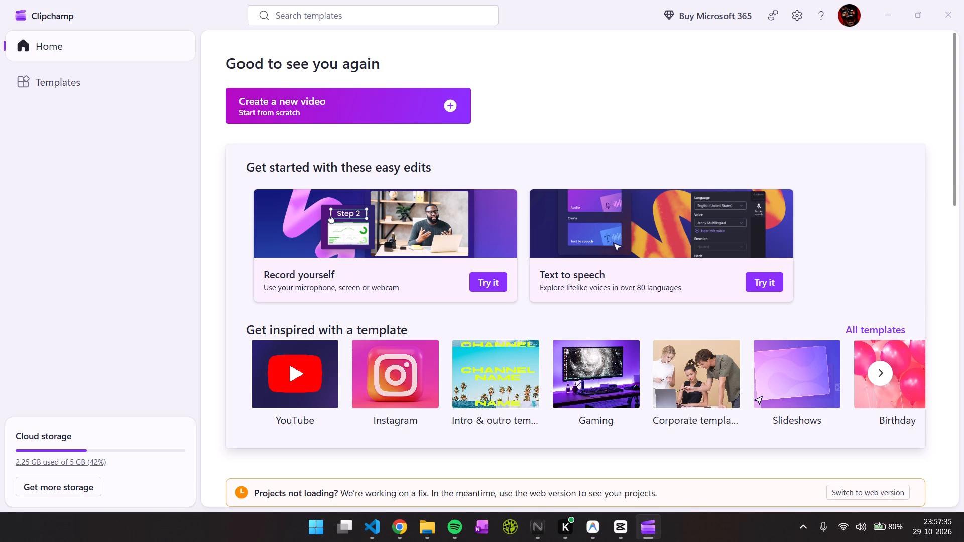
Create a new video project from scratch in Clipchamp.
click(452, 105)
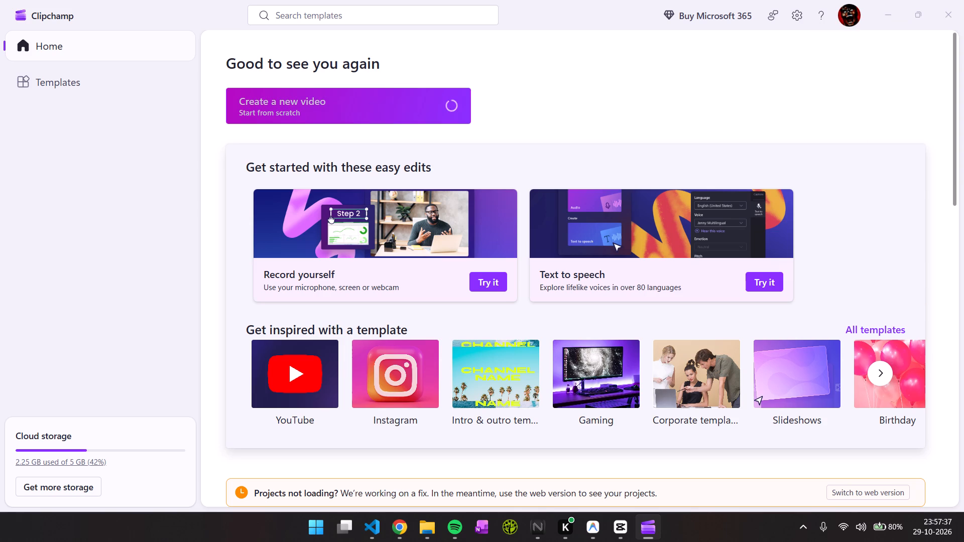
right_click(461, 142)
right_click(461, 142)
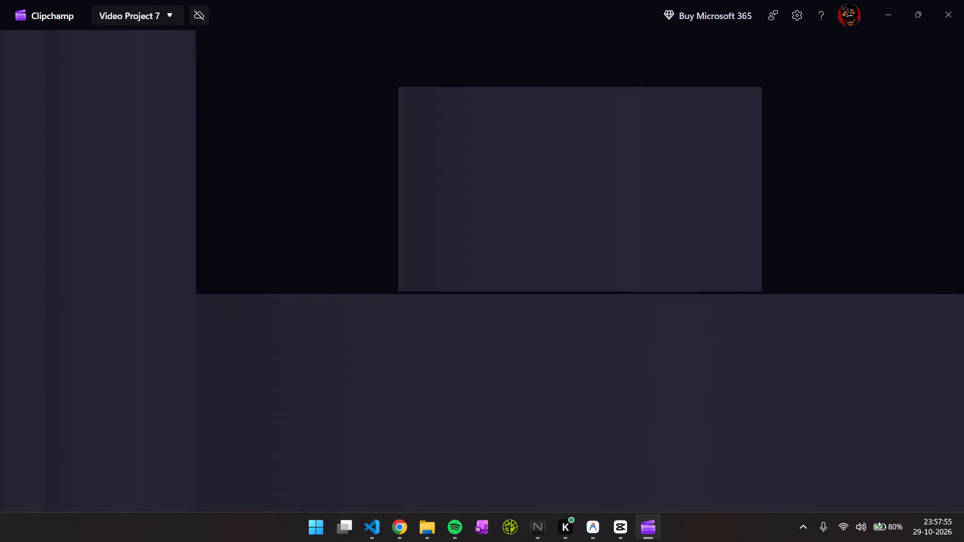
click(358, 107)
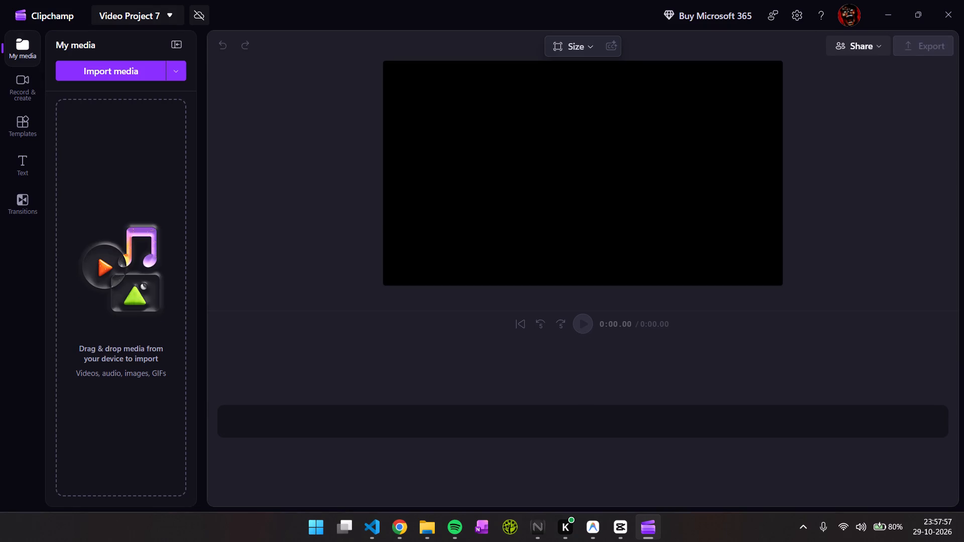
Import Recording 2026-09-28 190754.mp4 from the Linkedin posts folder on New Volume (D:) into the project's media.
click(143, 66)
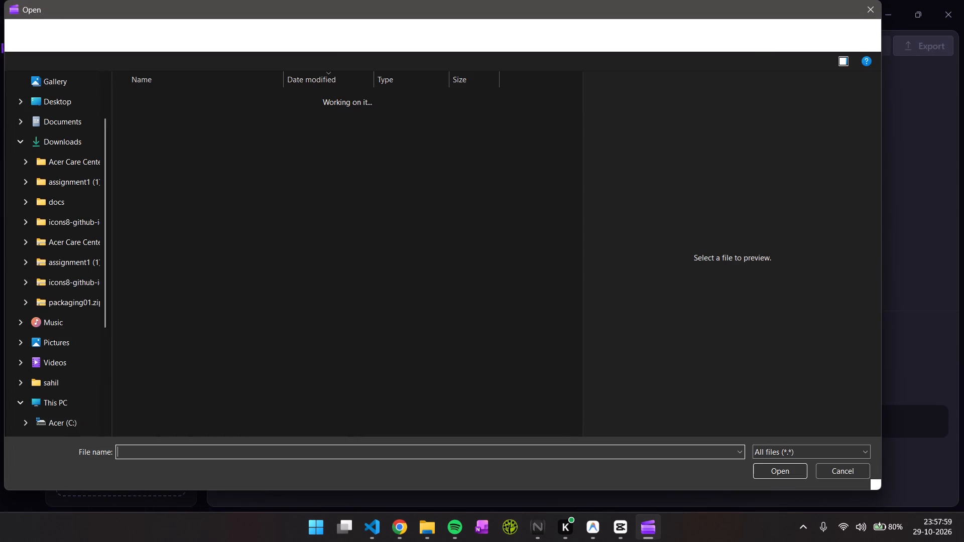
scroll(81, 343, down, 2)
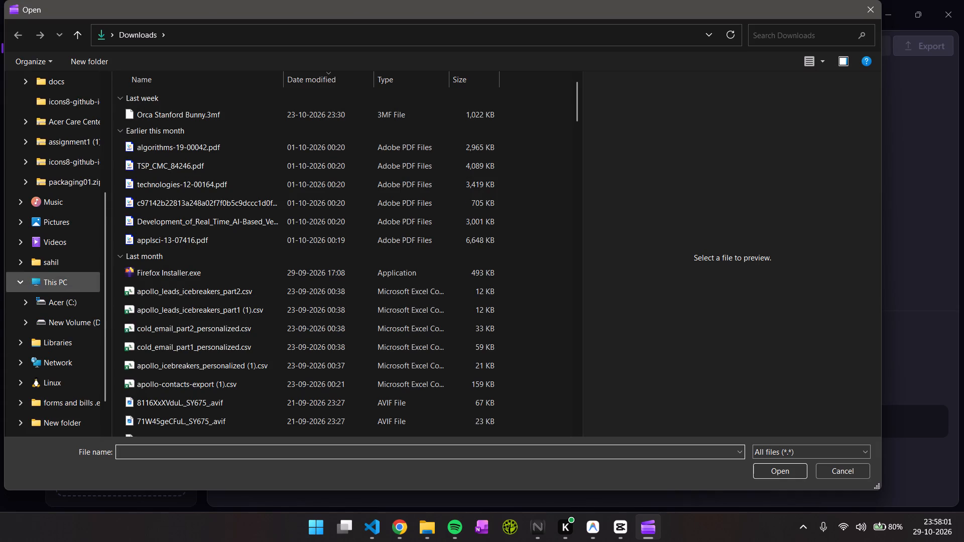
click(90, 319)
click(402, 260)
key(l)
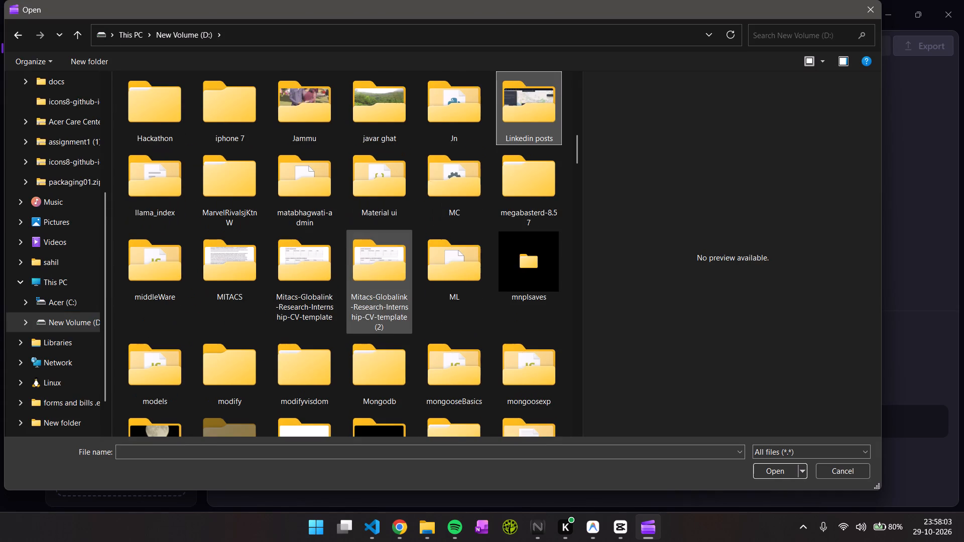
click(760, 458)
click(777, 475)
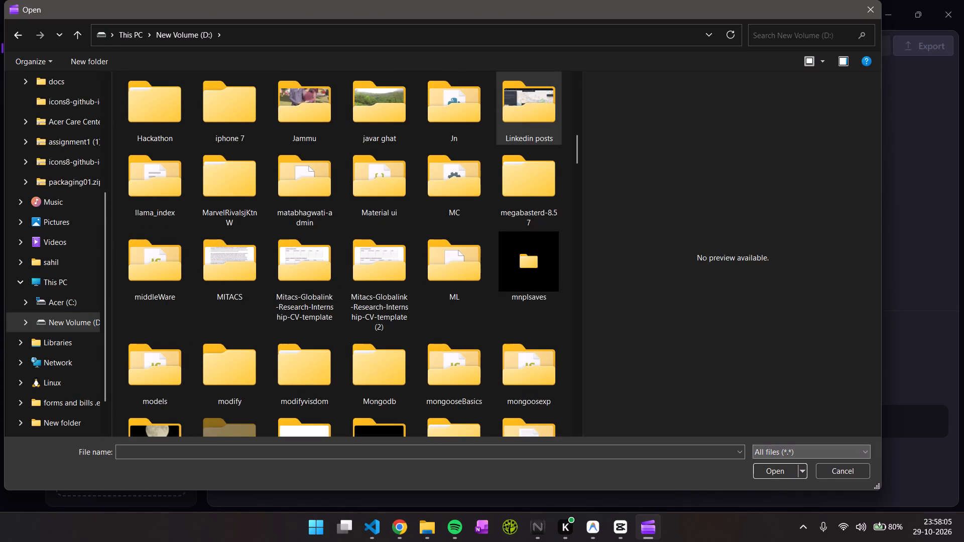
click(775, 472)
click(183, 164)
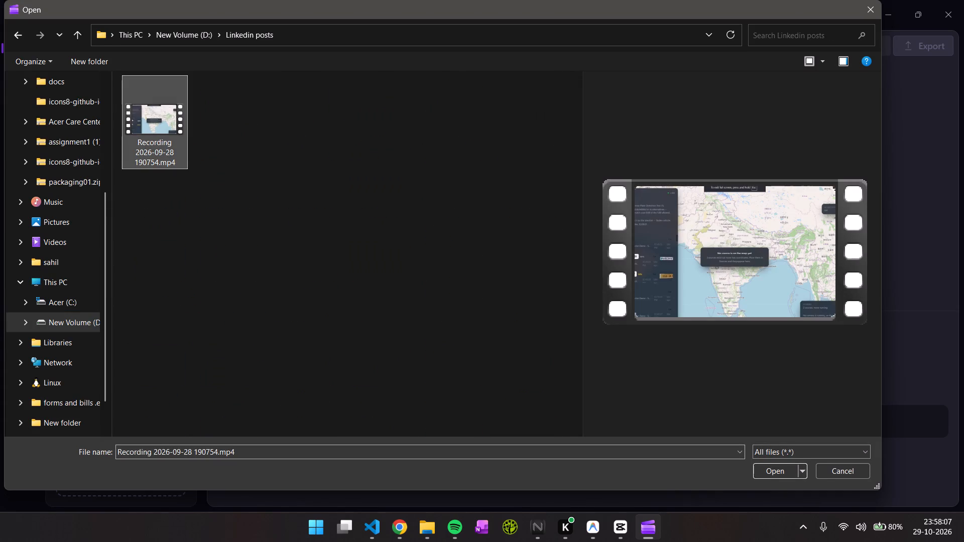
click(775, 469)
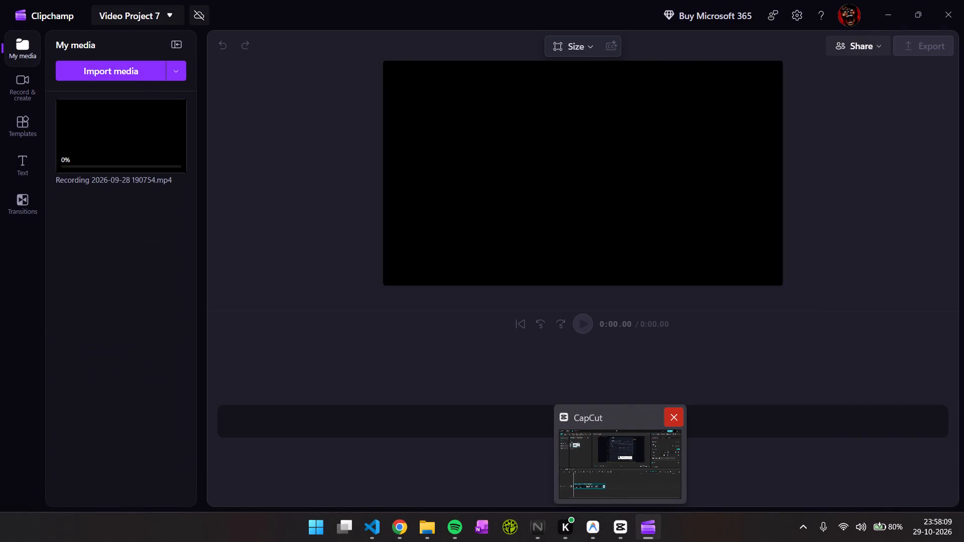
Close CapCut's editor and home windows, and check the hidden system tray apps.
click(677, 420)
click(676, 426)
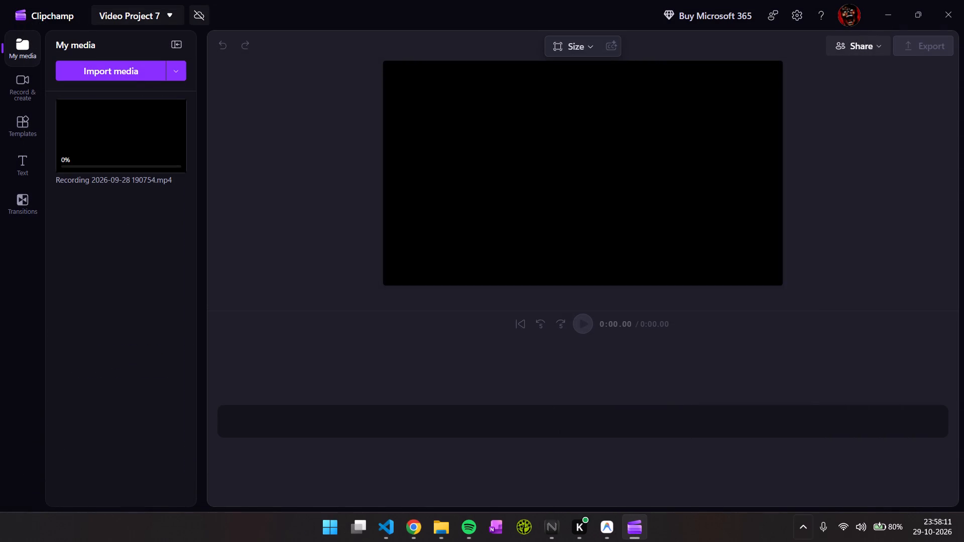
click(794, 526)
click(659, 530)
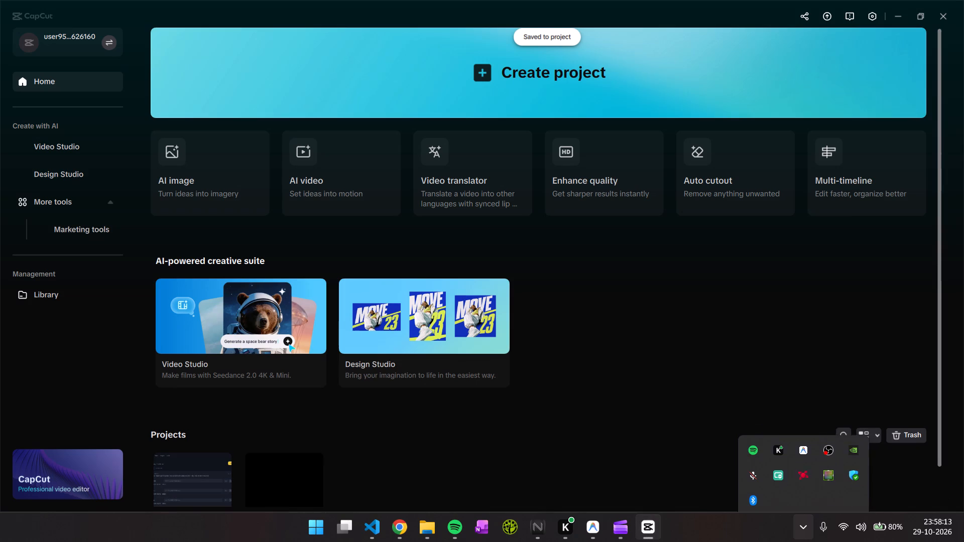
click(940, 13)
click(810, 519)
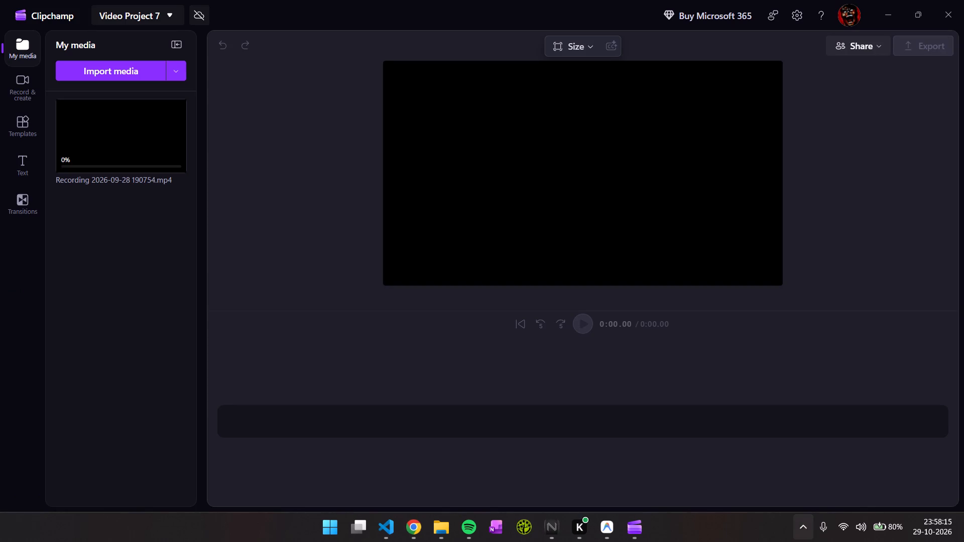
Open a Windows system utility while the recording imports.
right_click(336, 526)
click(340, 363)
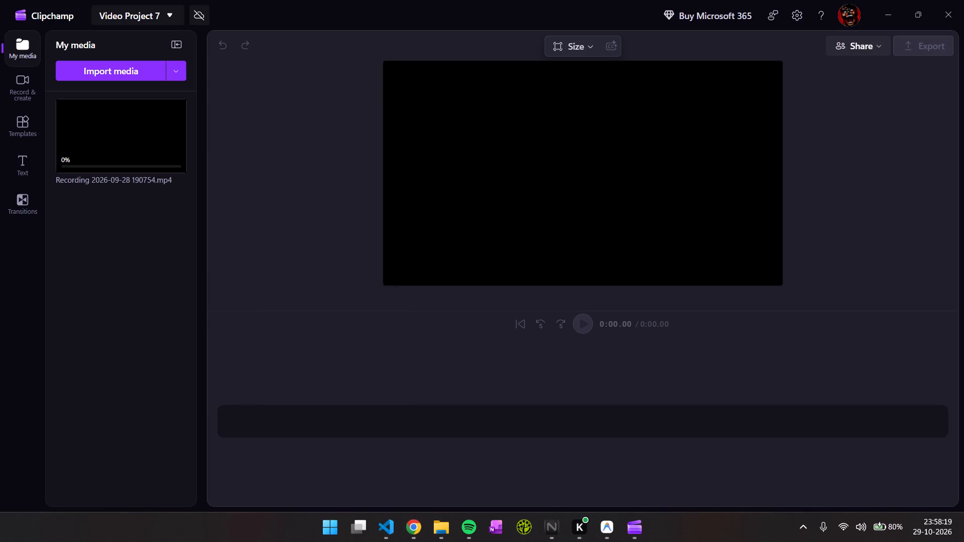
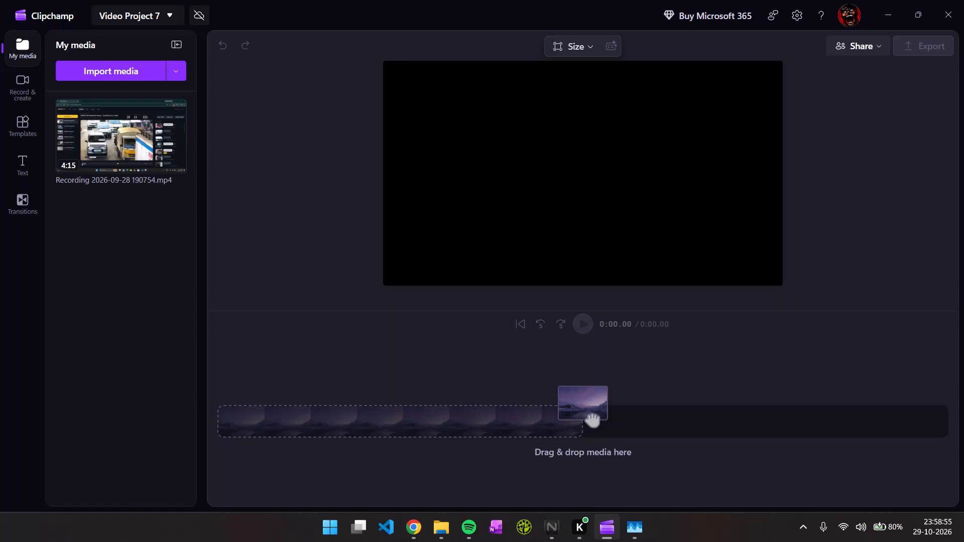
Place the imported Recording 2026-09-28 190754.mp4 at the start of the empty timeline.
drag(138, 144, 396, 414)
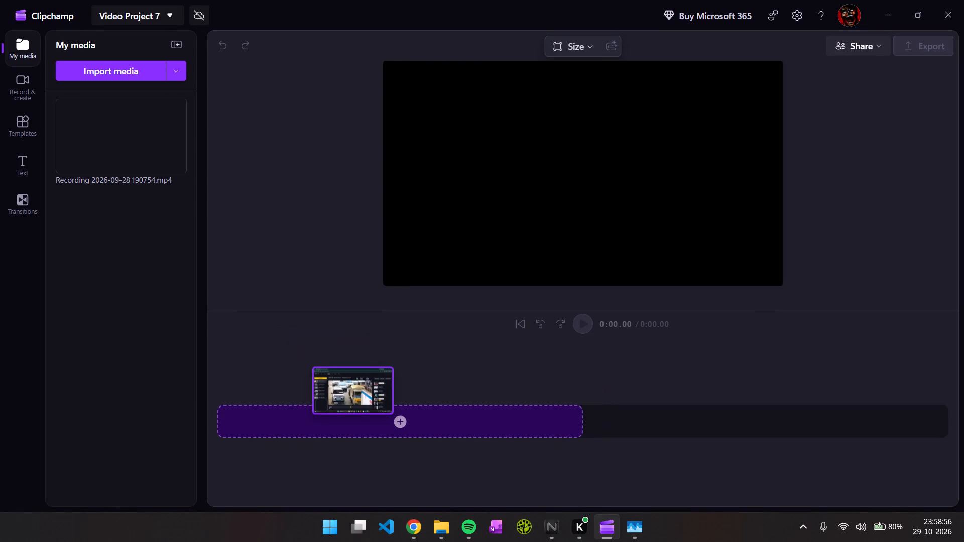
drag(396, 414, 372, 403)
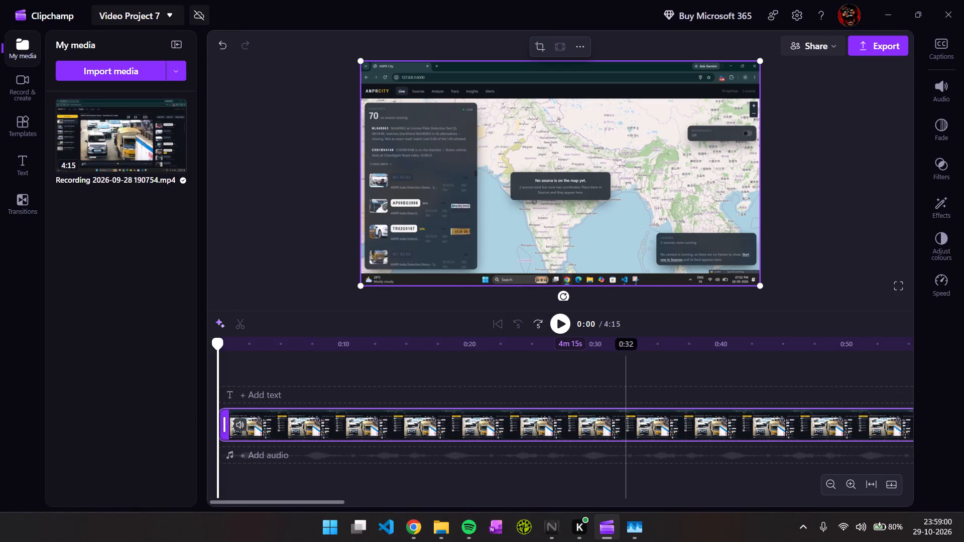
Play the recording's opening and scrub through its first 31 seconds, returning to about 0:26 to examine the Add a source part.
click(561, 325)
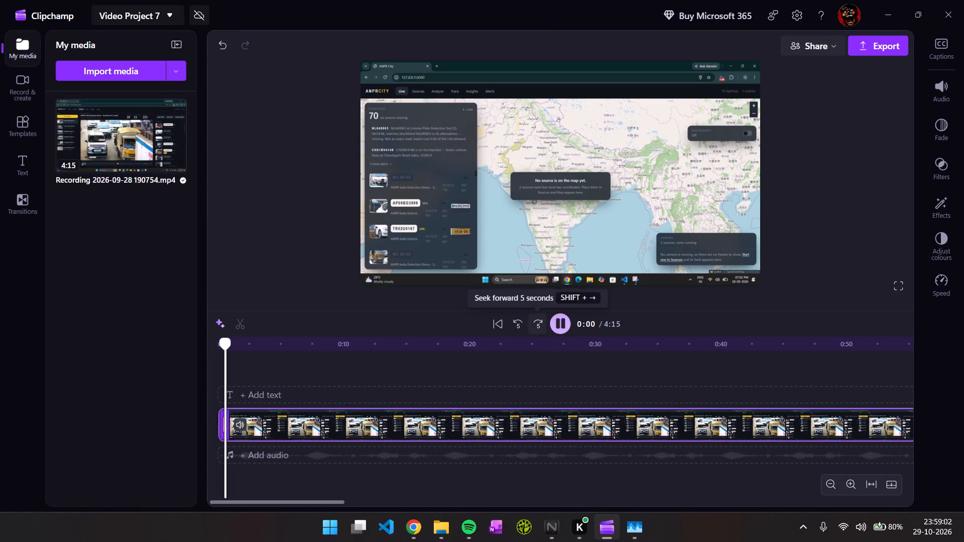
click(244, 353)
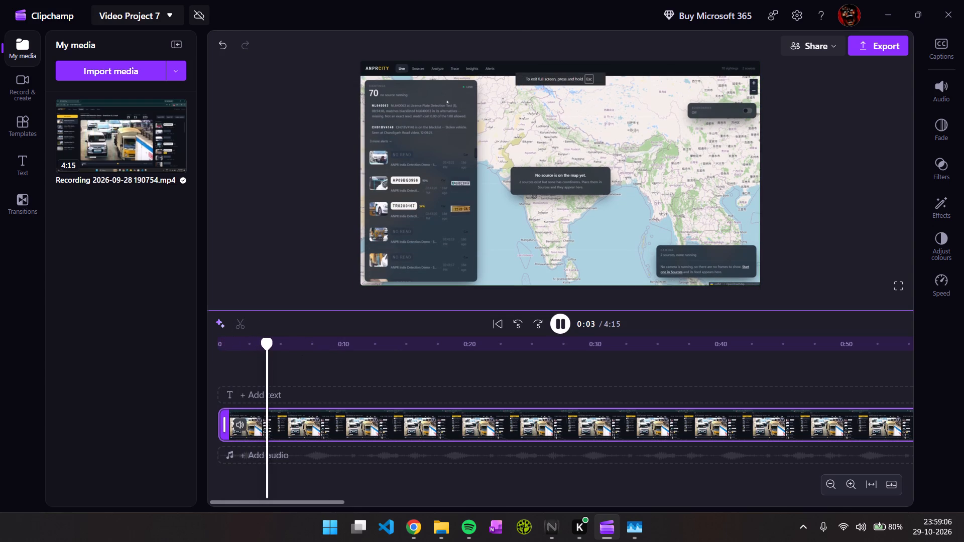
drag(277, 357, 311, 362)
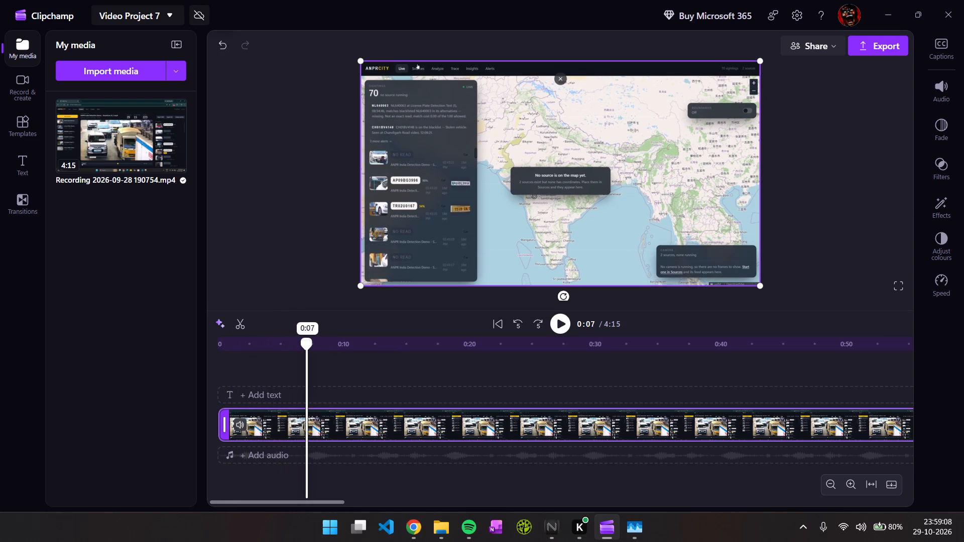
drag(311, 362, 356, 361)
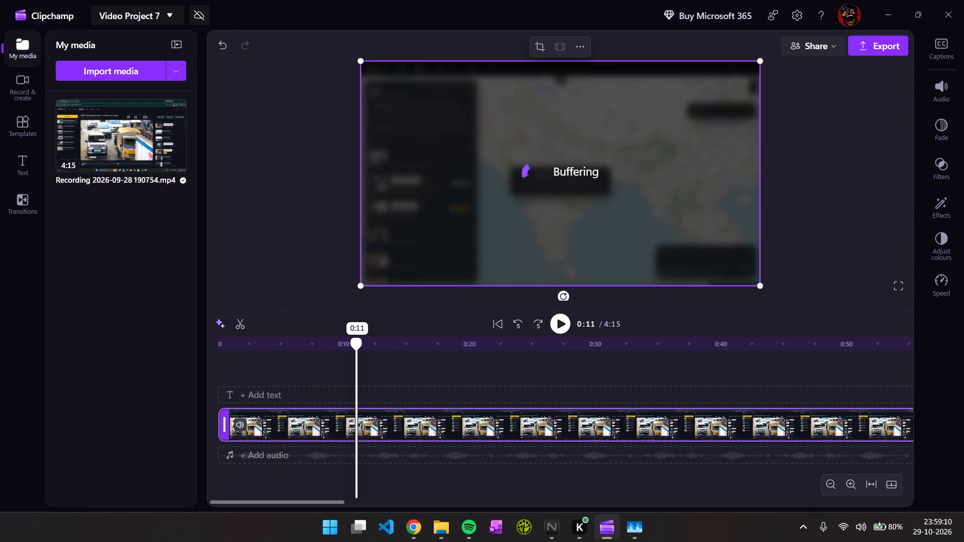
drag(356, 361, 457, 379)
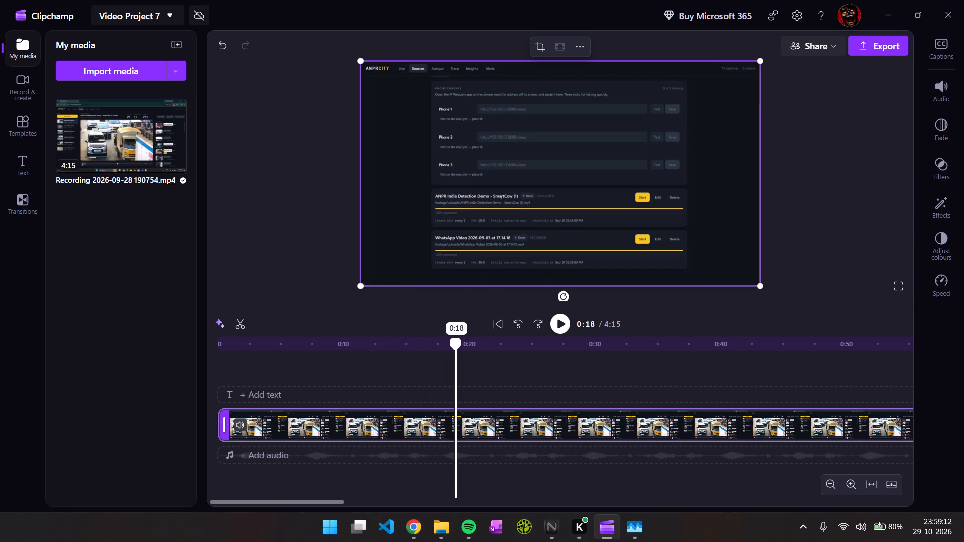
drag(457, 379, 512, 375)
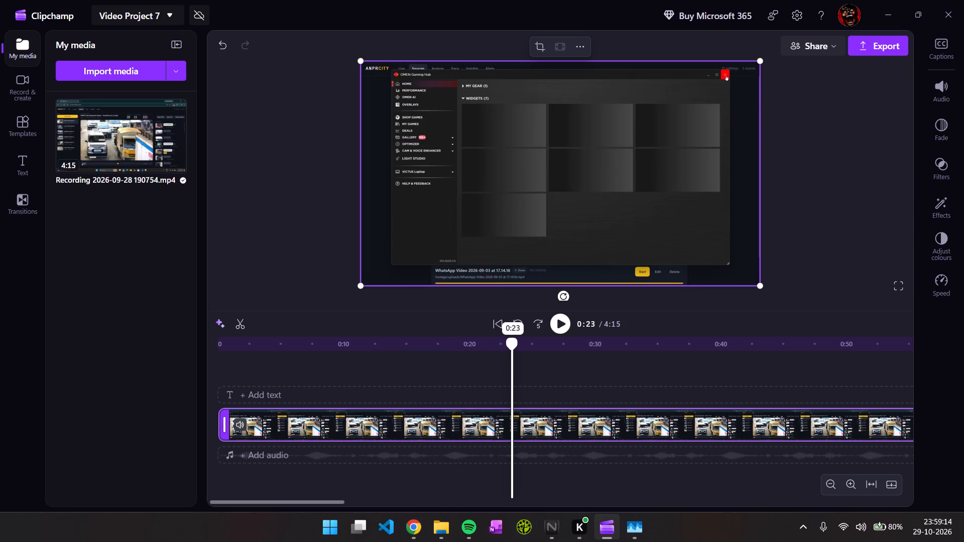
drag(512, 375, 608, 370)
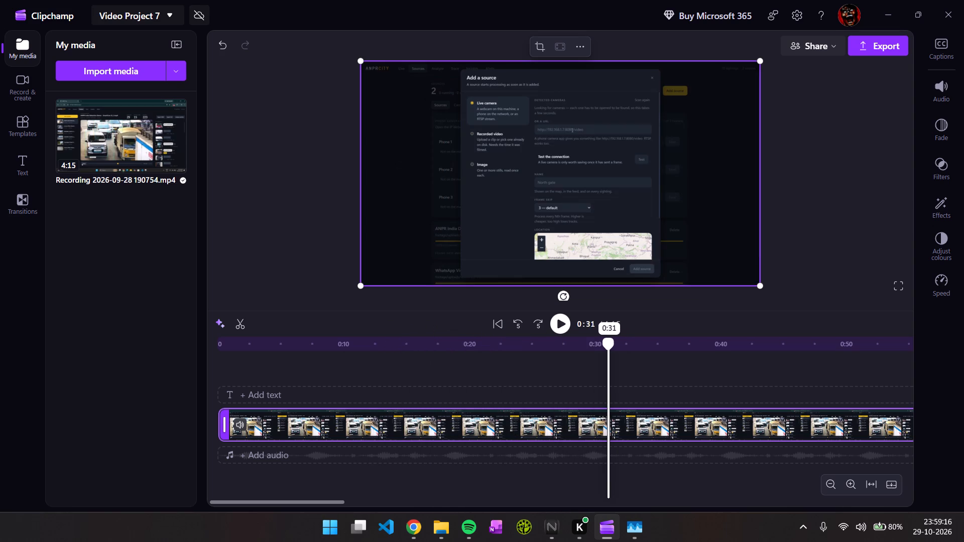
drag(608, 370, 581, 367)
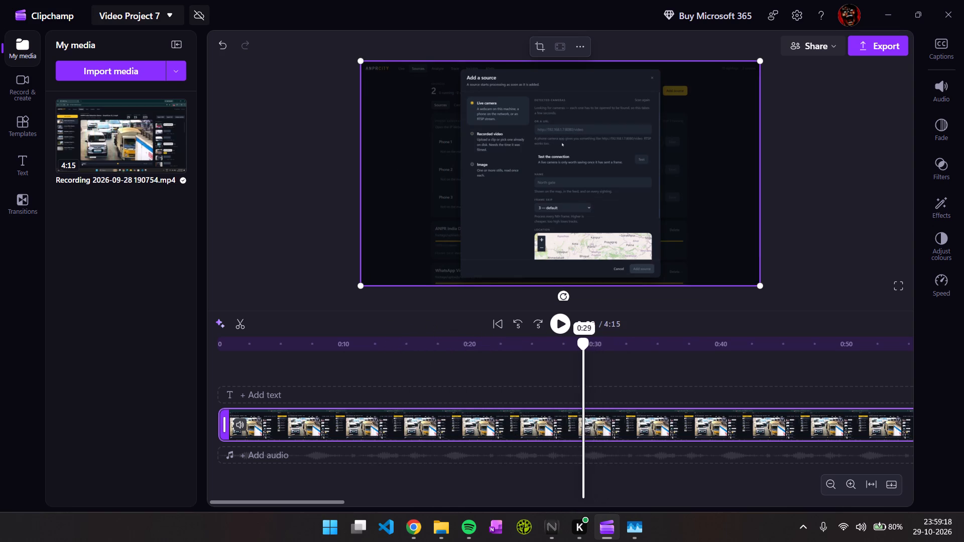
drag(581, 367, 541, 366)
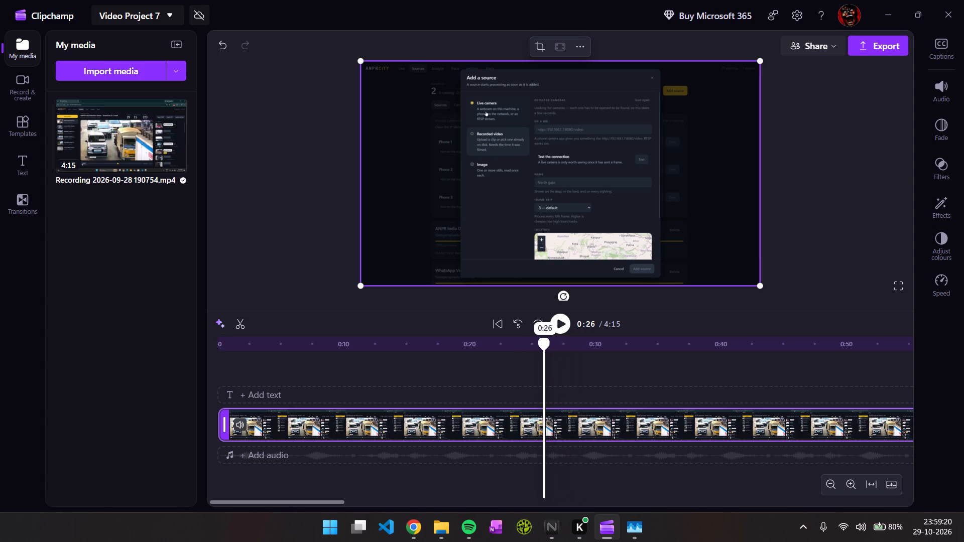
drag(541, 366, 531, 366)
click(556, 327)
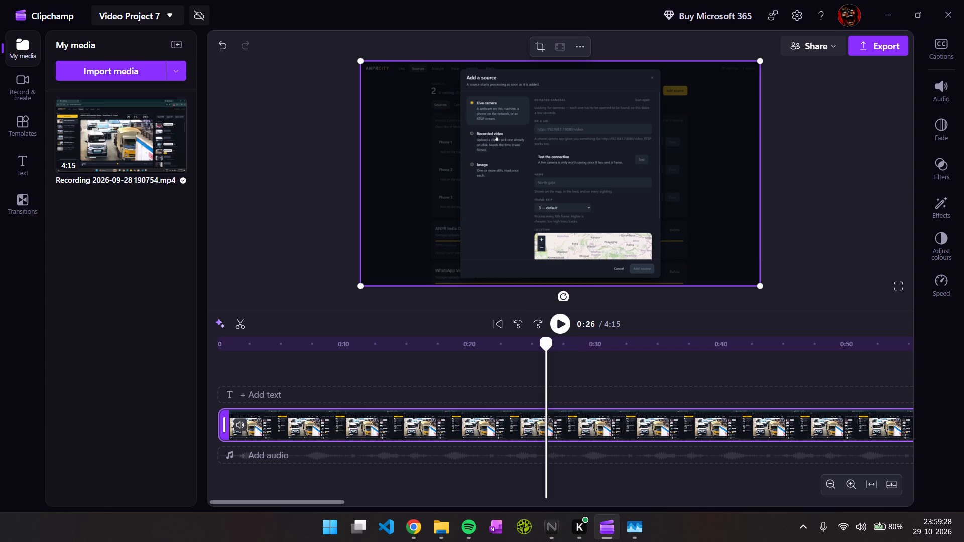
Scrub the recording between about 0:26 and 0:59 to examine the source type selection and the file browsing part.
drag(545, 348, 545, 348)
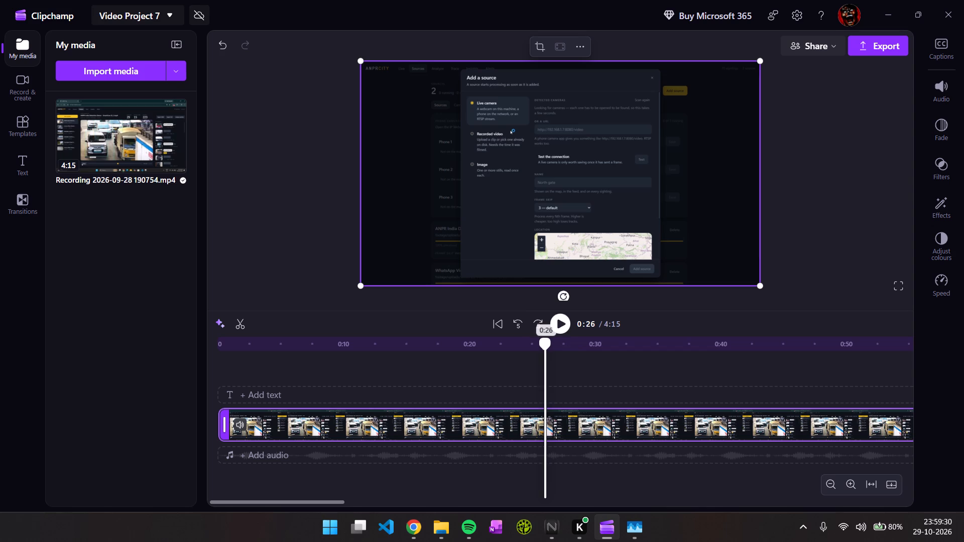
drag(545, 348, 591, 356)
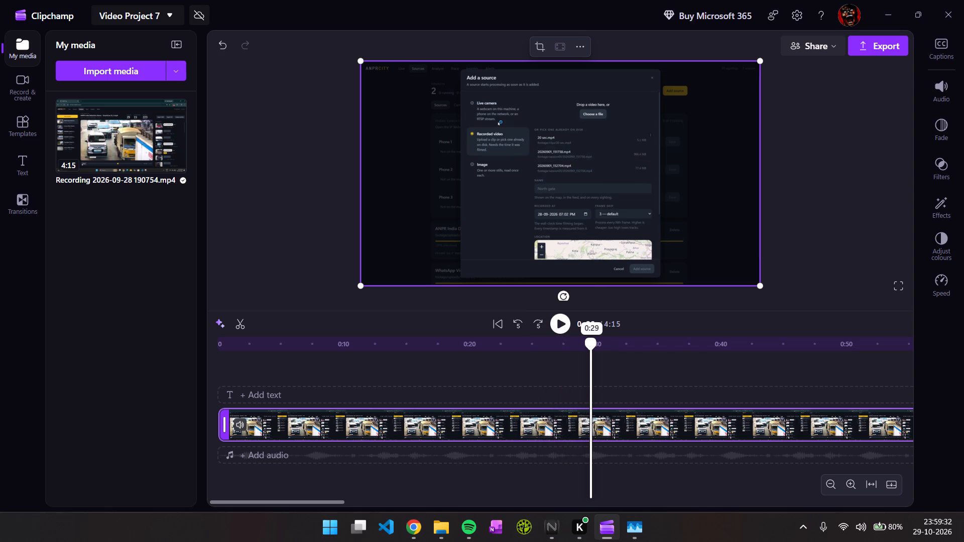
drag(591, 356, 631, 359)
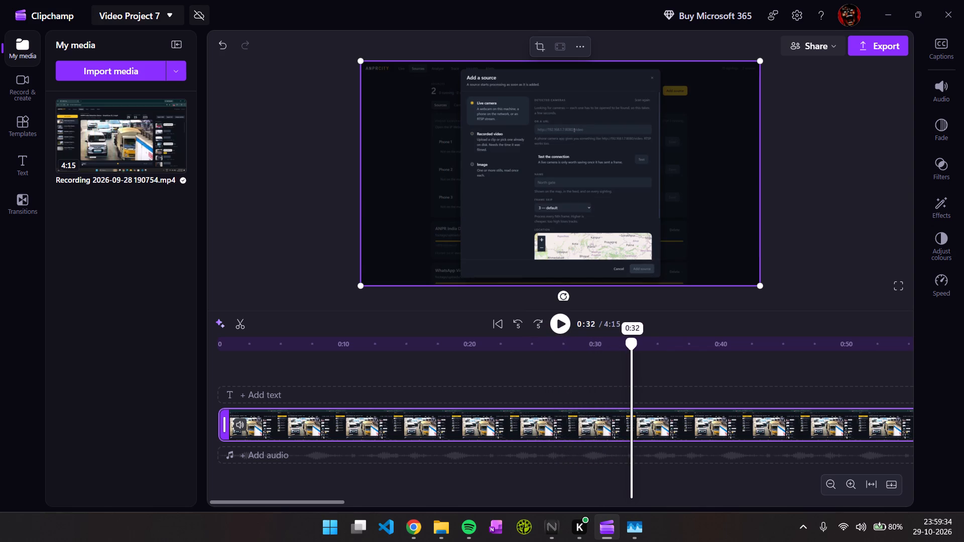
drag(631, 359, 611, 337)
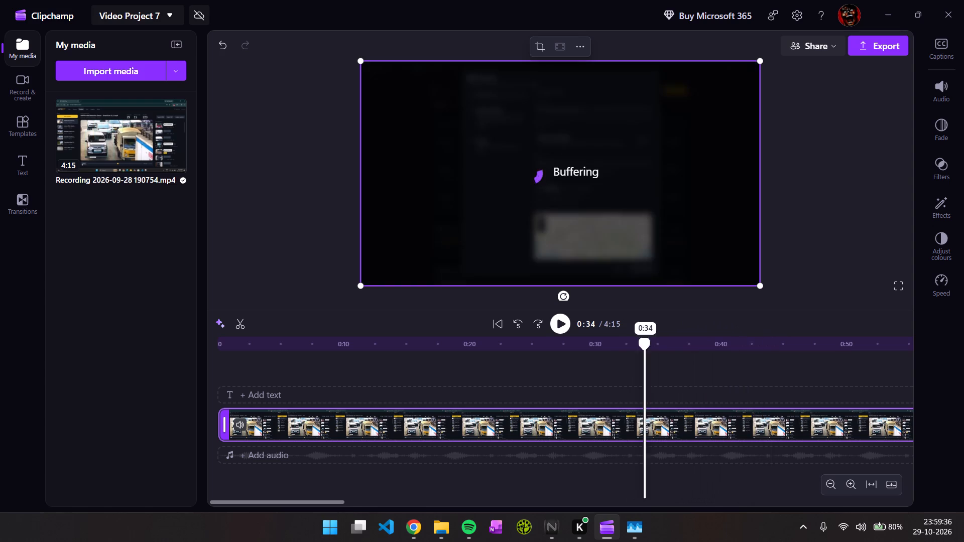
drag(611, 337, 655, 349)
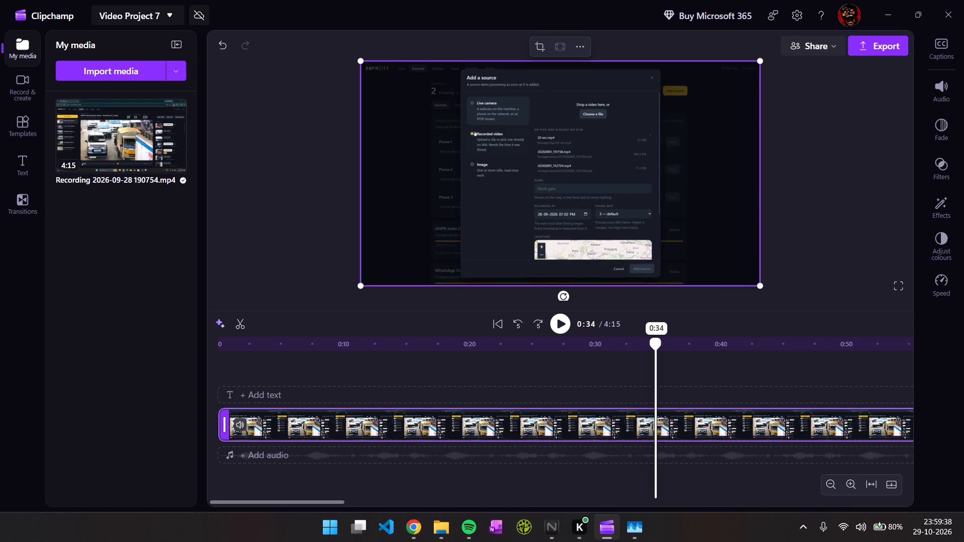
drag(655, 349, 734, 351)
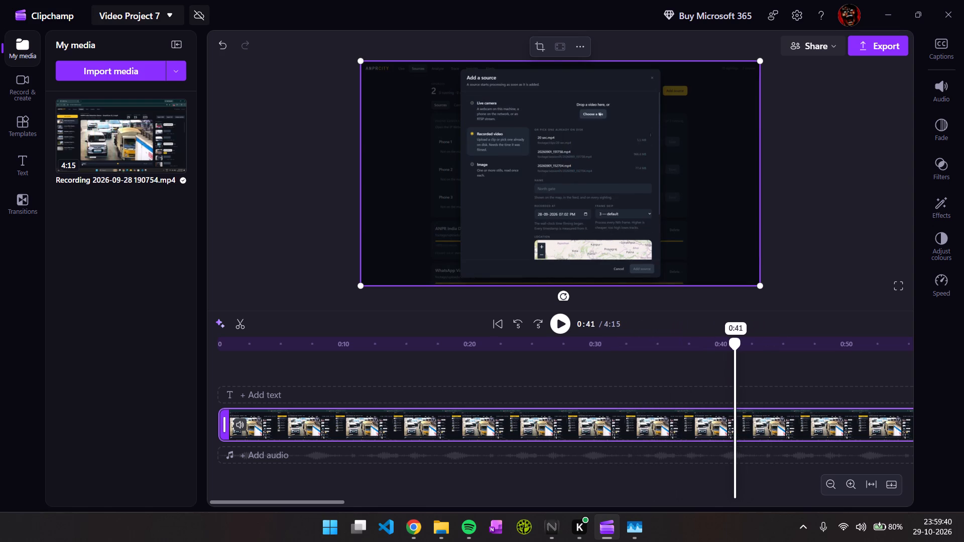
drag(734, 351, 816, 357)
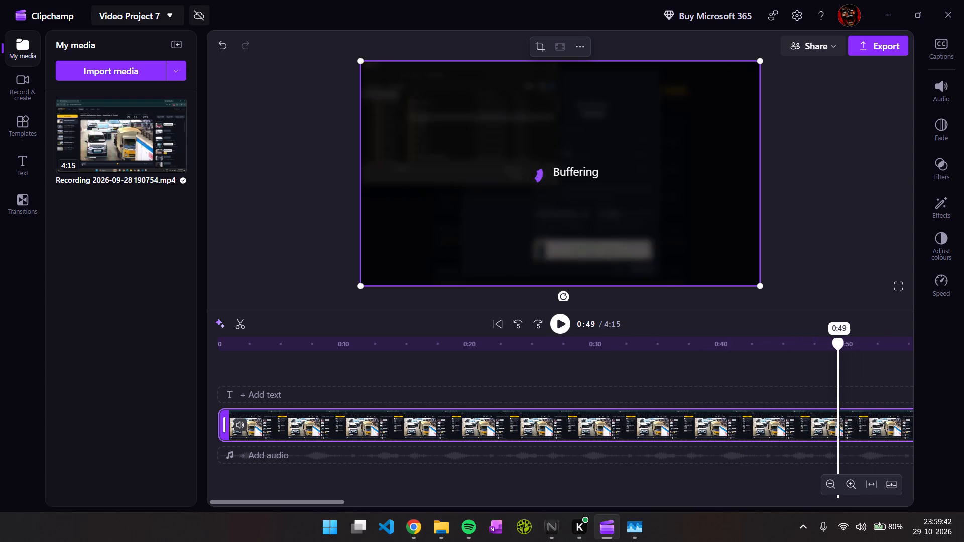
drag(816, 357, 864, 362)
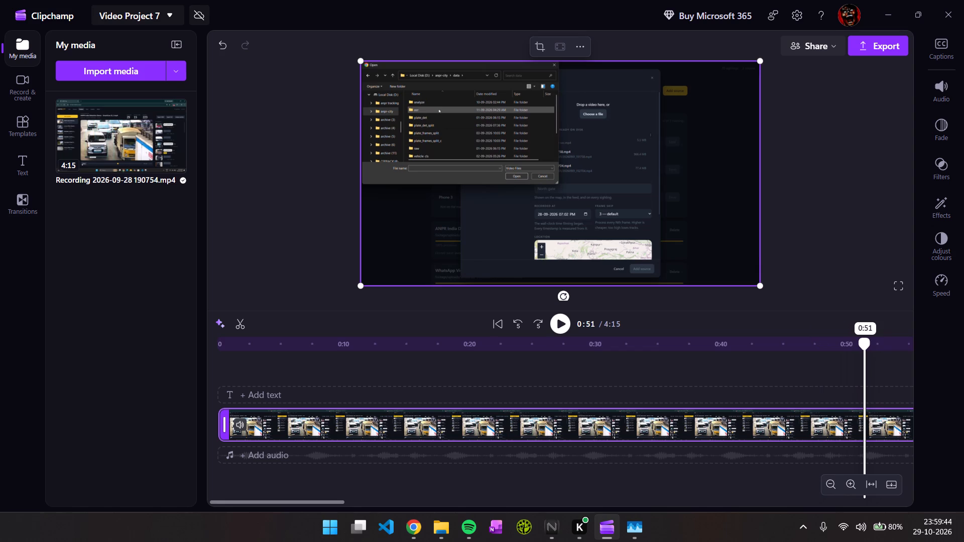
drag(864, 362, 878, 347)
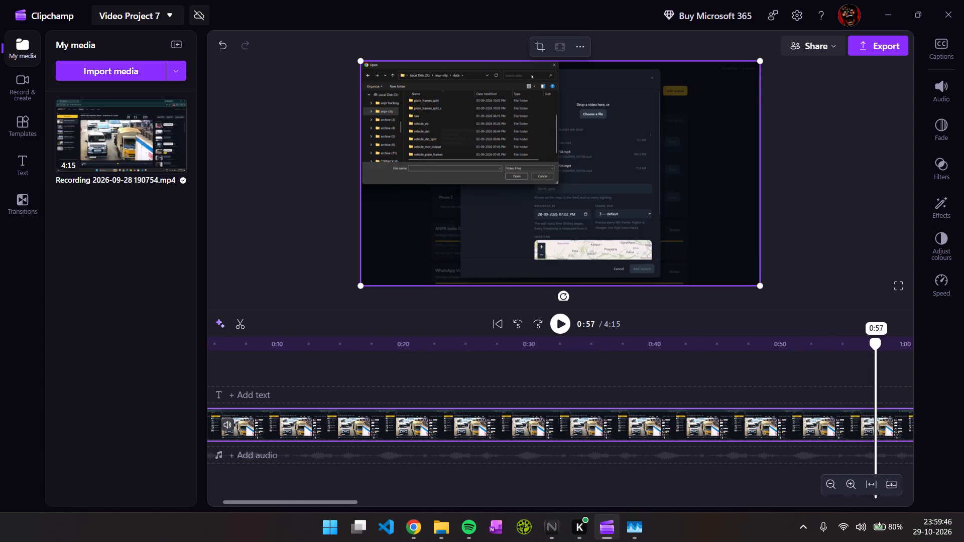
drag(878, 347, 898, 339)
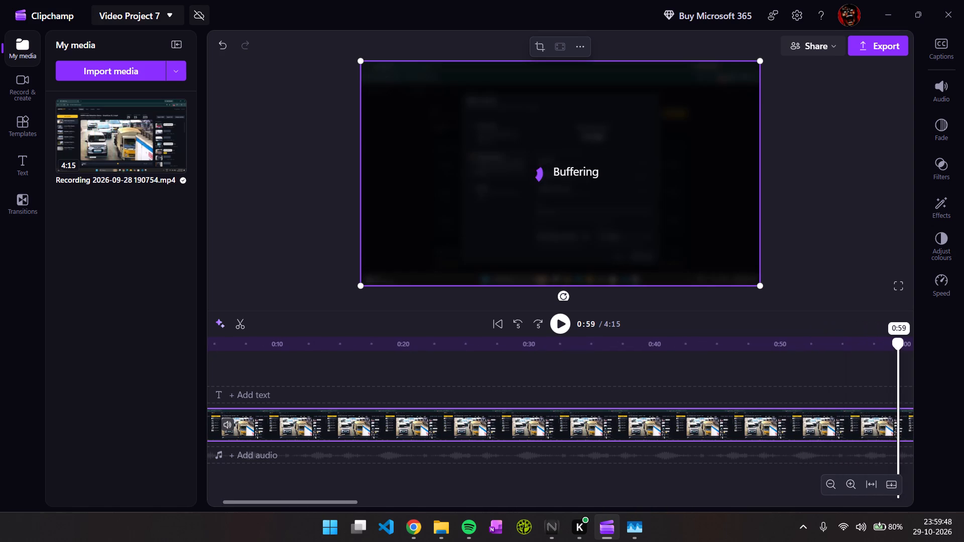
drag(898, 339, 789, 339)
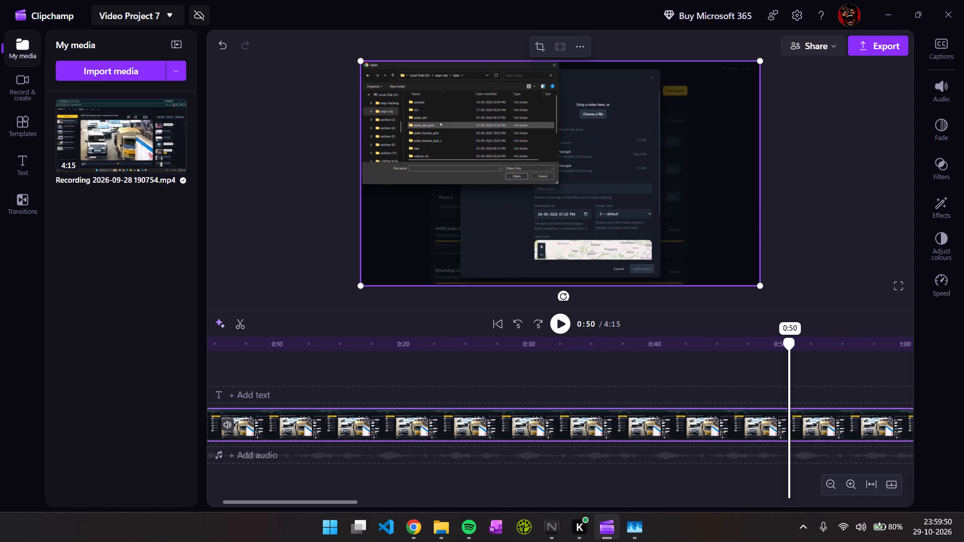
drag(789, 339, 828, 344)
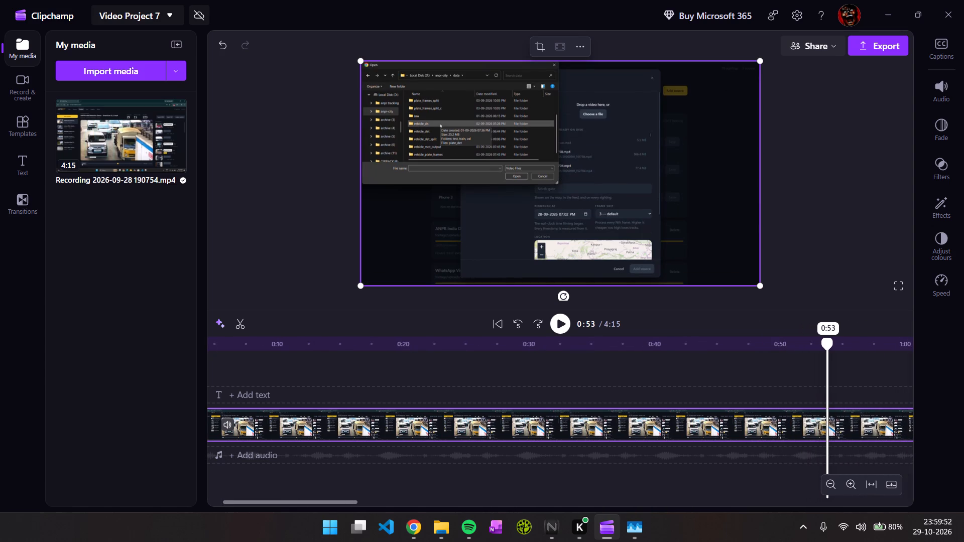
drag(828, 344, 842, 347)
scroll(690, 436, left, 4)
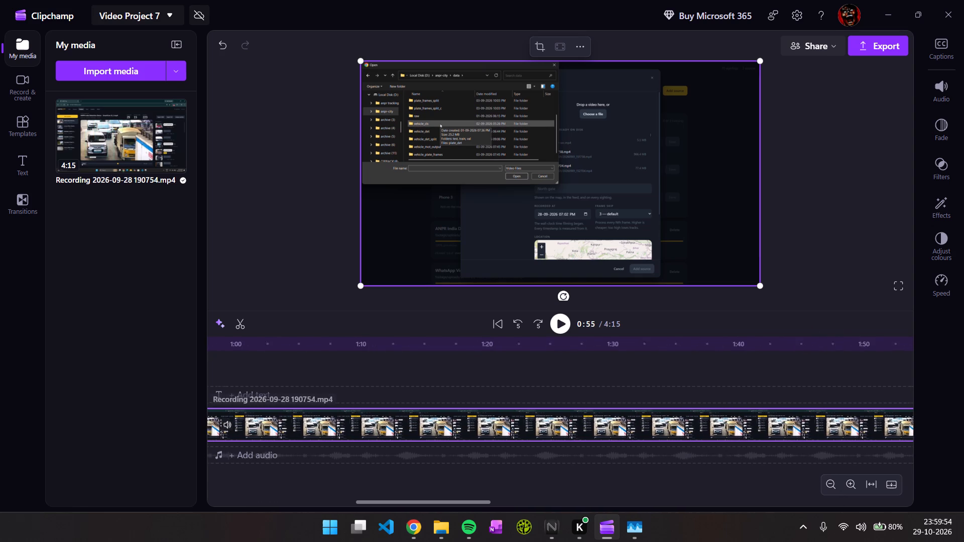
scroll(545, 398, right, 2)
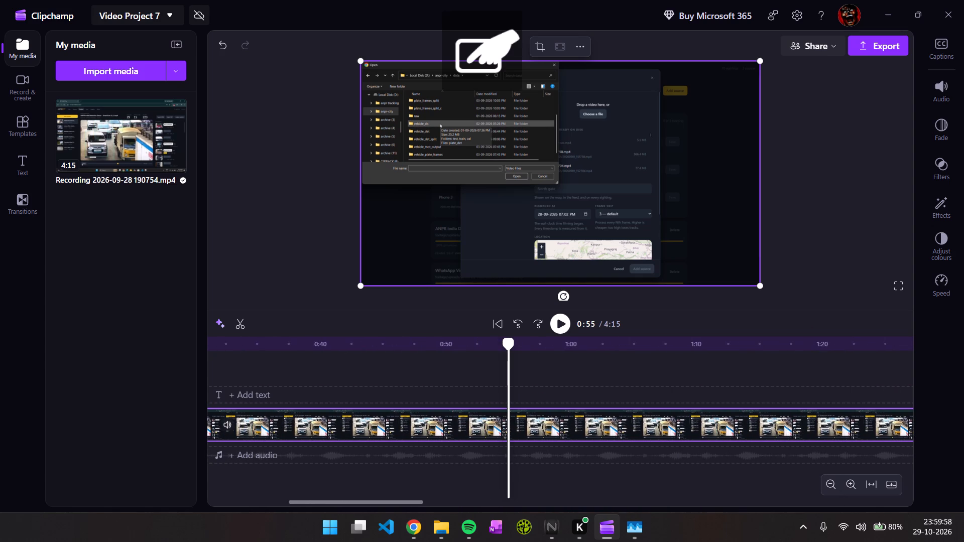
Scrub the recording from about 0:55 to 1:33 to examine the video file selection, upload and source adding part.
drag(507, 353, 536, 357)
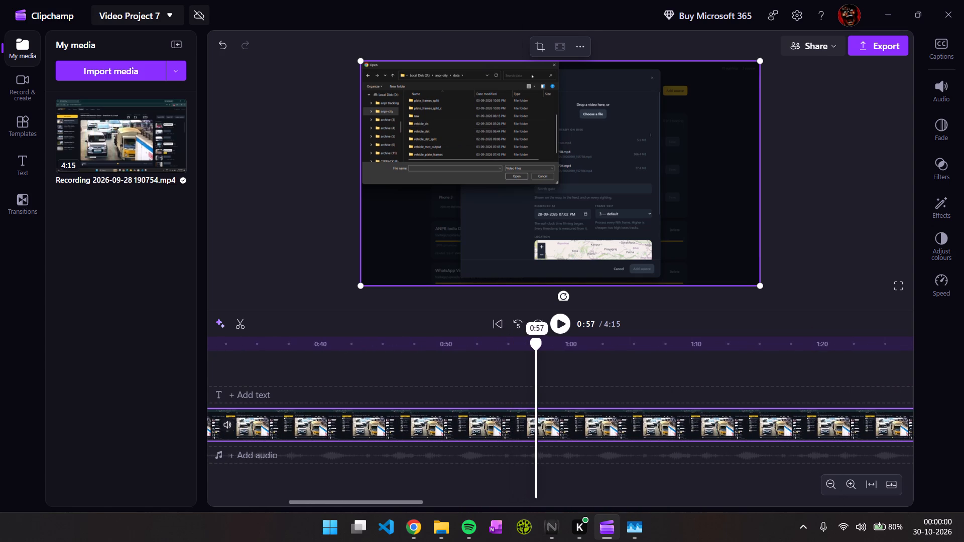
drag(536, 357, 572, 363)
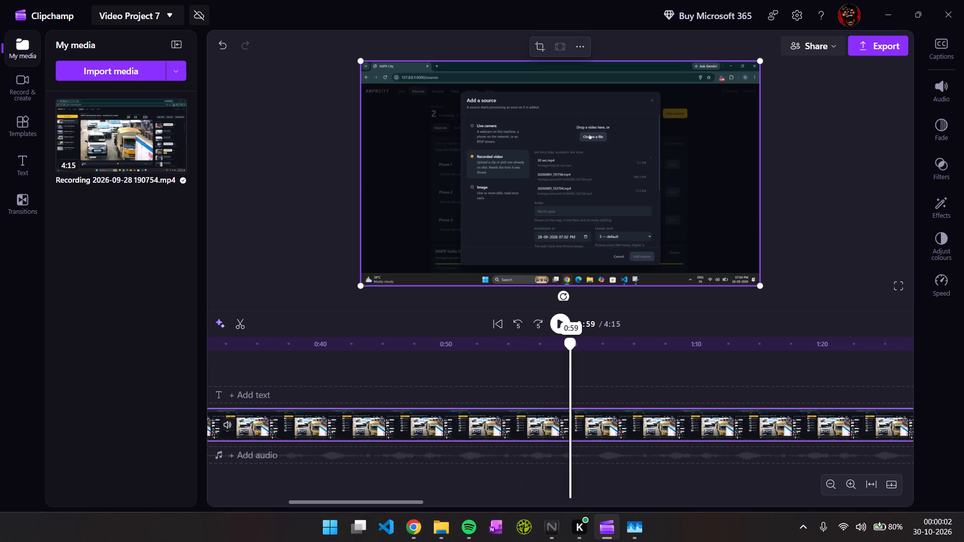
drag(572, 363, 605, 368)
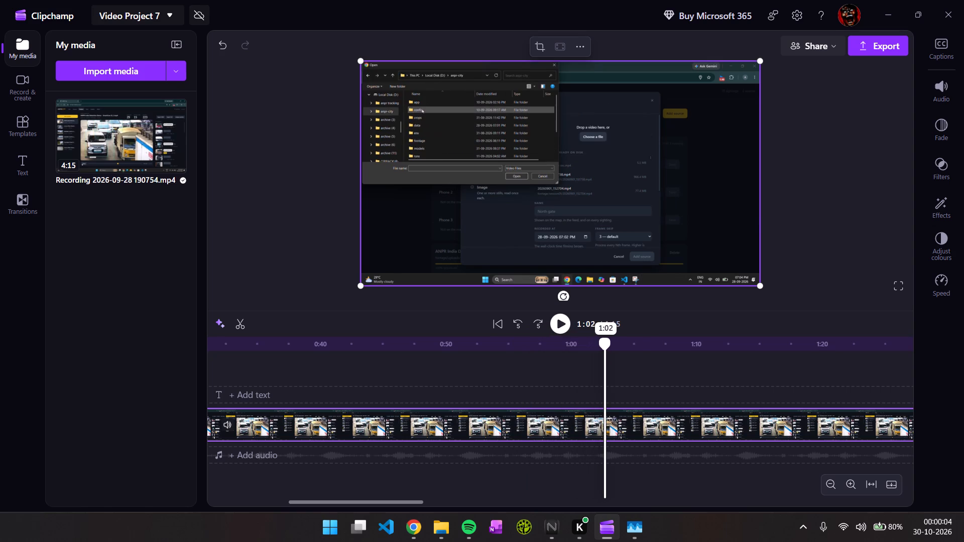
drag(605, 368, 747, 364)
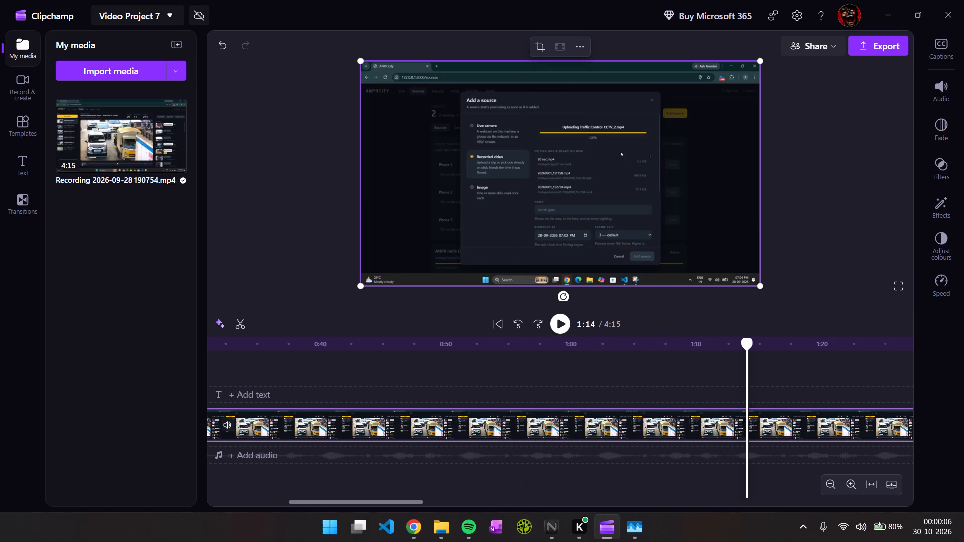
scroll(571, 437, left, 3)
scroll(583, 438, right, 1)
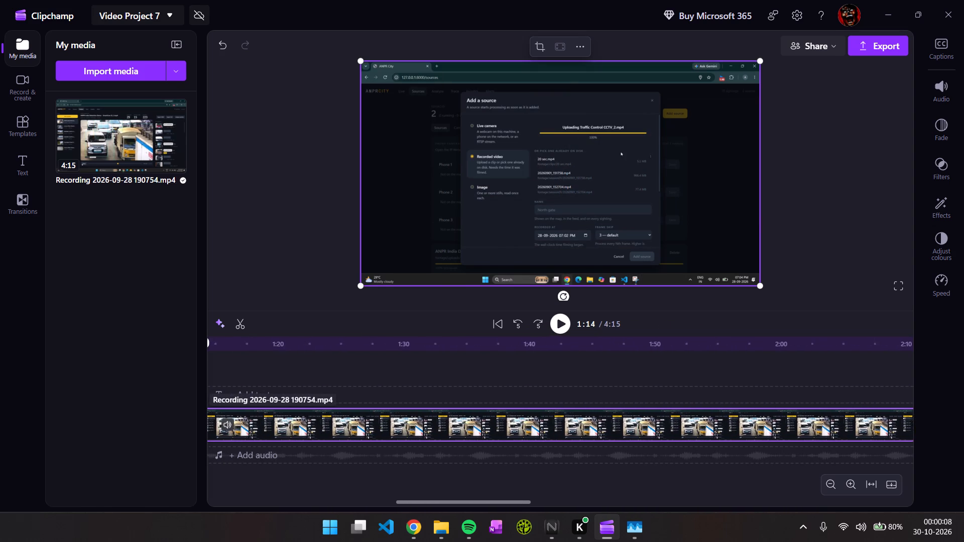
scroll(583, 438, right, 1)
drag(280, 346, 347, 358)
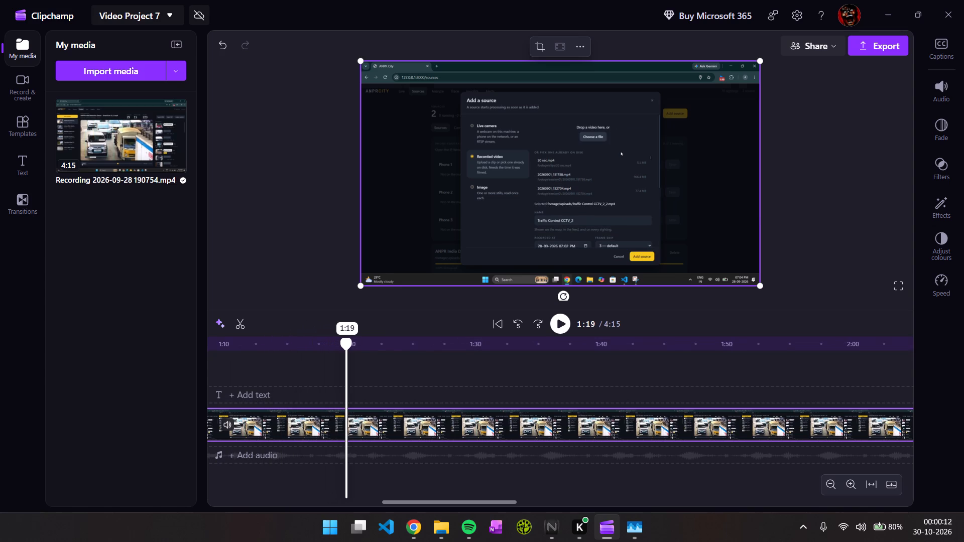
drag(347, 358, 481, 355)
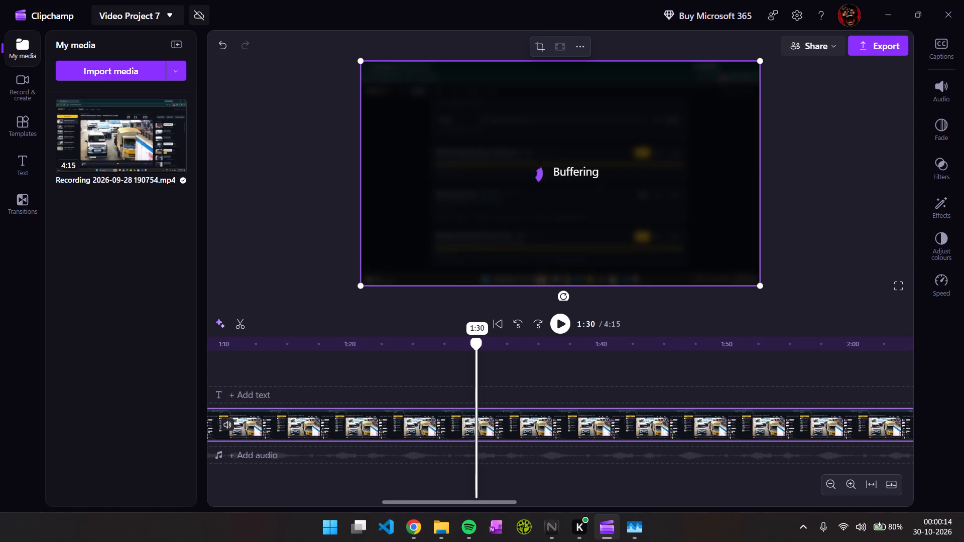
drag(481, 355, 524, 346)
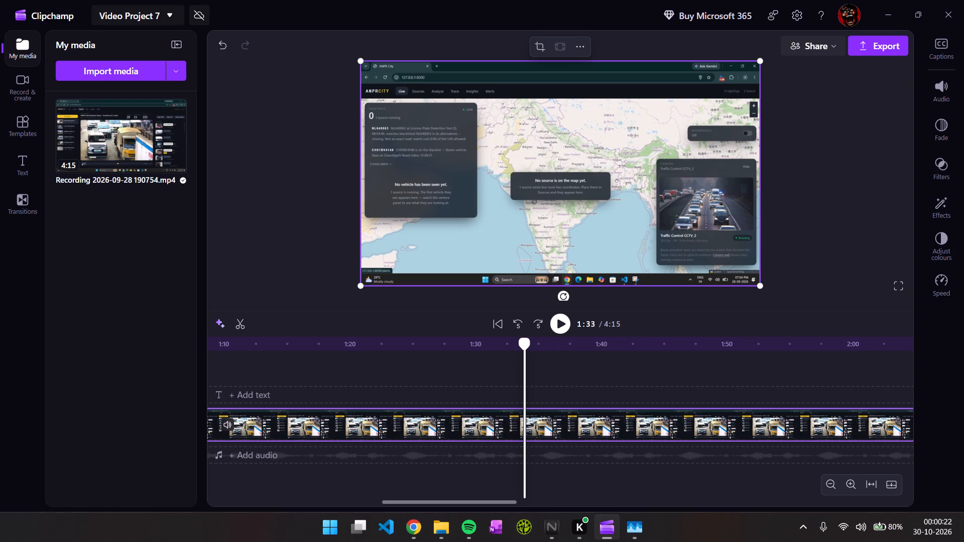
Scrub the recording between about 1:33 and 1:55 and briefly play it to examine the Live map and Analyze parts.
drag(521, 343, 528, 346)
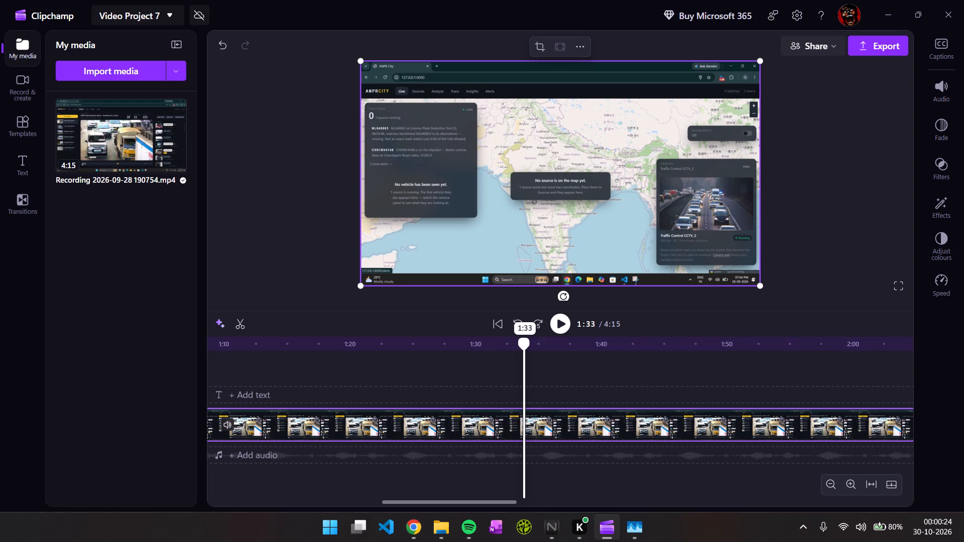
drag(528, 346, 664, 372)
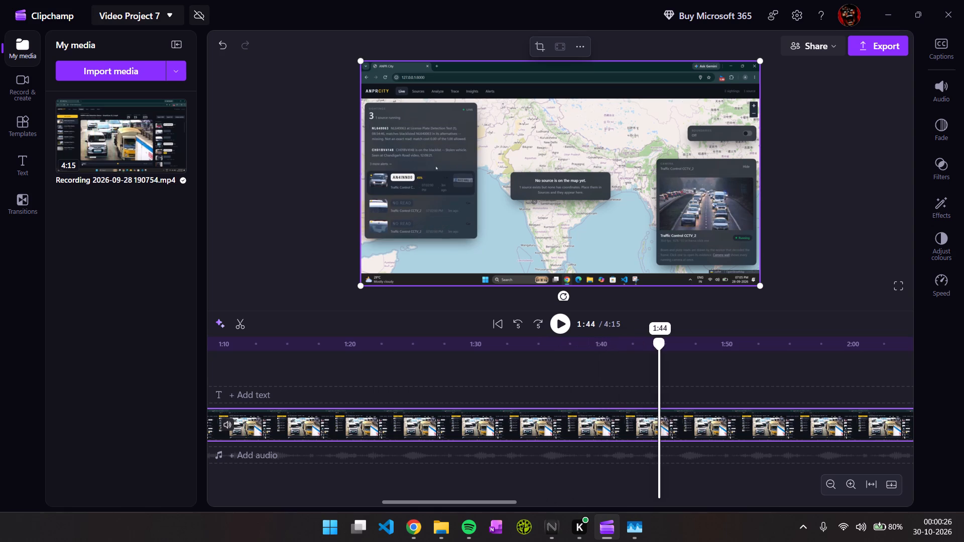
drag(664, 372, 799, 372)
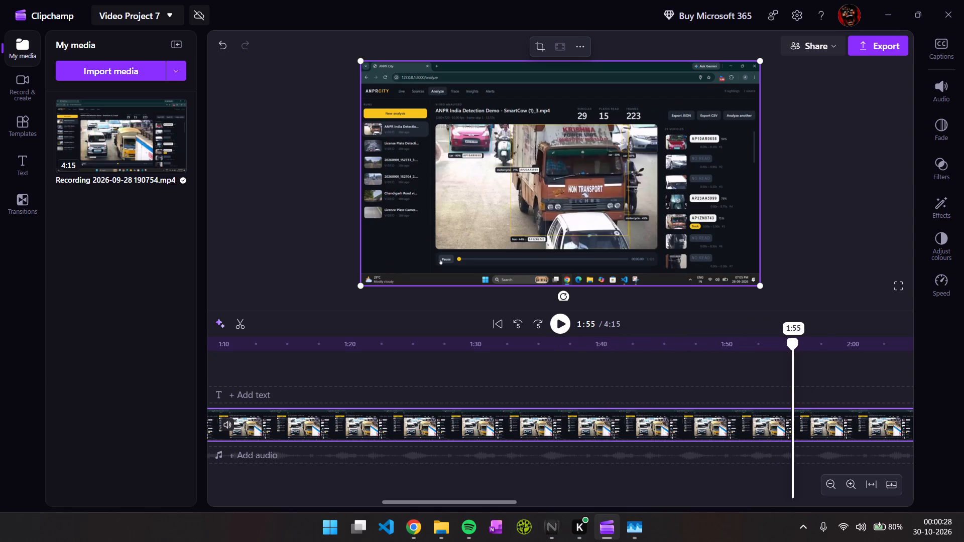
drag(799, 372, 770, 374)
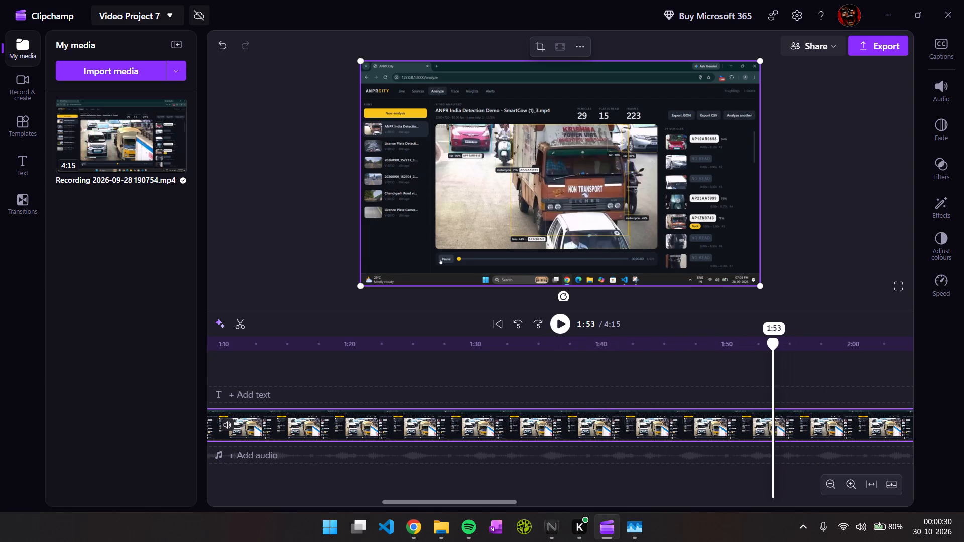
drag(770, 374, 763, 372)
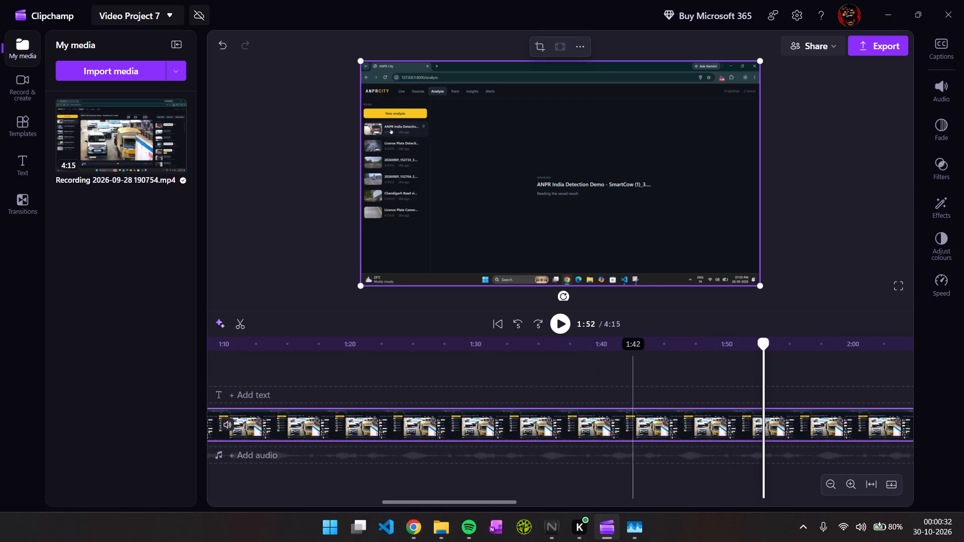
click(560, 327)
click(558, 327)
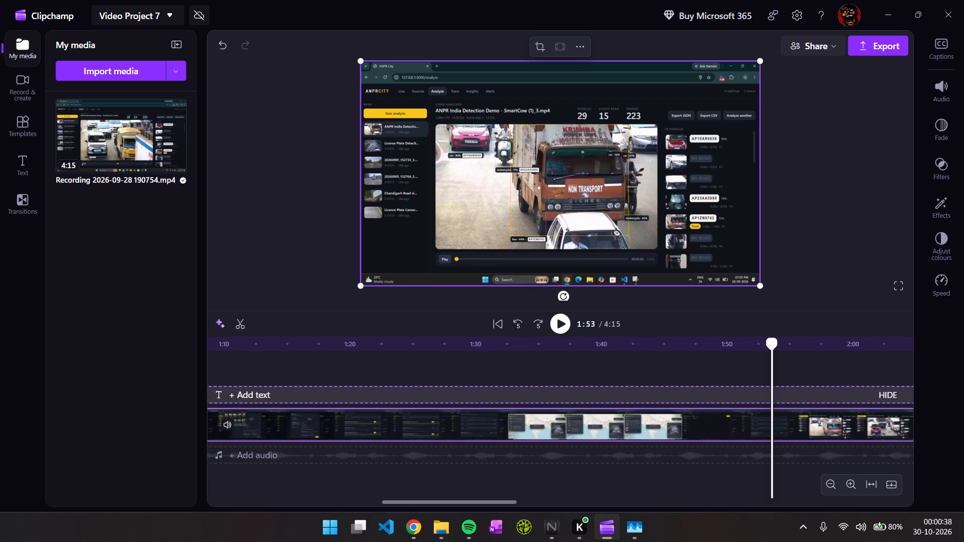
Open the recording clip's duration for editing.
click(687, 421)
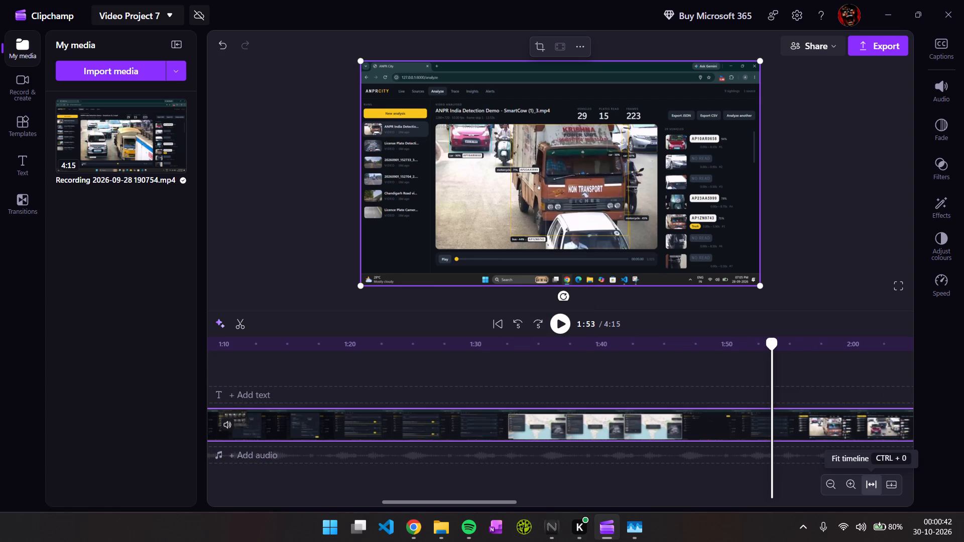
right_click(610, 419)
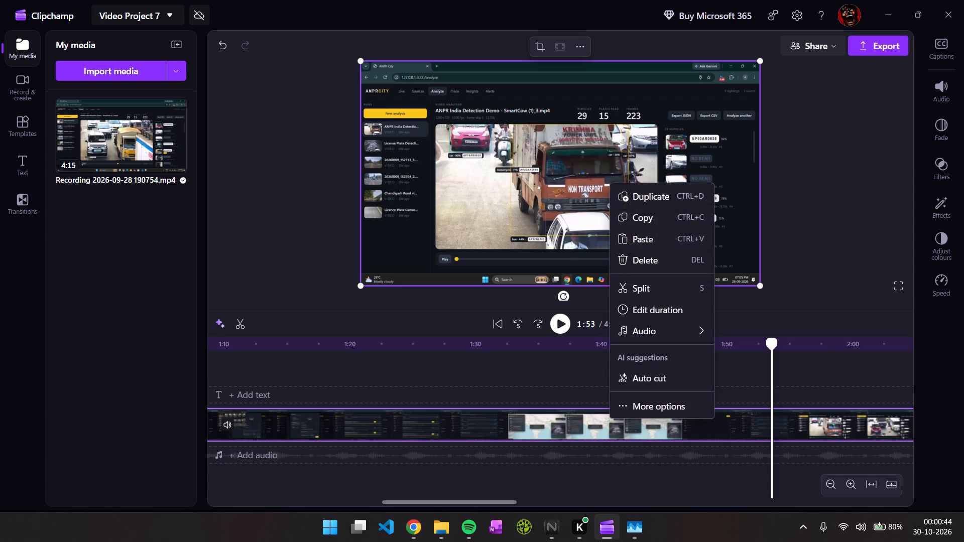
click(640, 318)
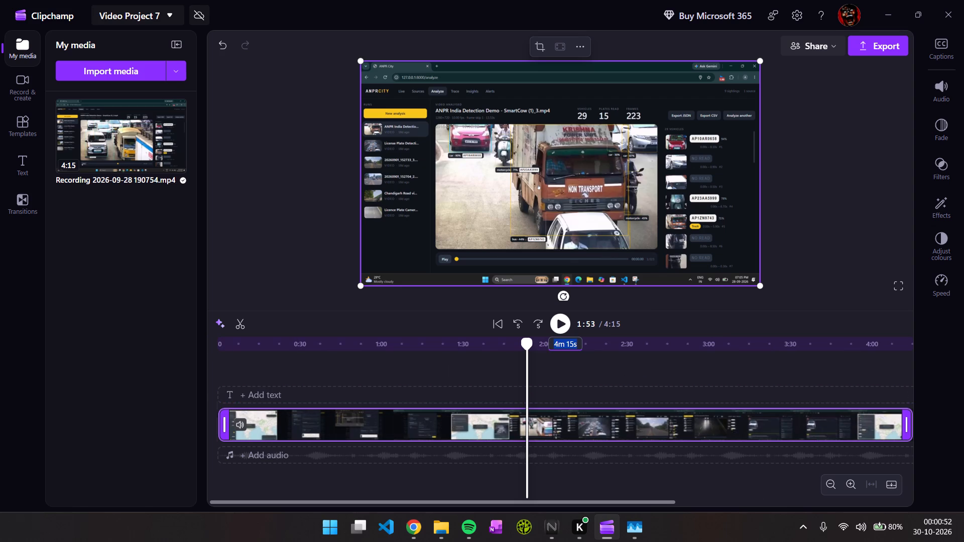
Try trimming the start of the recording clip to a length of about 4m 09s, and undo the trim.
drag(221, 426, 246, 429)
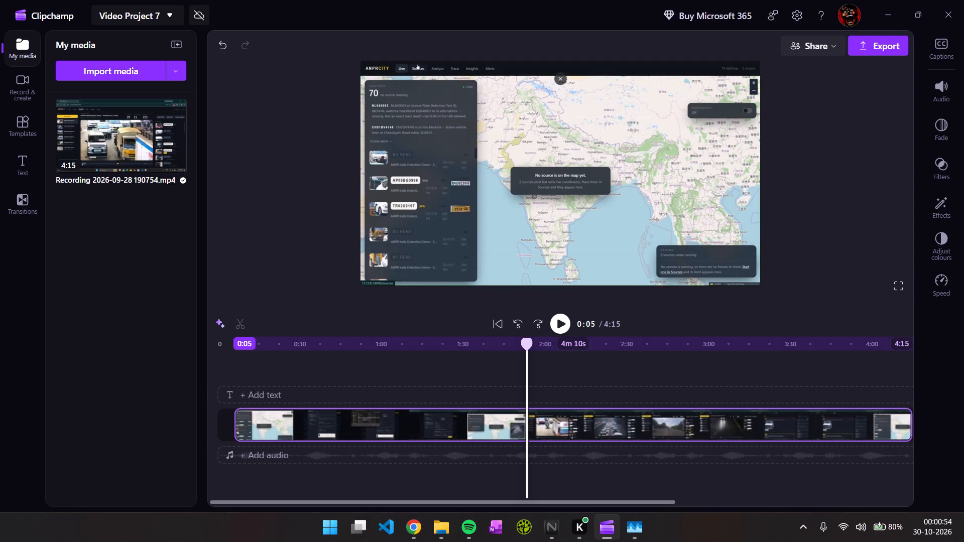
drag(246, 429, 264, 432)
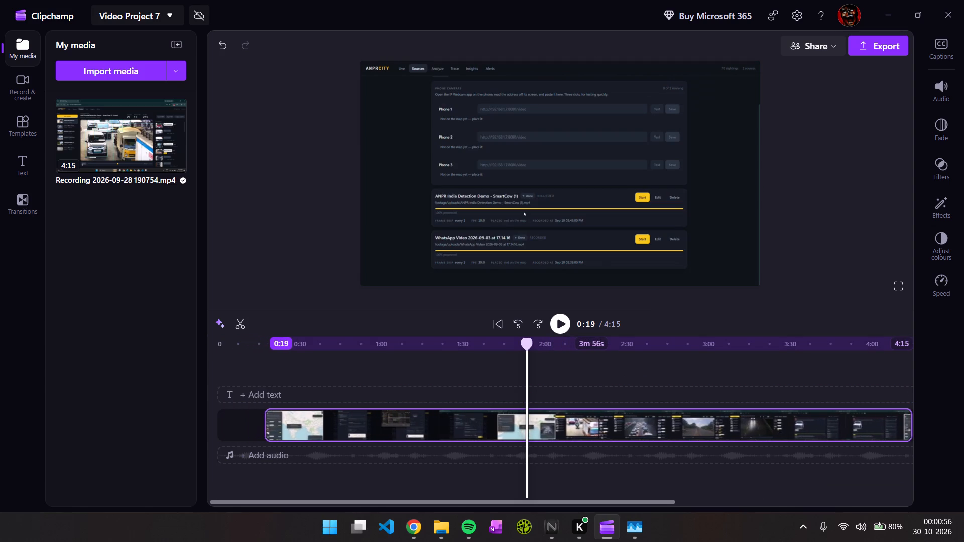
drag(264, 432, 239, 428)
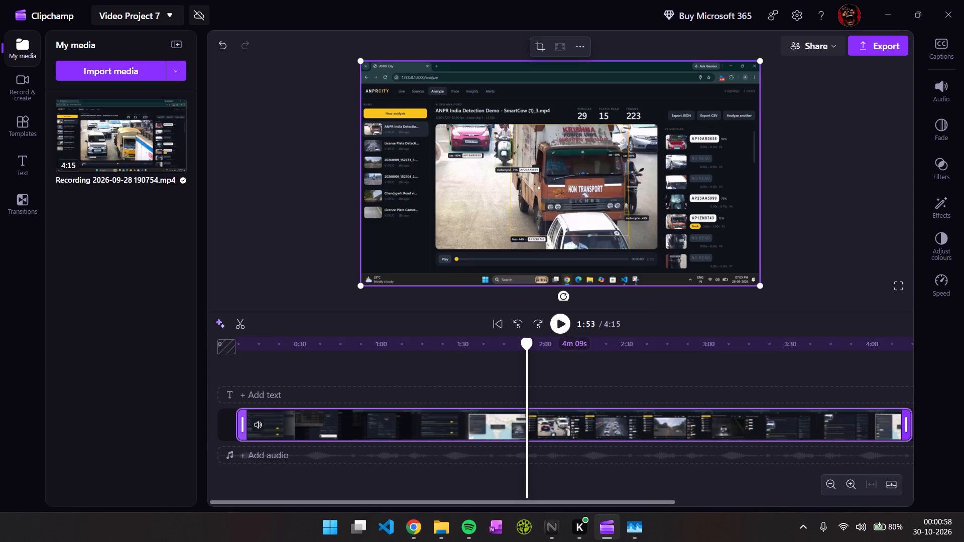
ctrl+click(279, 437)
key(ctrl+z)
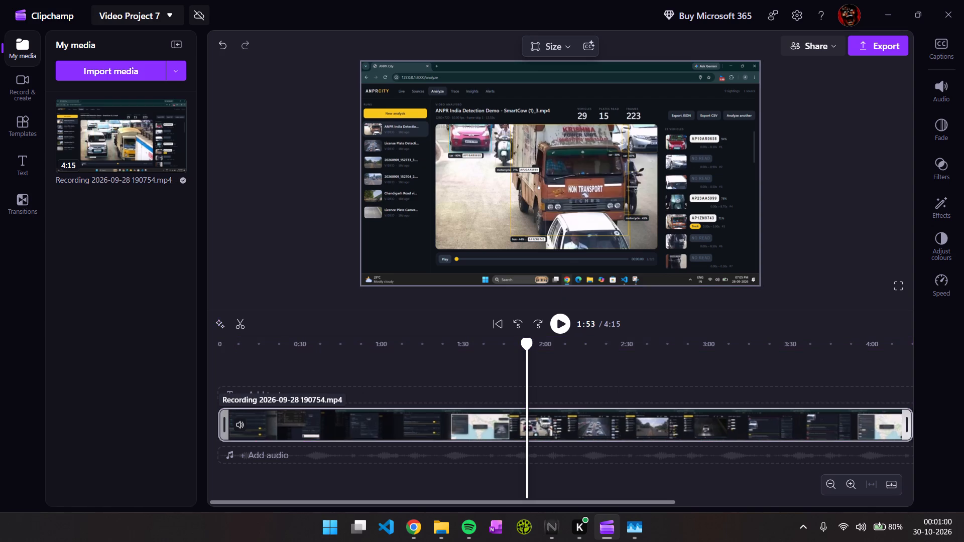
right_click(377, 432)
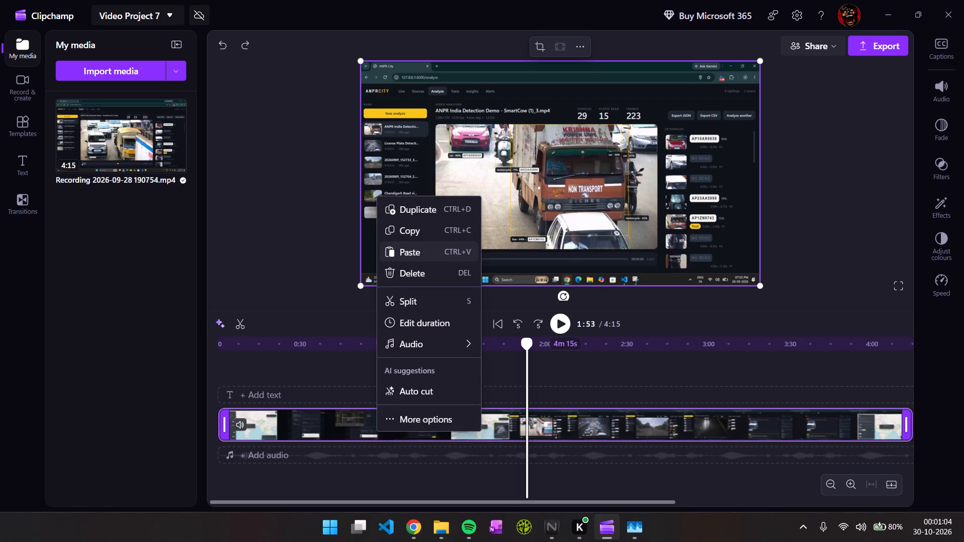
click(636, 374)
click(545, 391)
Scrub the recording from about 1:37 to 3:23 to examine the analysed videos and the Alerts page.
click(481, 379)
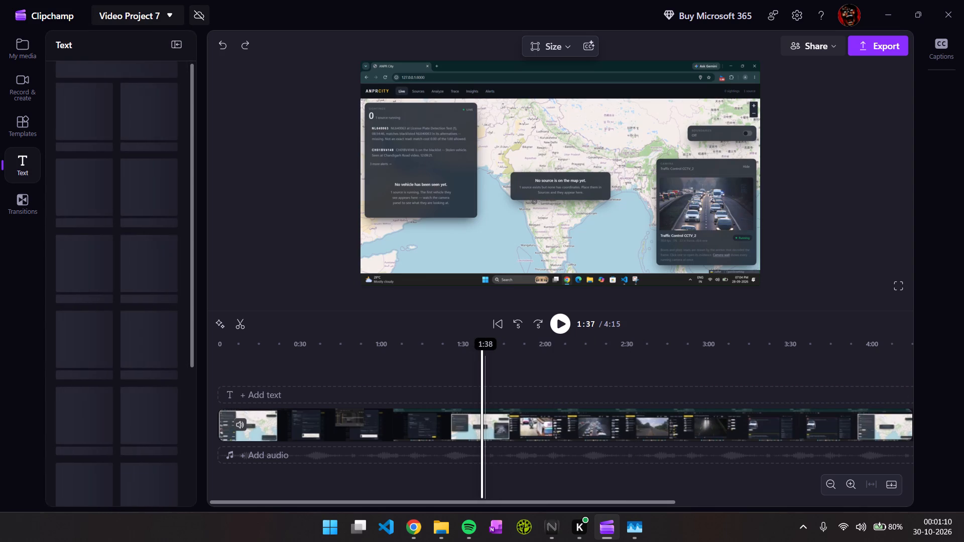
drag(483, 362, 495, 364)
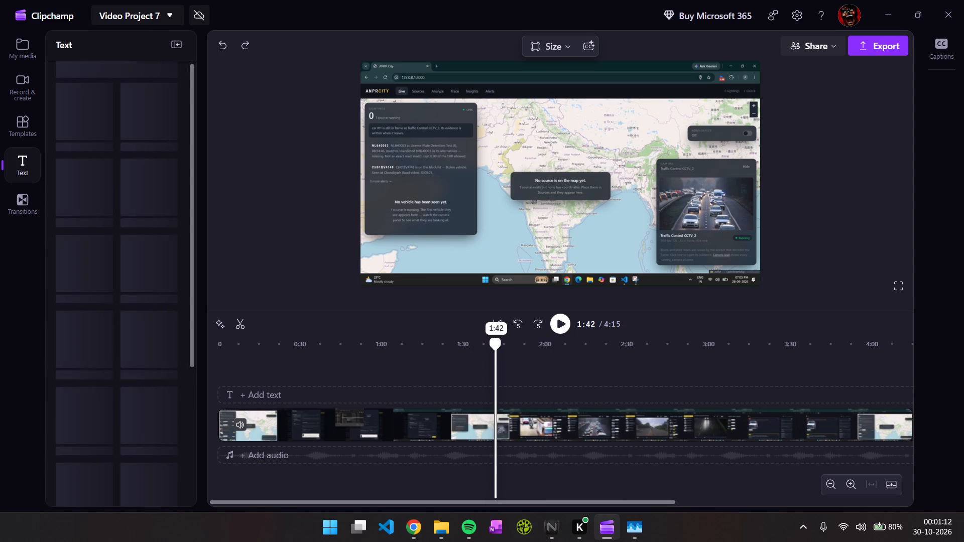
drag(495, 364, 567, 380)
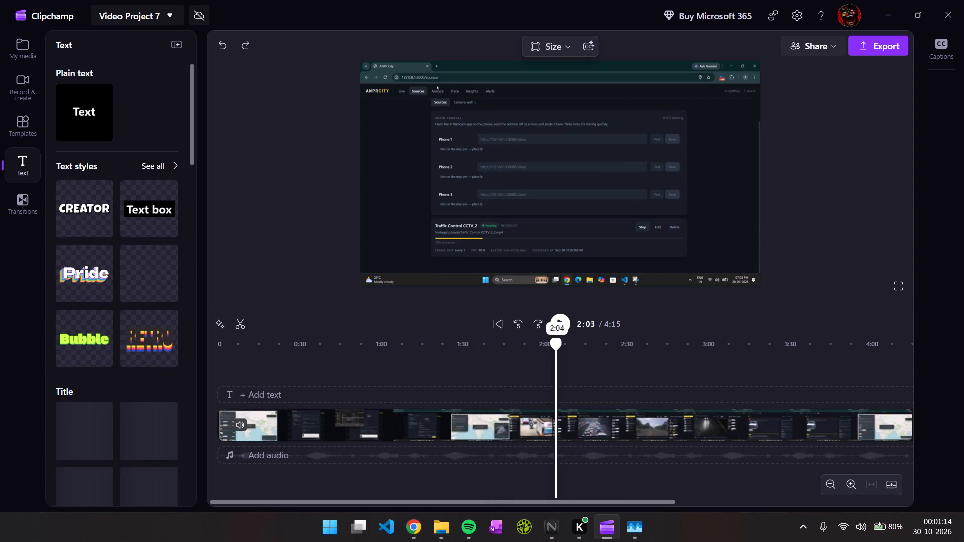
drag(567, 380, 560, 371)
click(560, 371)
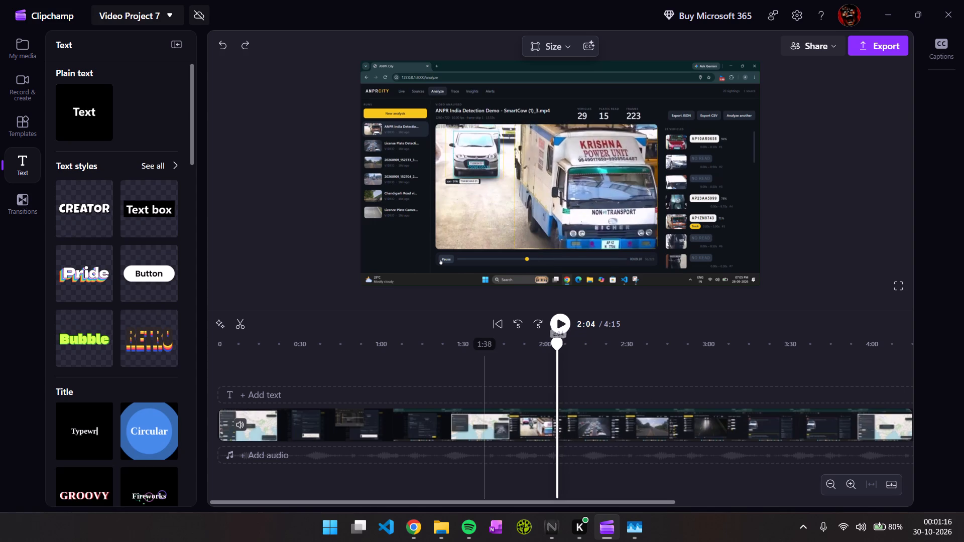
drag(557, 370, 544, 372)
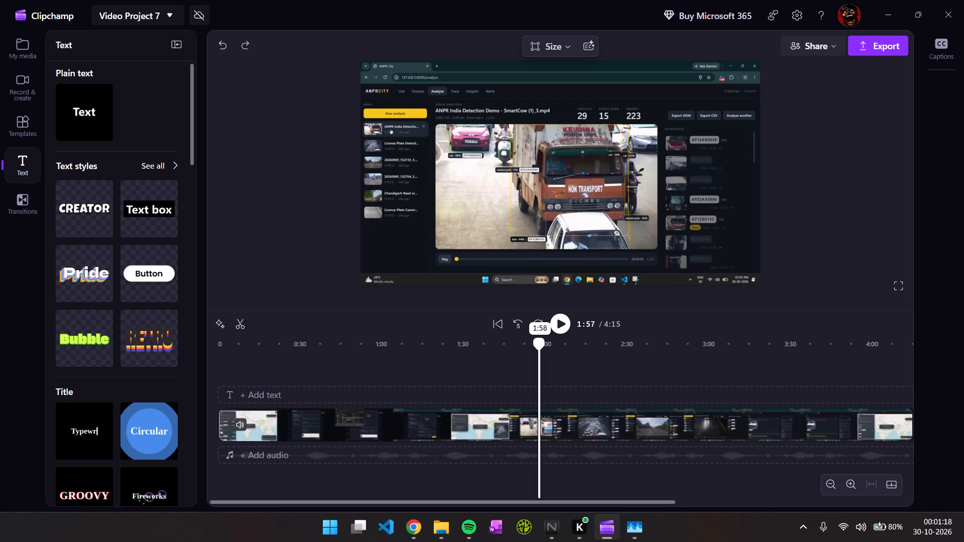
drag(544, 372, 601, 375)
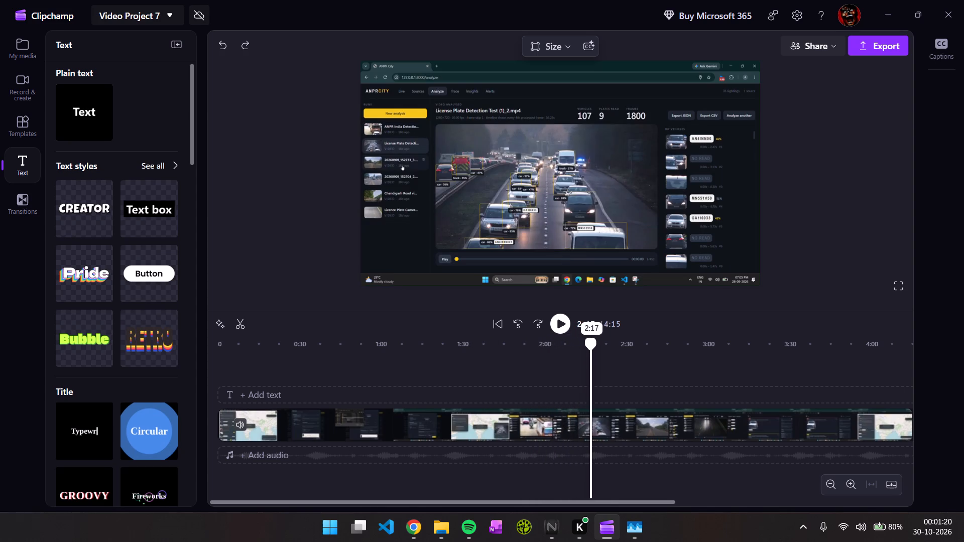
drag(601, 375, 706, 374)
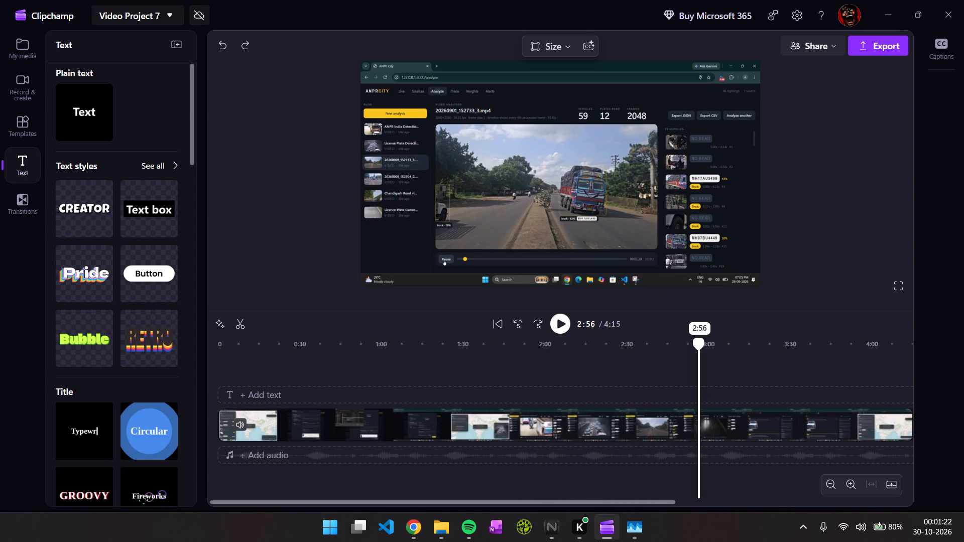
drag(706, 374, 655, 372)
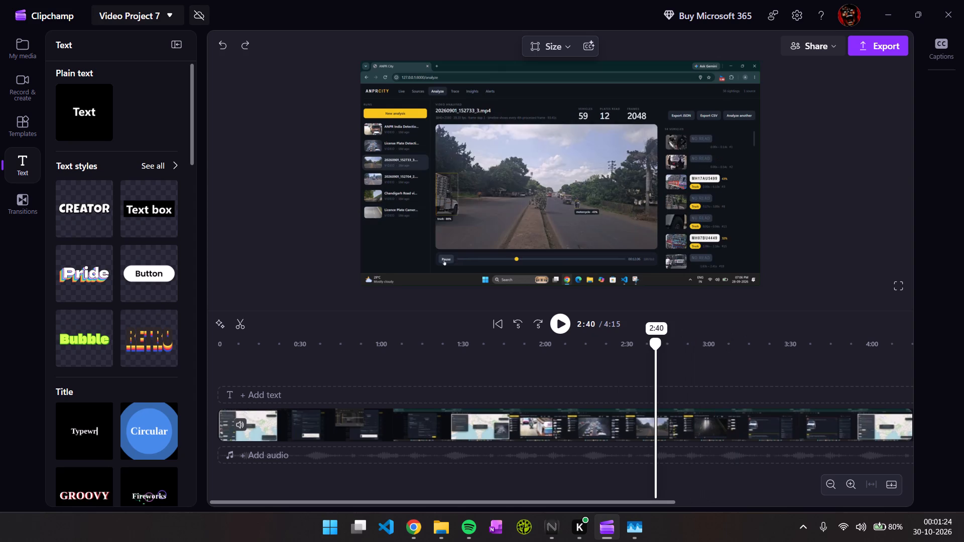
drag(655, 372, 713, 372)
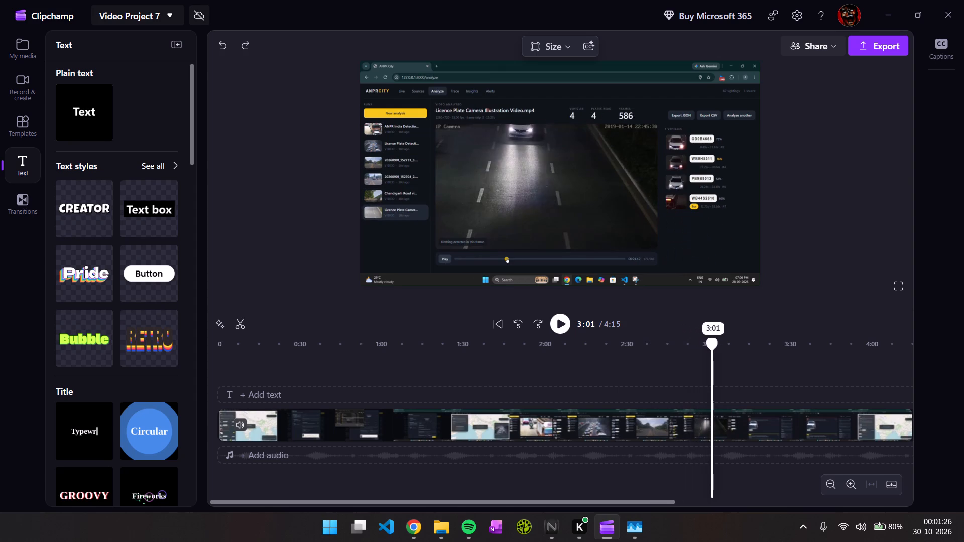
drag(713, 372, 770, 364)
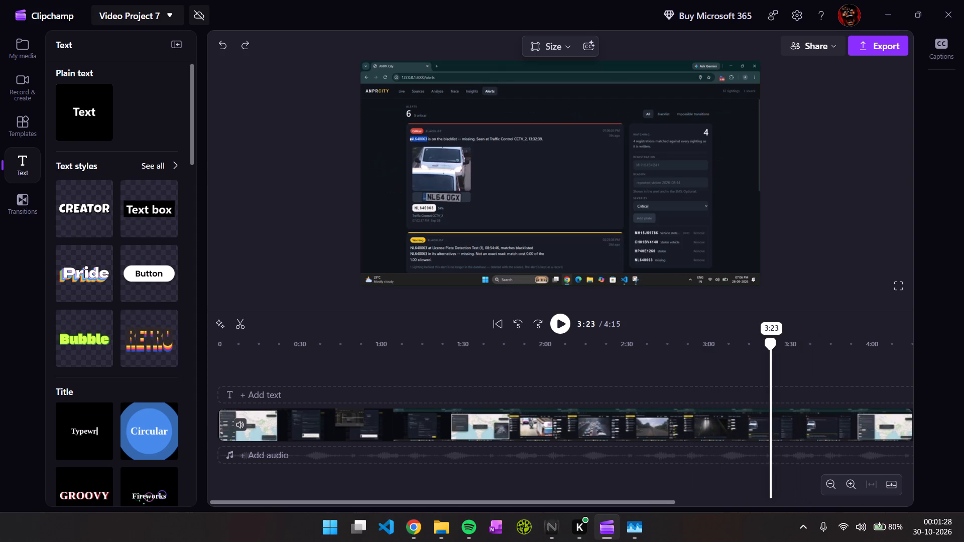
Return the playhead to about 1:54 to examine where the first analysed video opens on the Analyze page.
drag(770, 364, 505, 352)
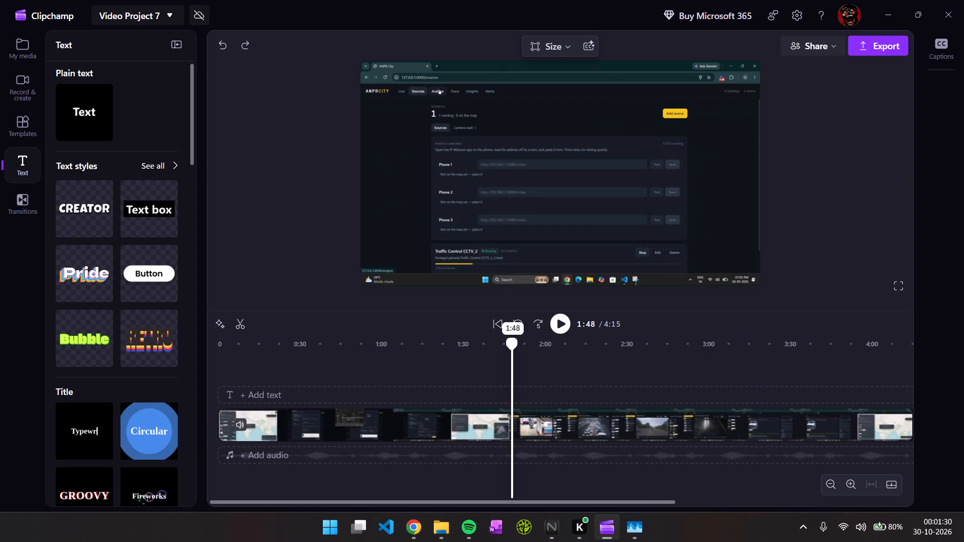
drag(505, 352, 519, 354)
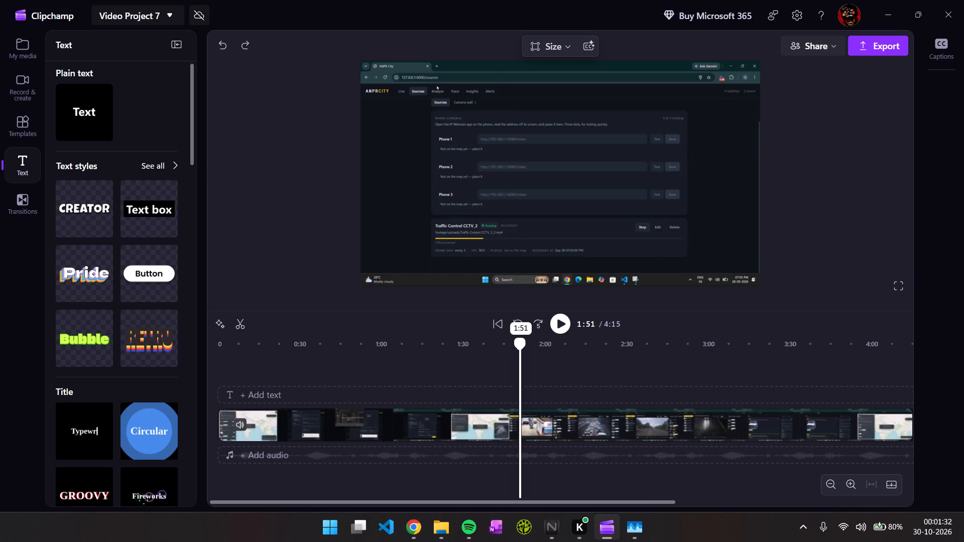
drag(519, 354, 522, 354)
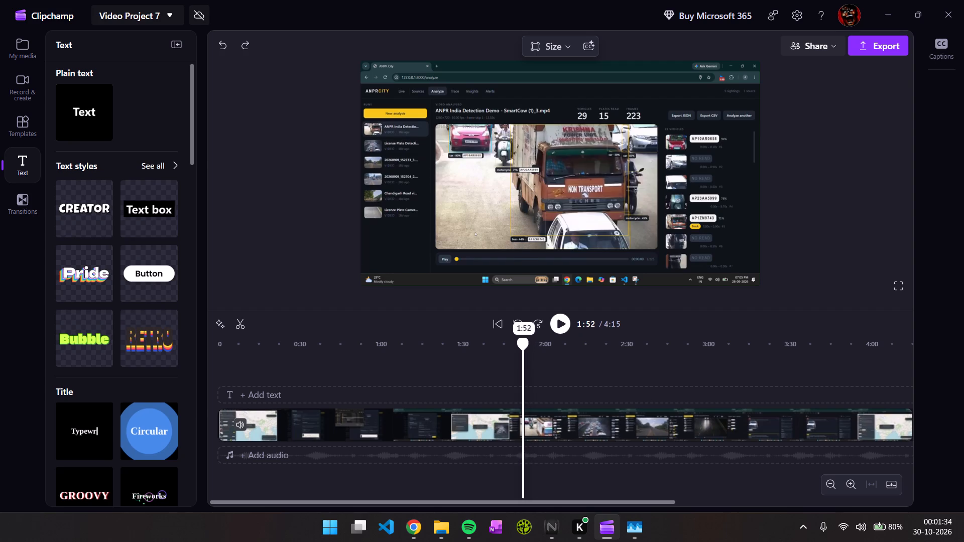
drag(522, 354, 528, 354)
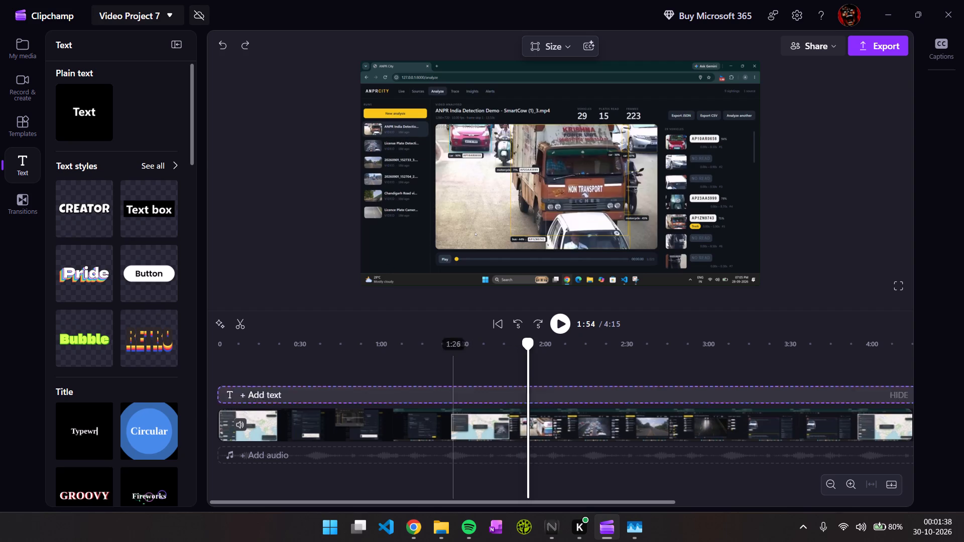
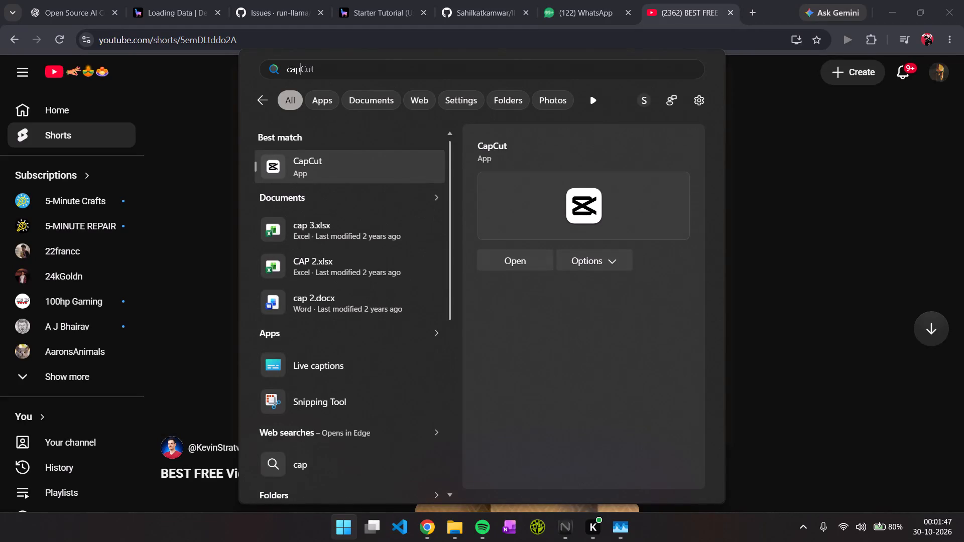
Launch the CapCut video editor.
click(541, 256)
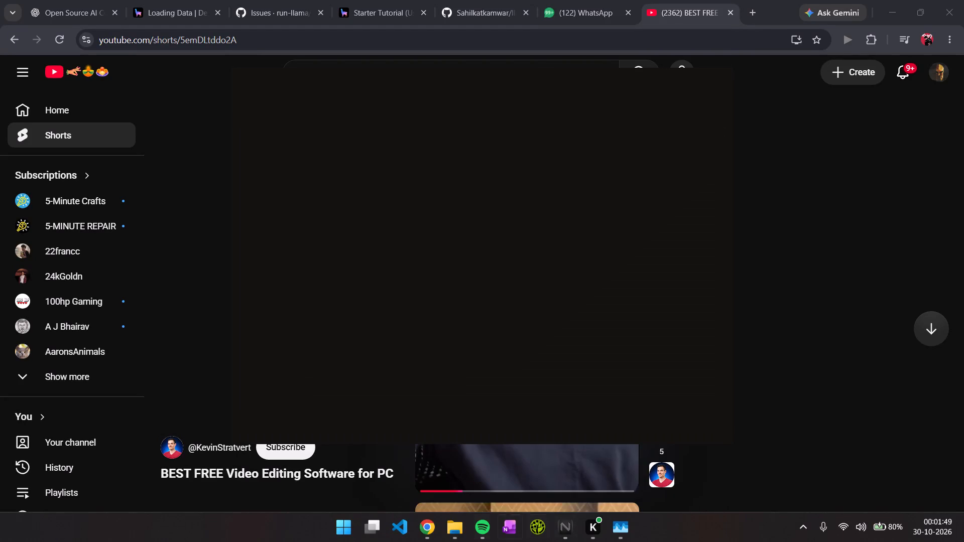
Switch to Spotify and play Dil Ibaadat from the recent searches.
click(486, 541)
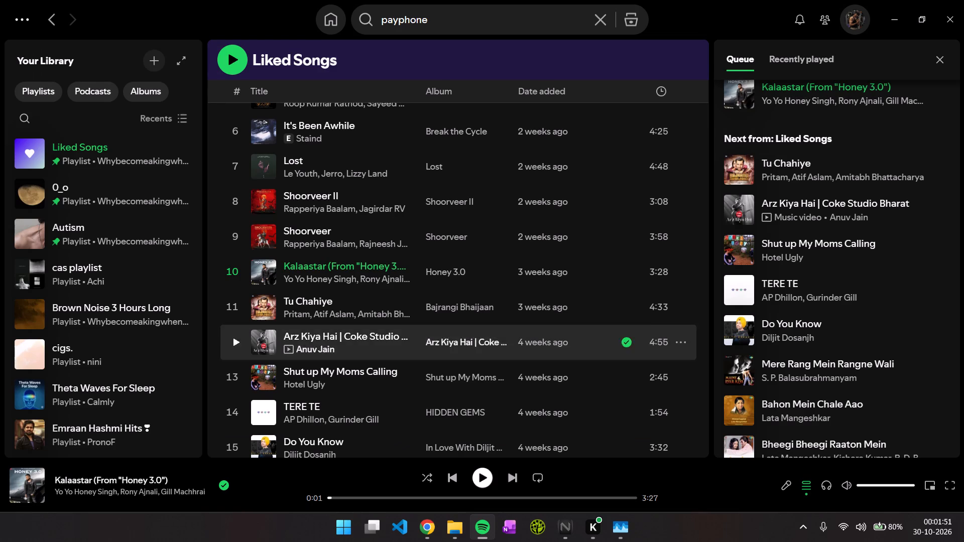
scroll(369, 210, down, 7)
scroll(408, 249, down, 3)
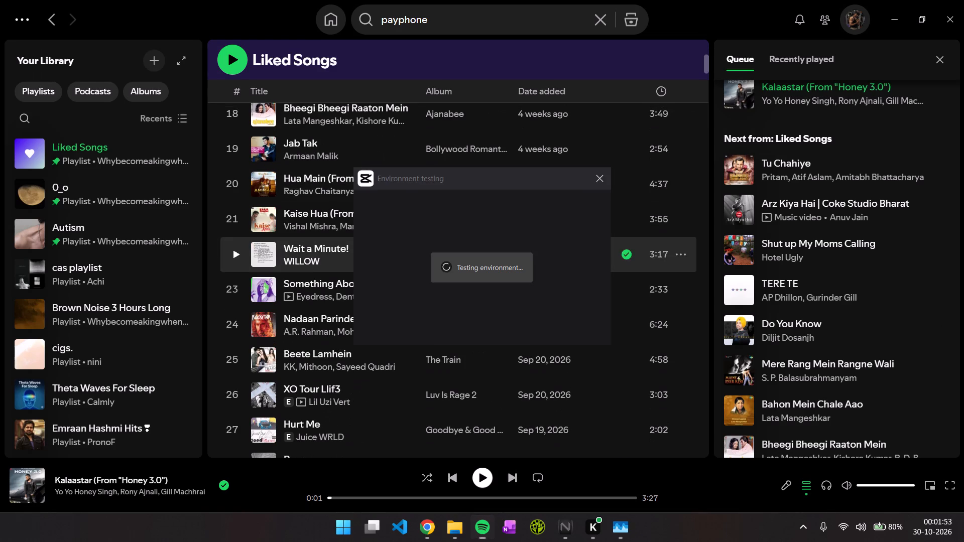
scroll(408, 249, down, 7)
scroll(296, 286, down, 6)
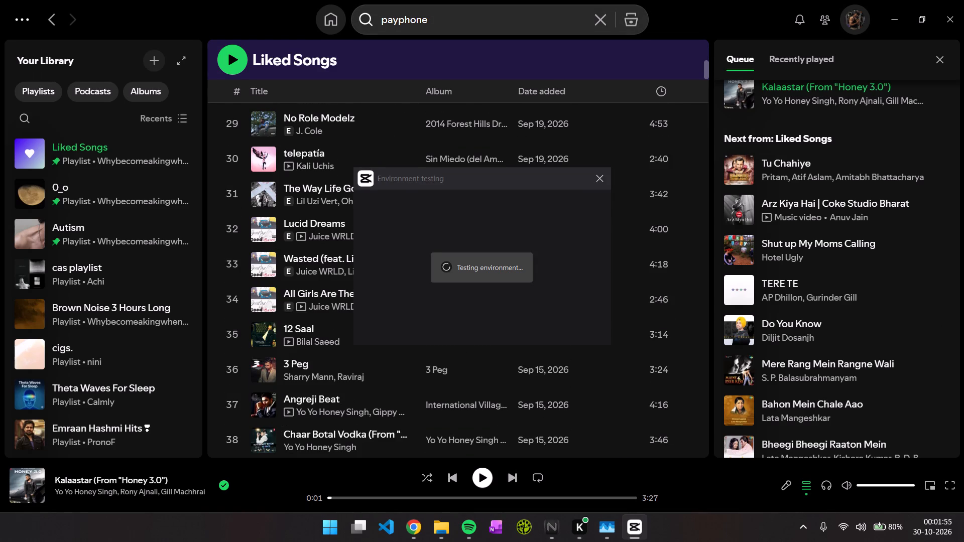
click(590, 19)
click(367, 117)
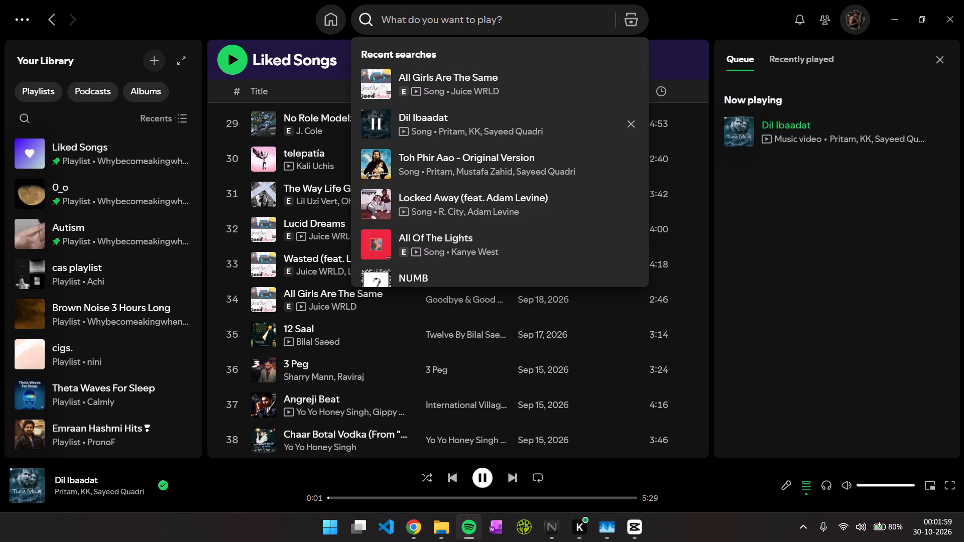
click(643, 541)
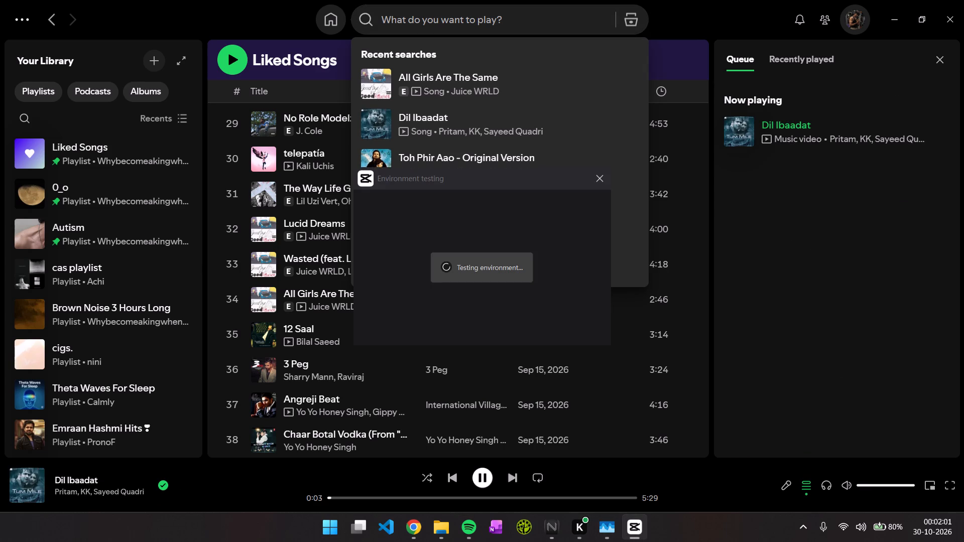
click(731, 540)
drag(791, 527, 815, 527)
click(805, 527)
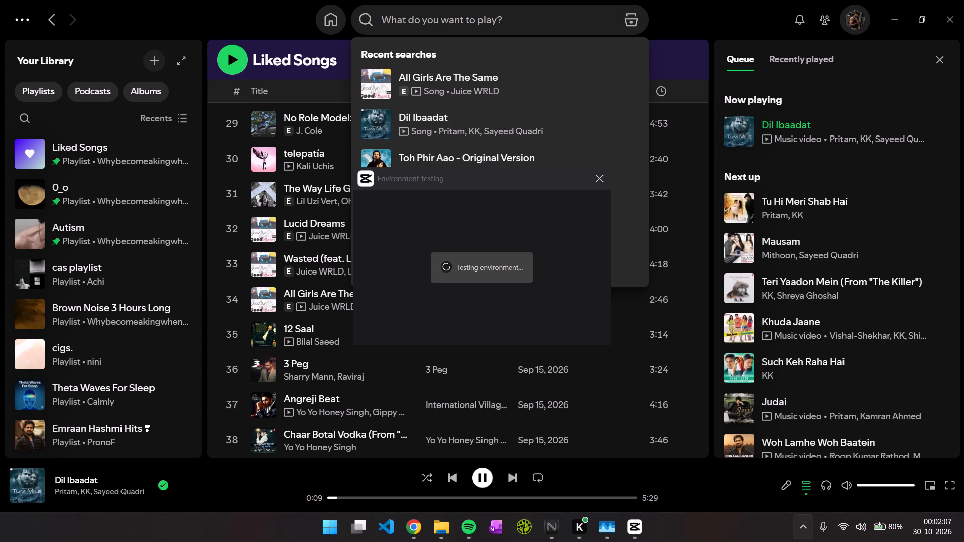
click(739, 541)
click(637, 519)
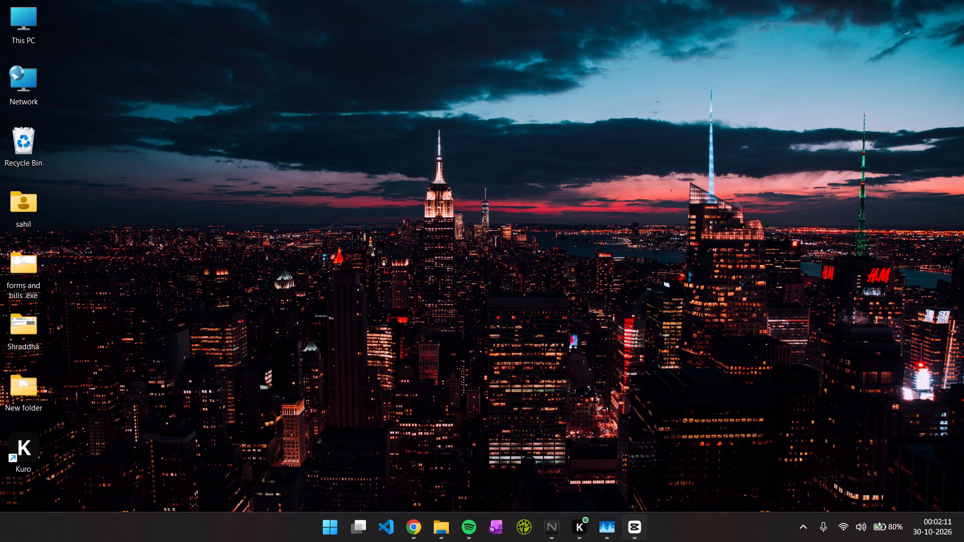
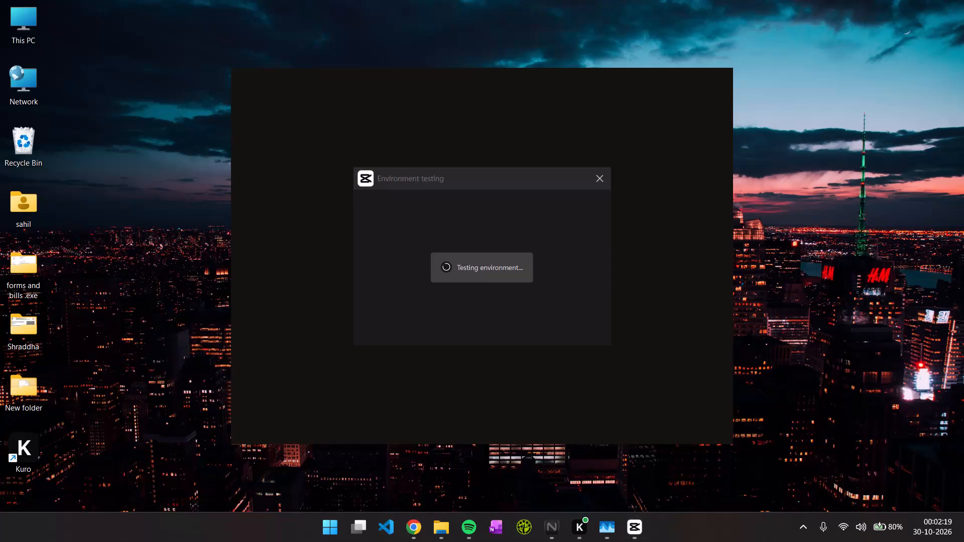
Switch to Task Manager and check the running processes, including CapCut.
click(801, 189)
click(615, 532)
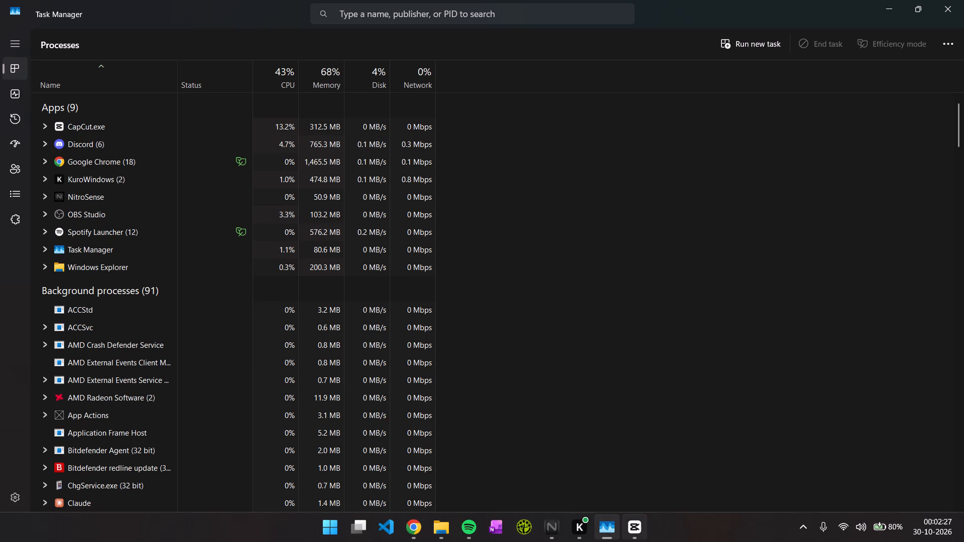
Switch to CapCut and decline the offer to turn on notifications.
click(630, 540)
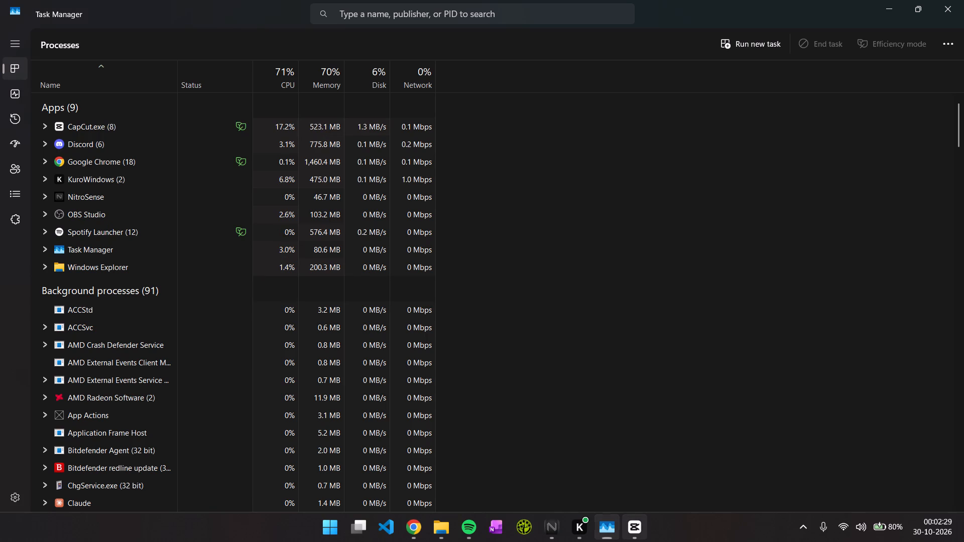
click(634, 541)
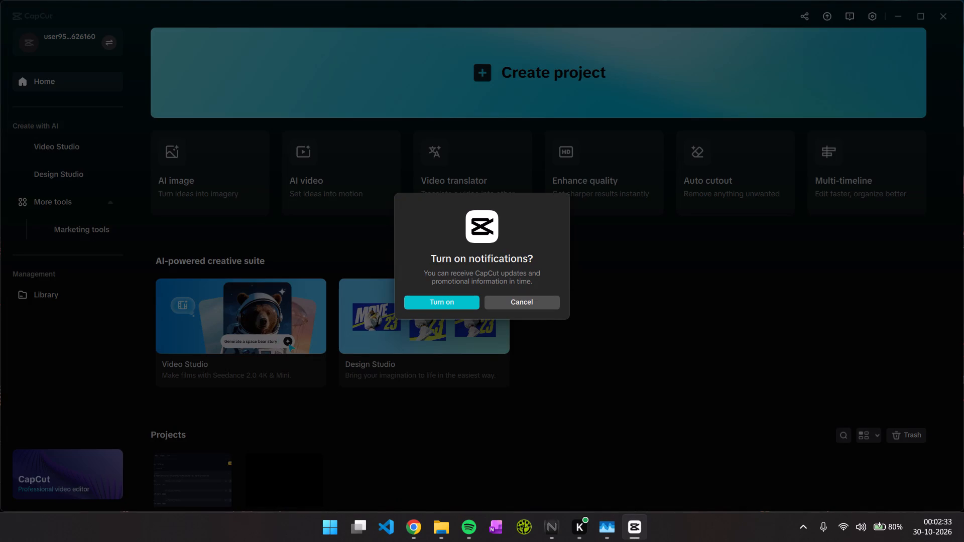
drag(516, 311, 525, 307)
click(525, 307)
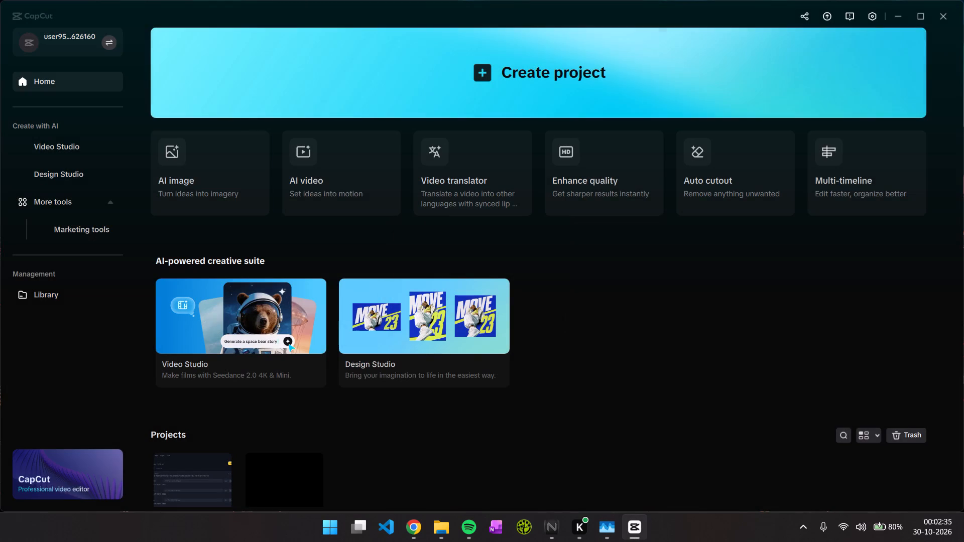
Look through the saved projects on the CapCut home page.
scroll(379, 289, down, 2)
scroll(259, 400, down, 1)
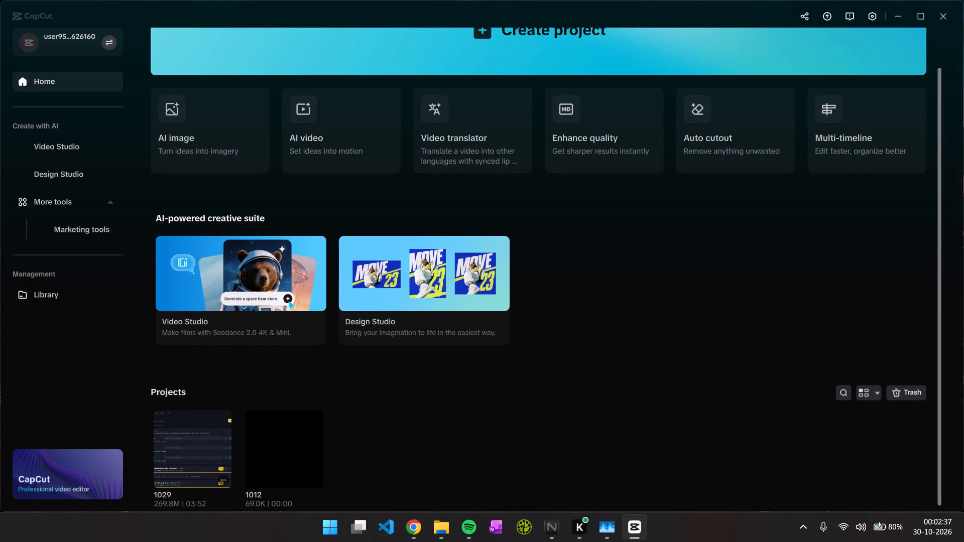
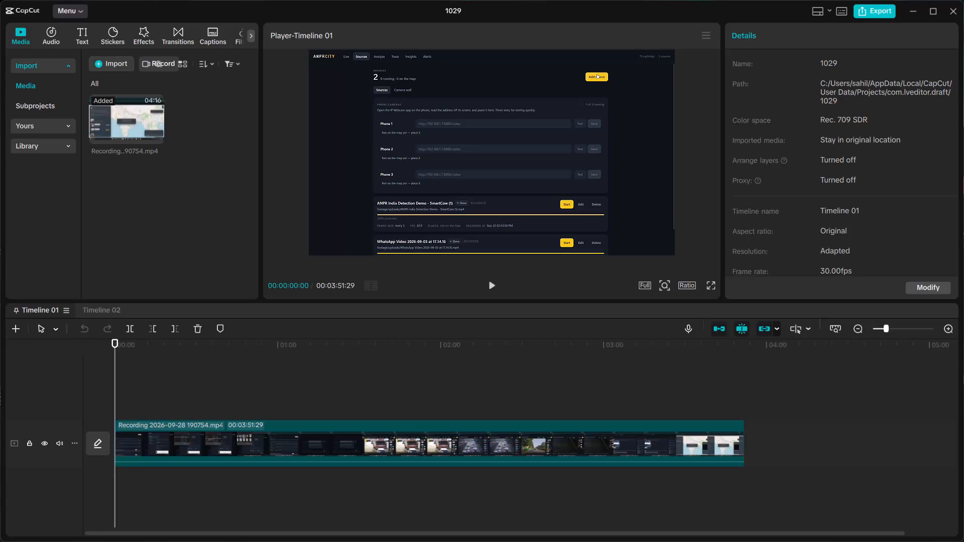
Scrub through the recording from its start to locate where the ANPR City Analyze page opens.
click(492, 278)
click(491, 285)
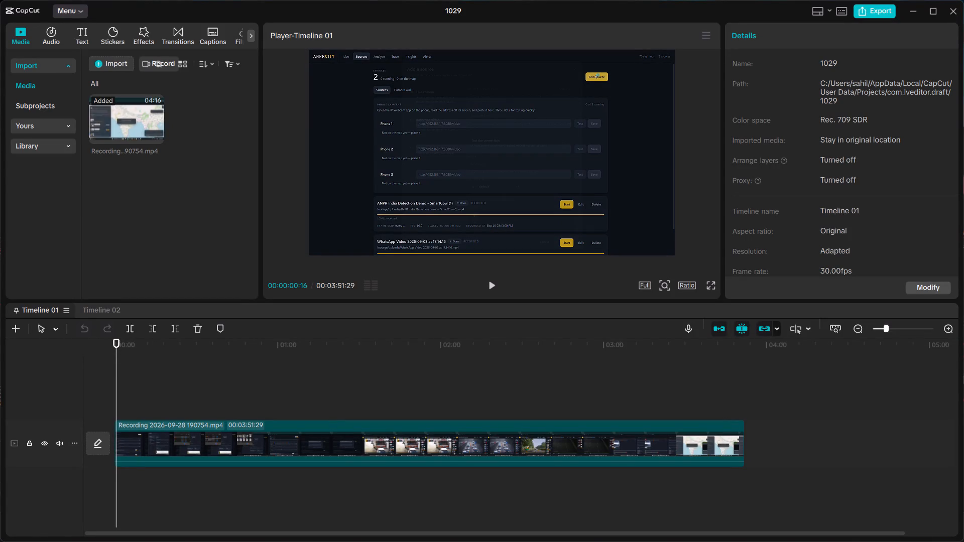
drag(117, 345, 149, 343)
click(118, 344)
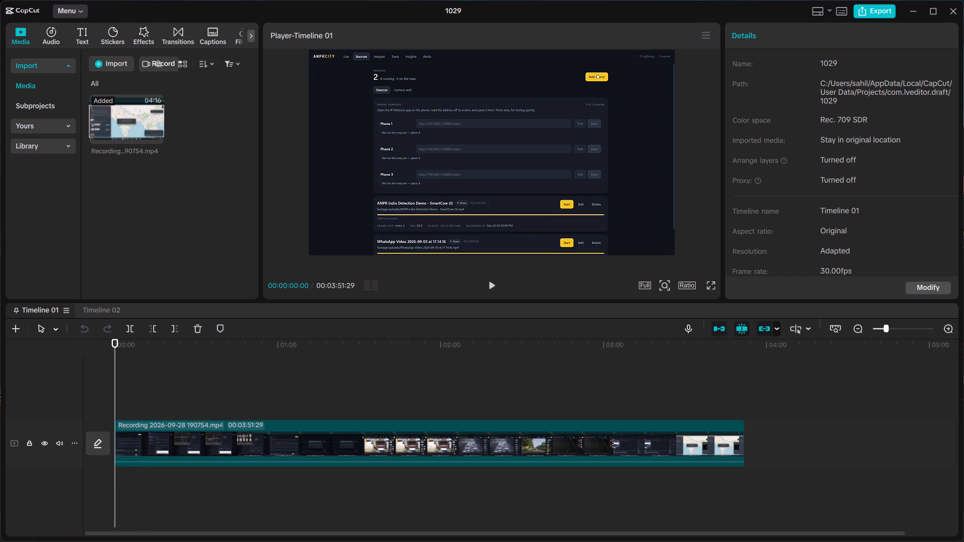
click(114, 339)
drag(116, 344, 148, 354)
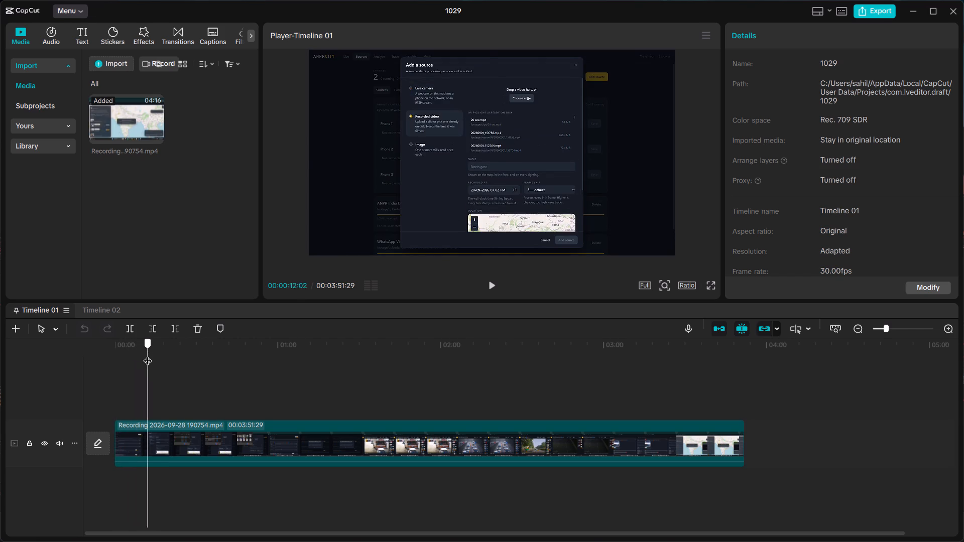
drag(148, 354, 197, 368)
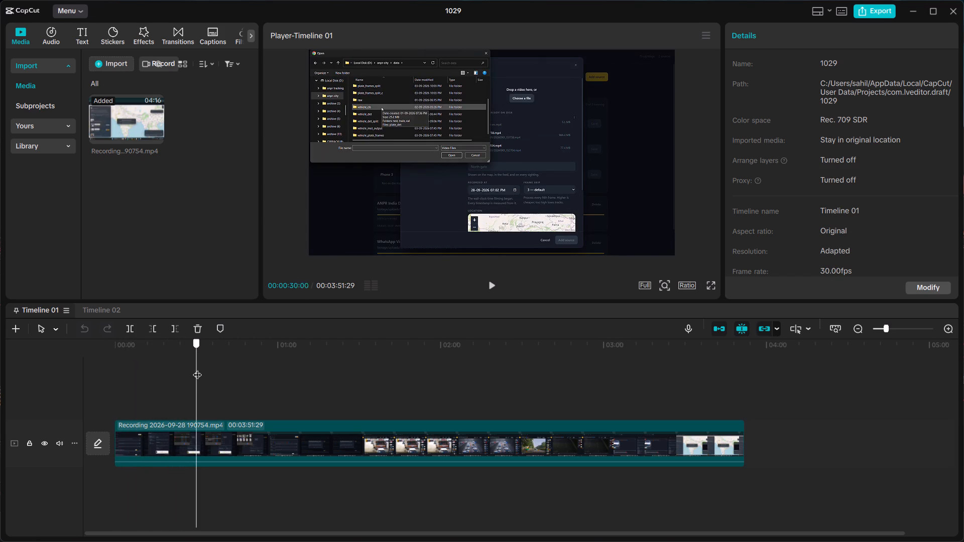
drag(197, 368, 251, 382)
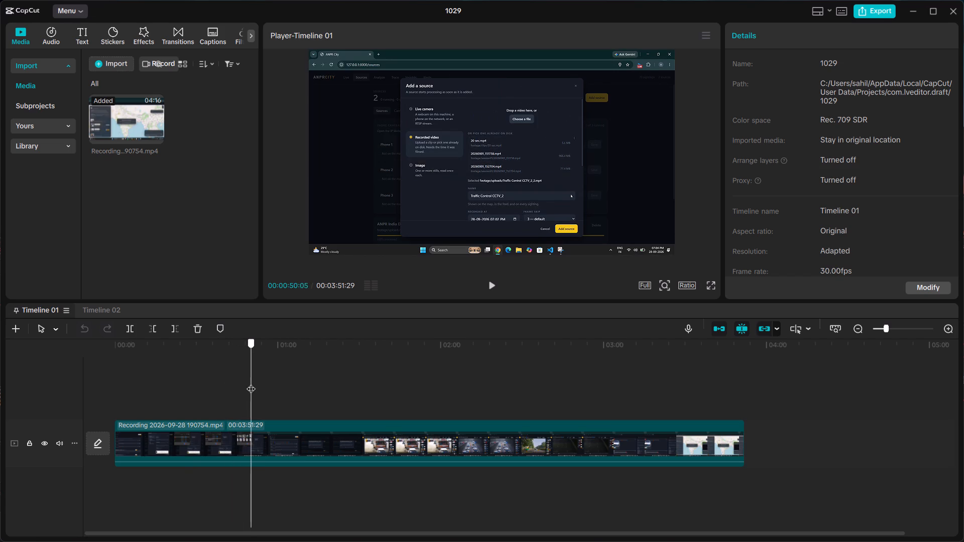
drag(251, 382, 284, 389)
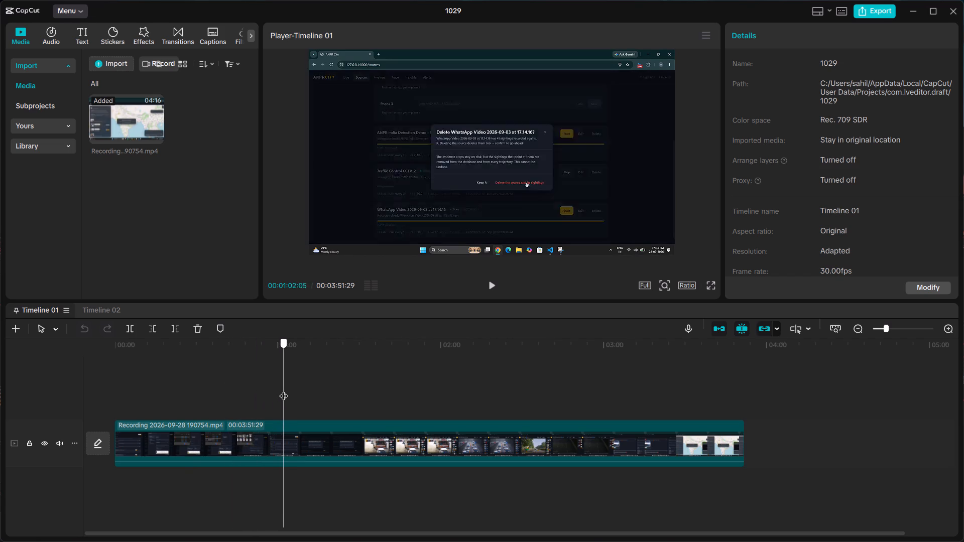
drag(284, 389, 319, 393)
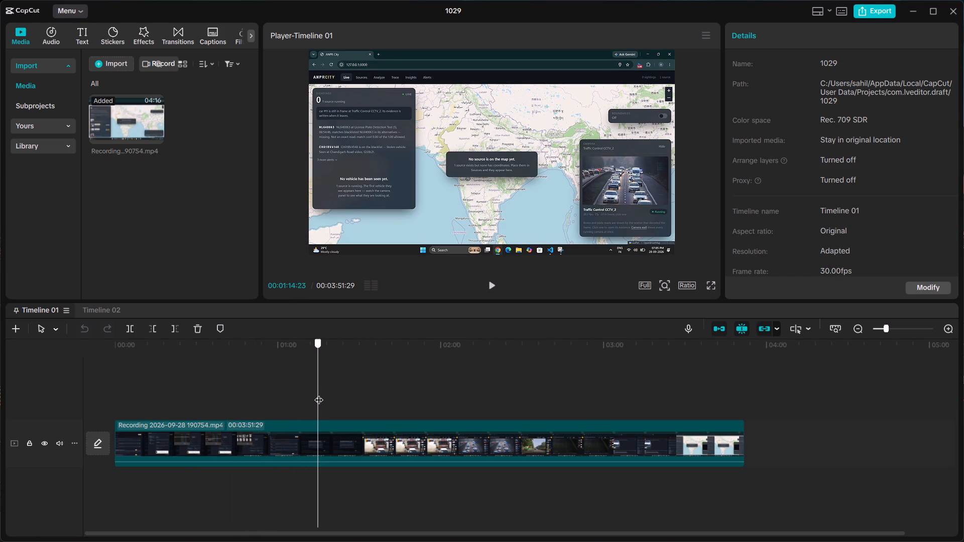
drag(319, 393, 351, 394)
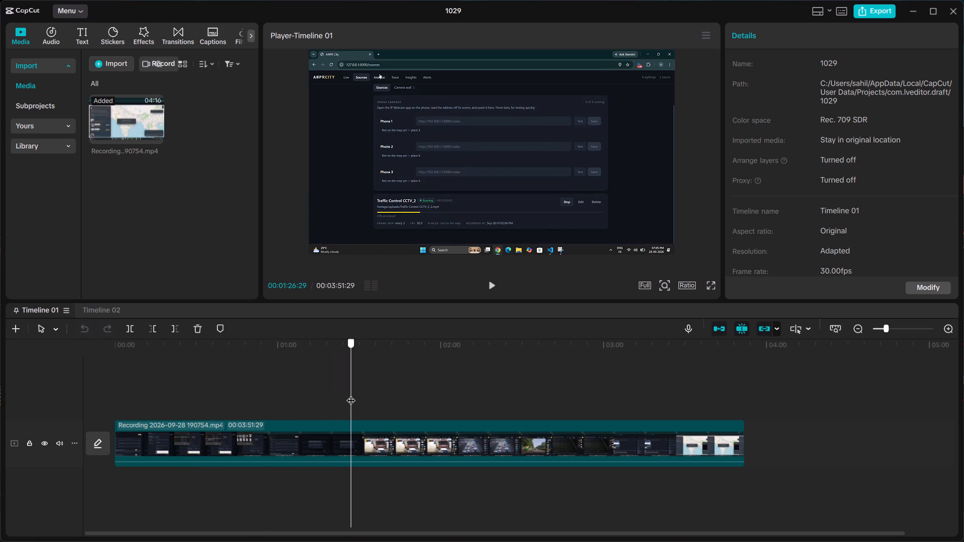
drag(351, 394, 359, 394)
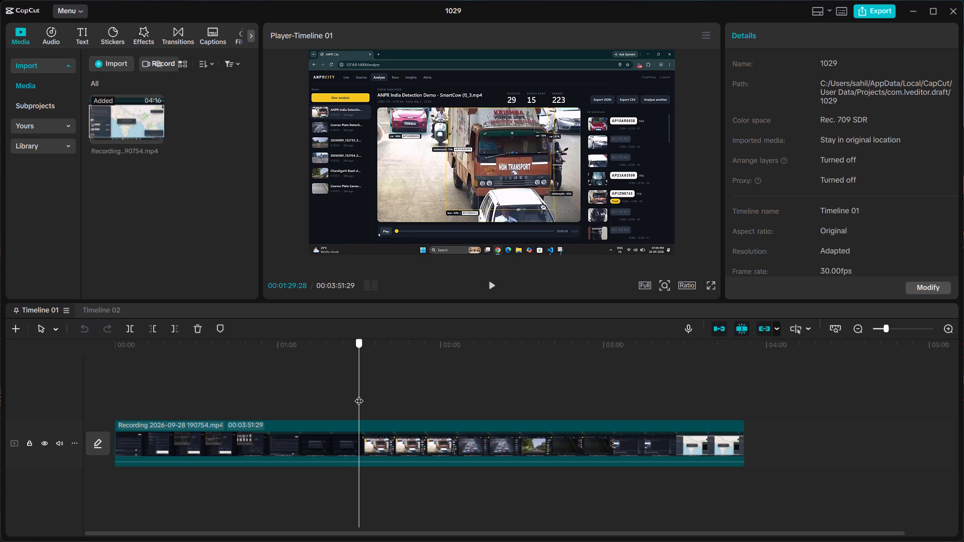
drag(359, 394, 348, 392)
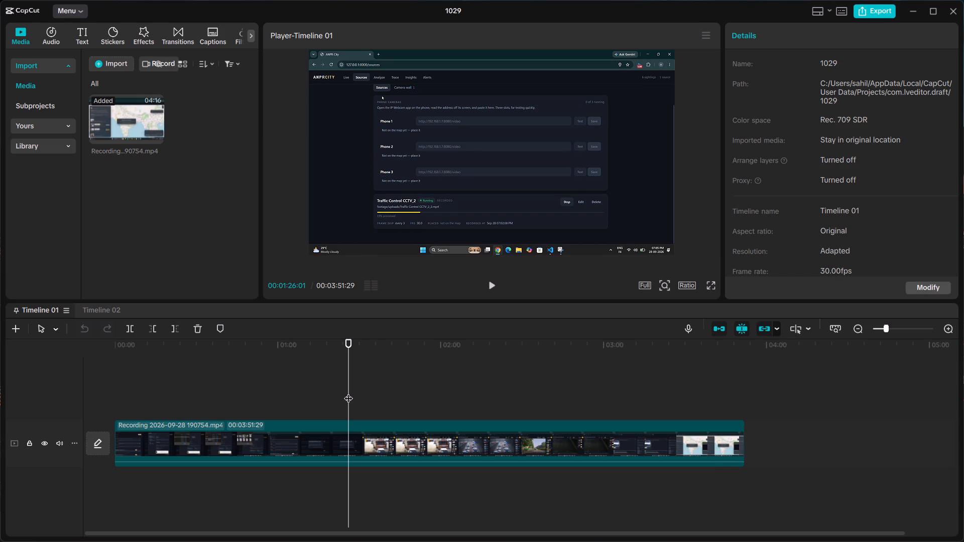
Trim off everything before 00:01:29:11, where the paused SmartCow detection demo is open on the Analyze page.
drag(346, 356, 352, 356)
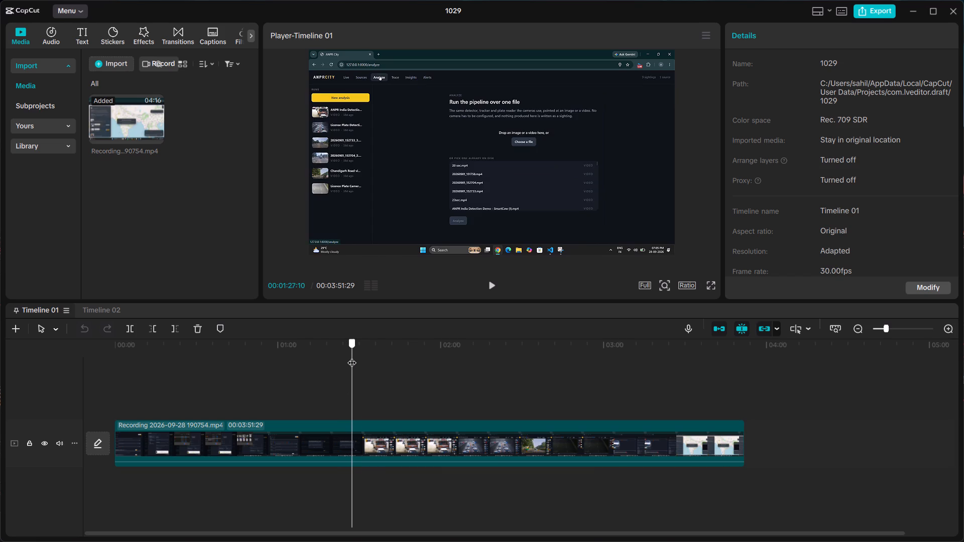
drag(352, 356, 351, 356)
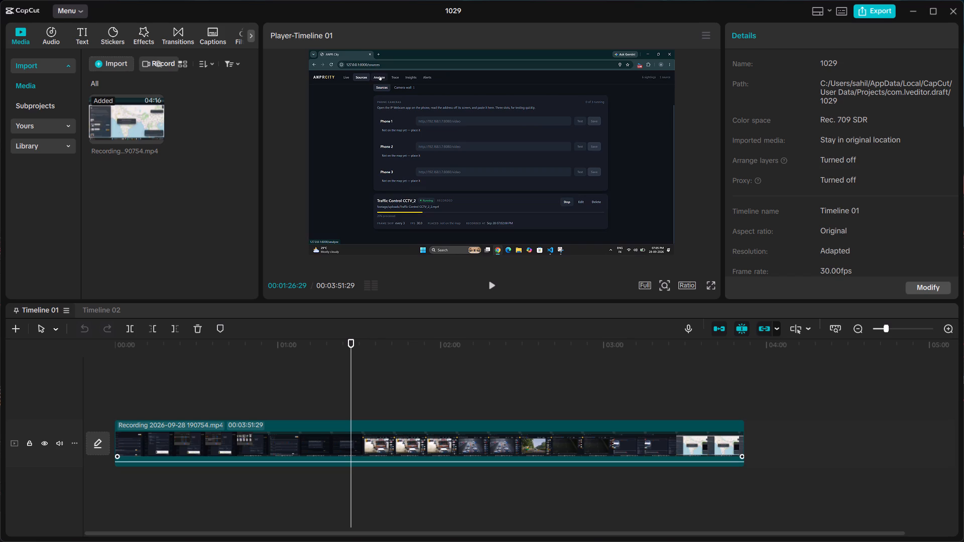
click(494, 290)
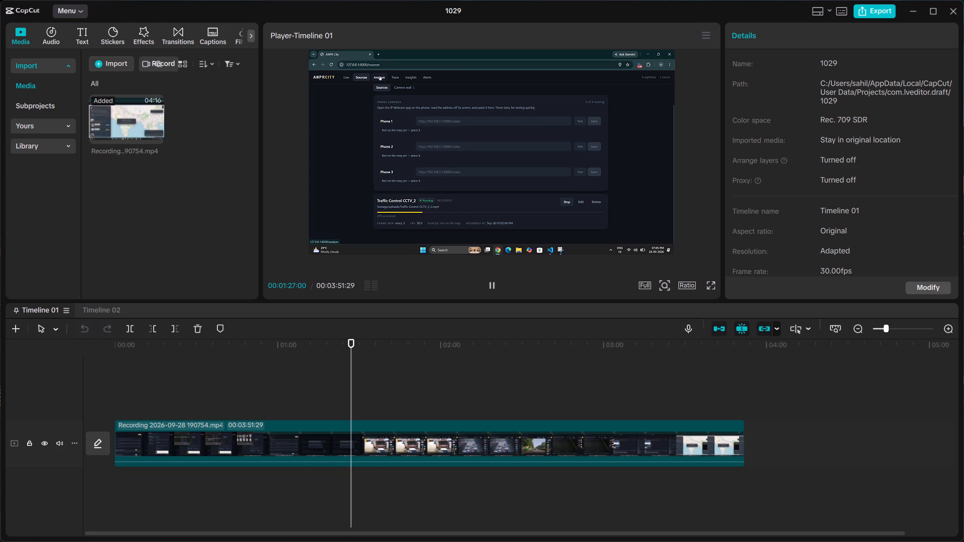
right_click(867, 404)
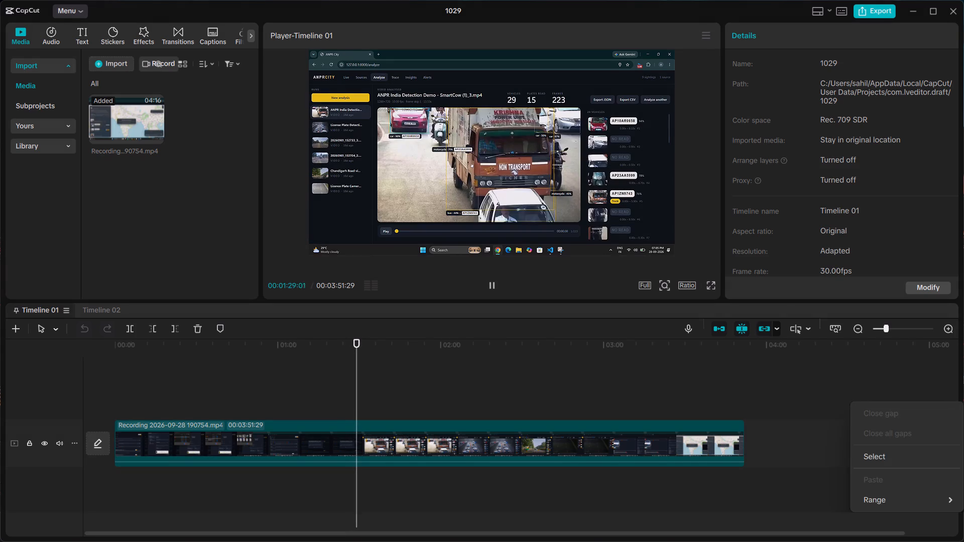
click(812, 411)
click(495, 290)
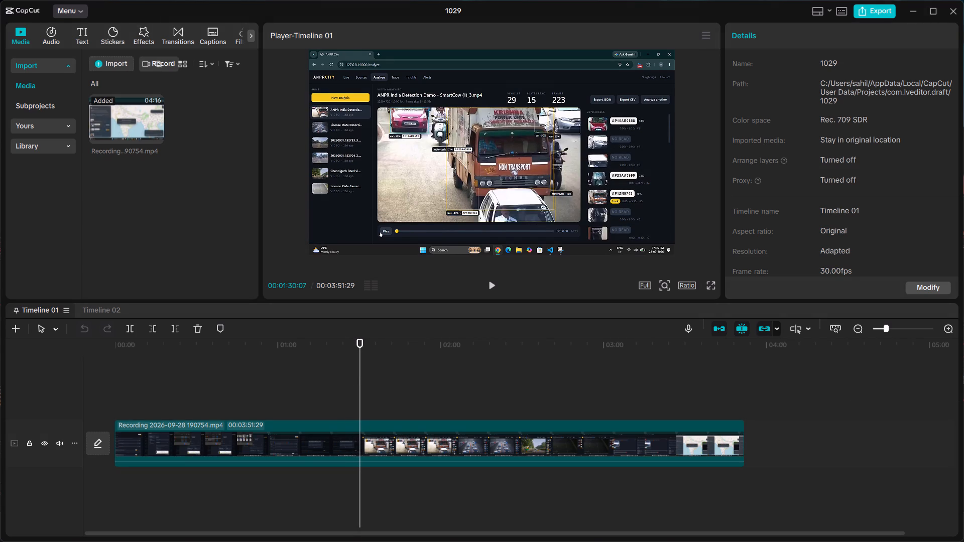
click(361, 348)
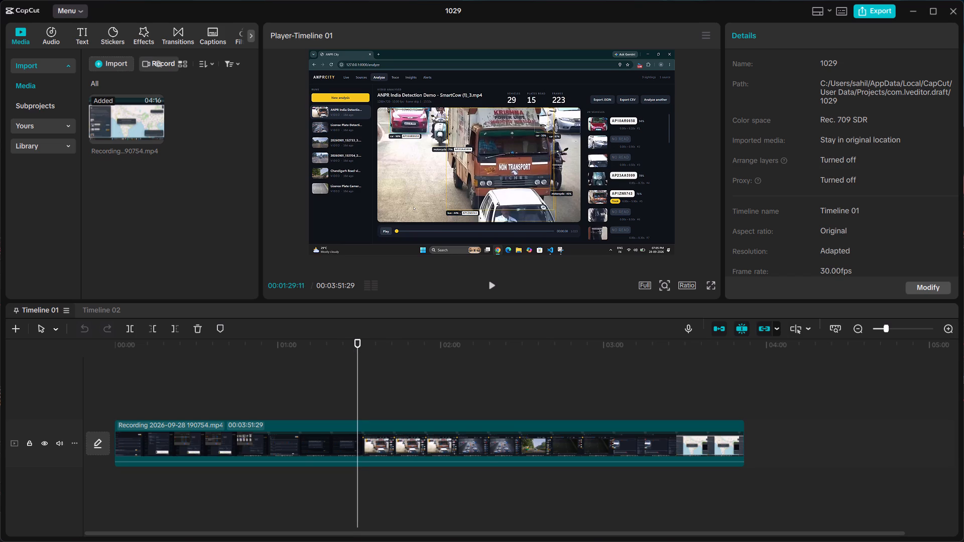
click(150, 327)
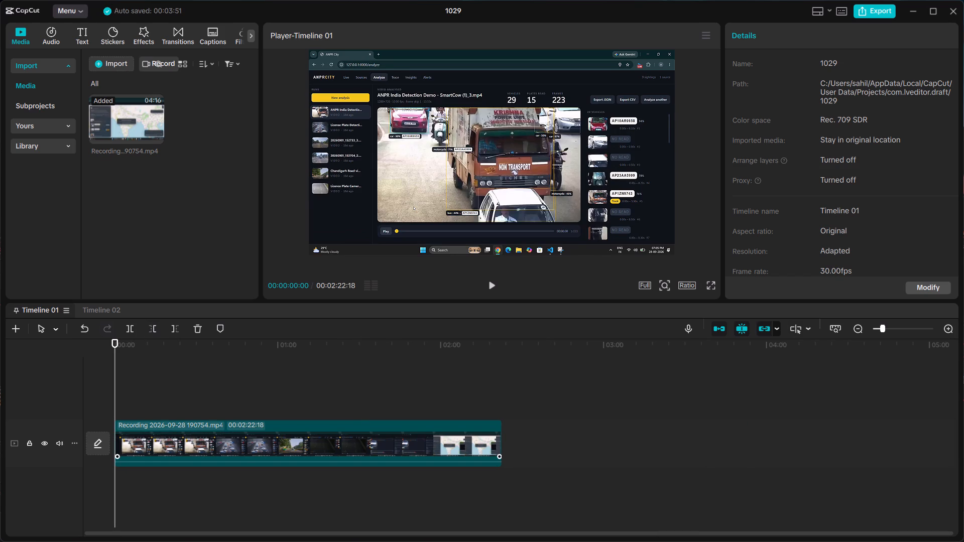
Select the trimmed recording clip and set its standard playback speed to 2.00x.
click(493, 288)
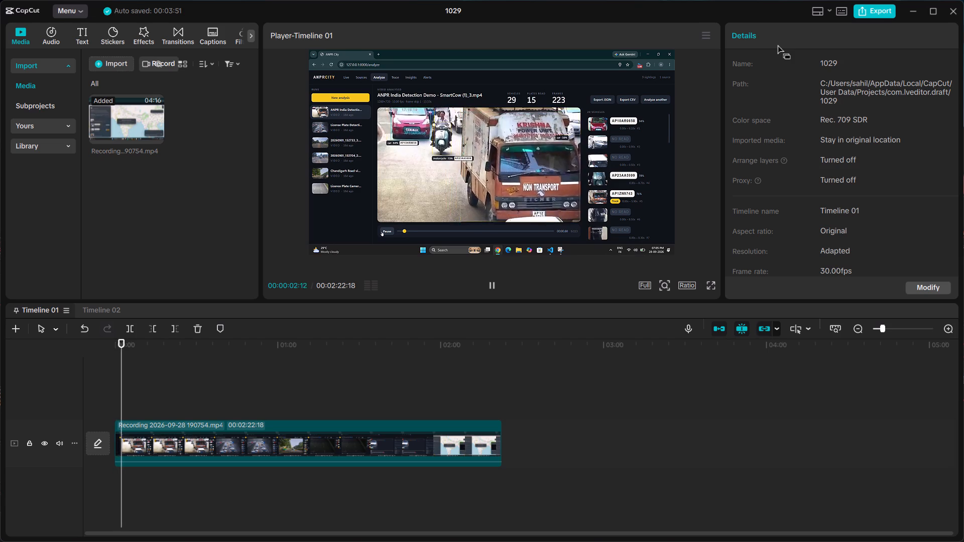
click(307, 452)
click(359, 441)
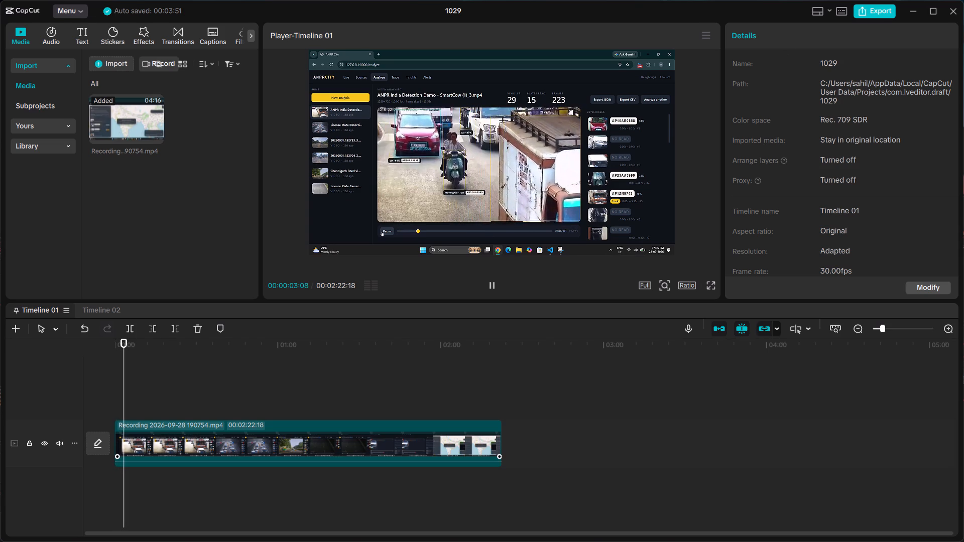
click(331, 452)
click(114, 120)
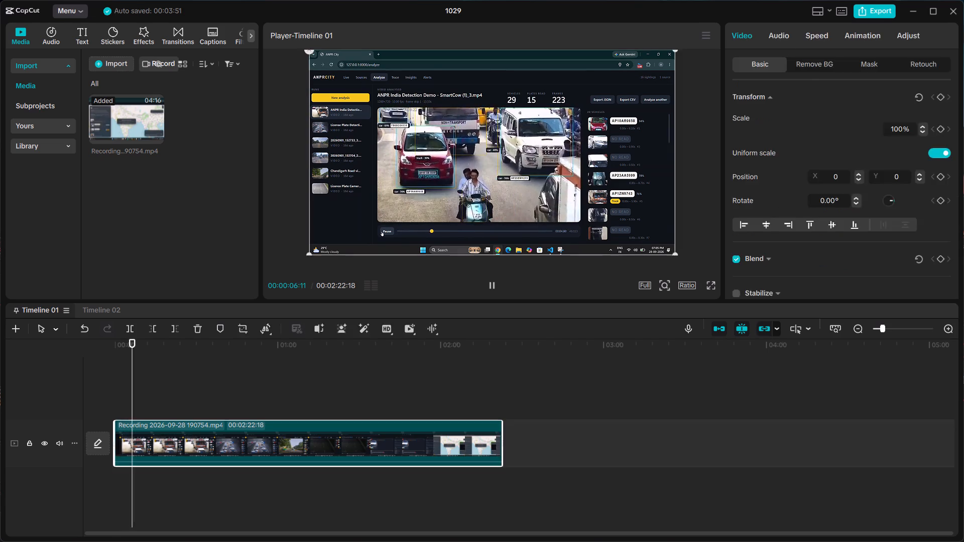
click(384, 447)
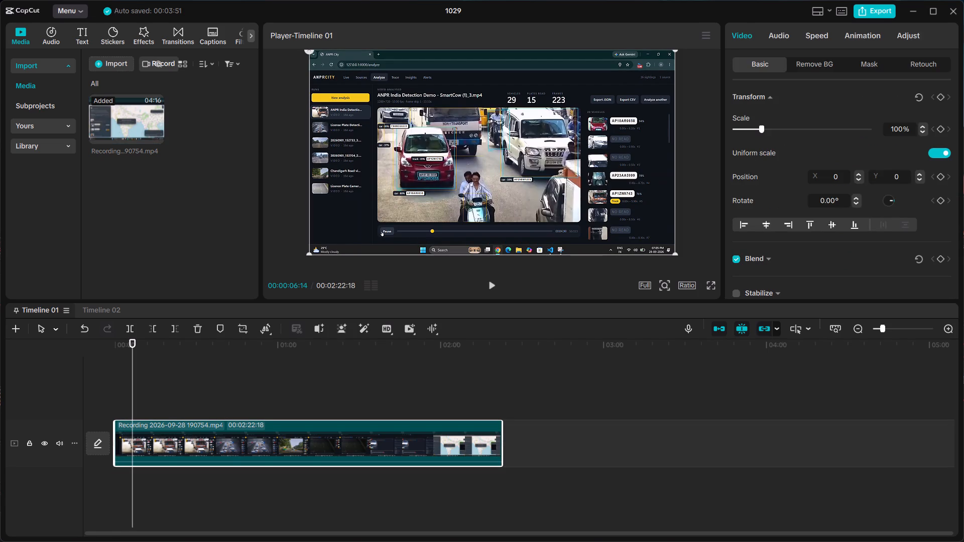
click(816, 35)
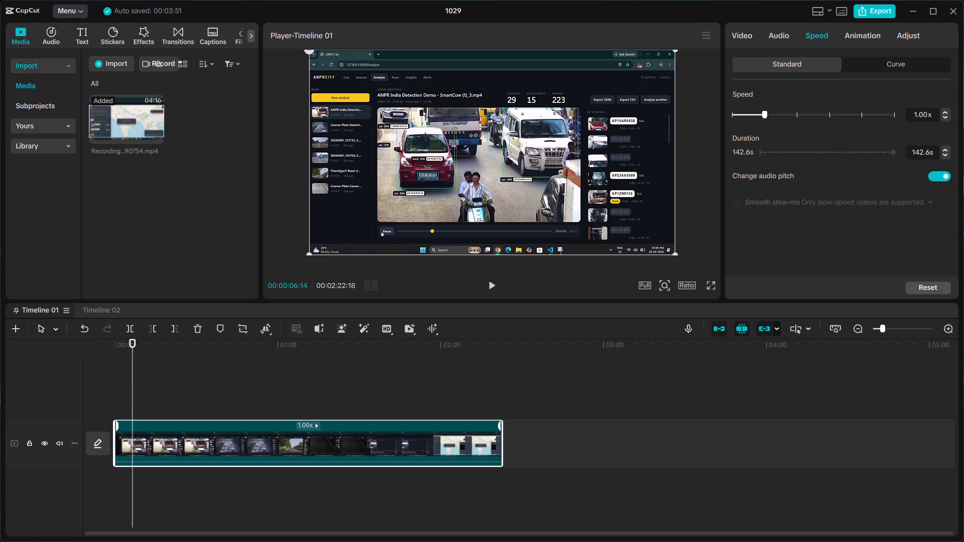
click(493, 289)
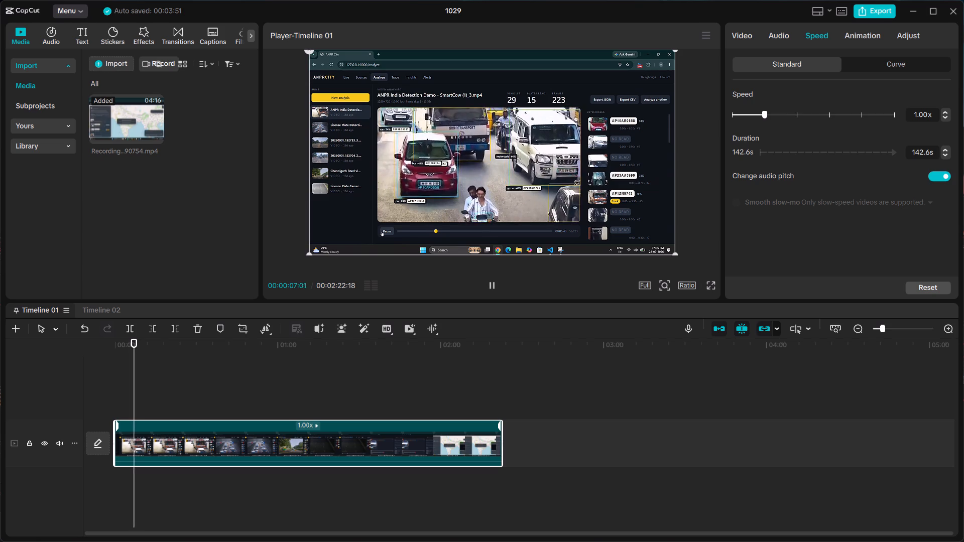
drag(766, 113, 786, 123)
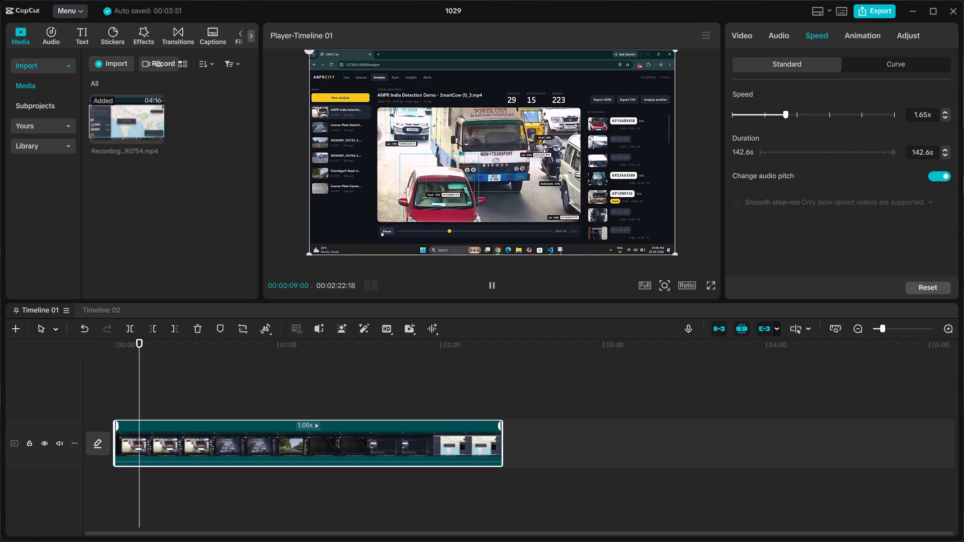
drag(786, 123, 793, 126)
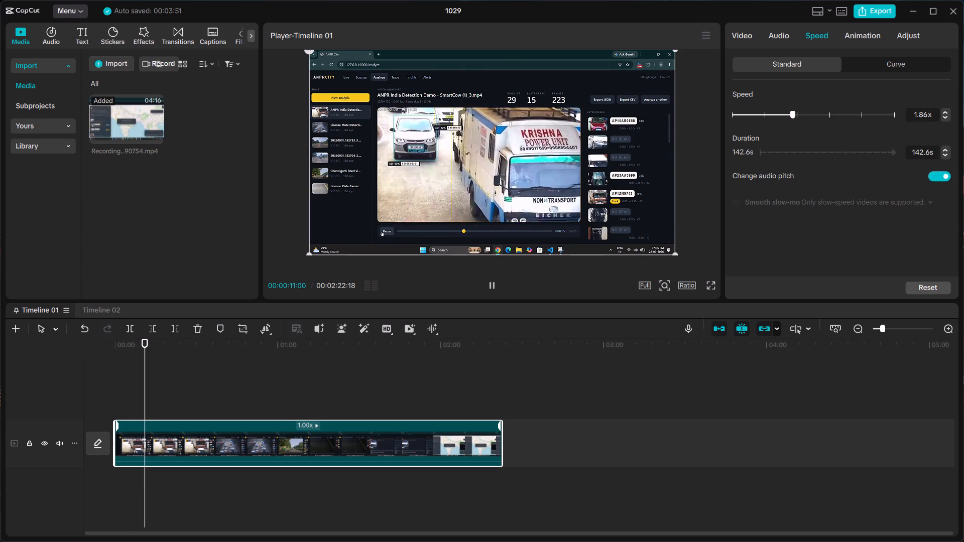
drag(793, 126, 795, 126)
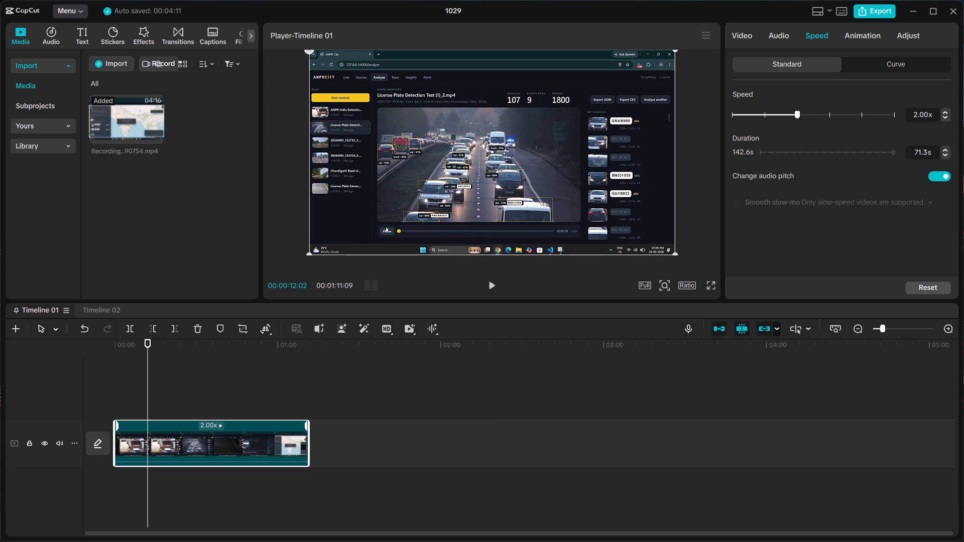
Play the sped-up clip from its beginning to judge the pace.
click(492, 279)
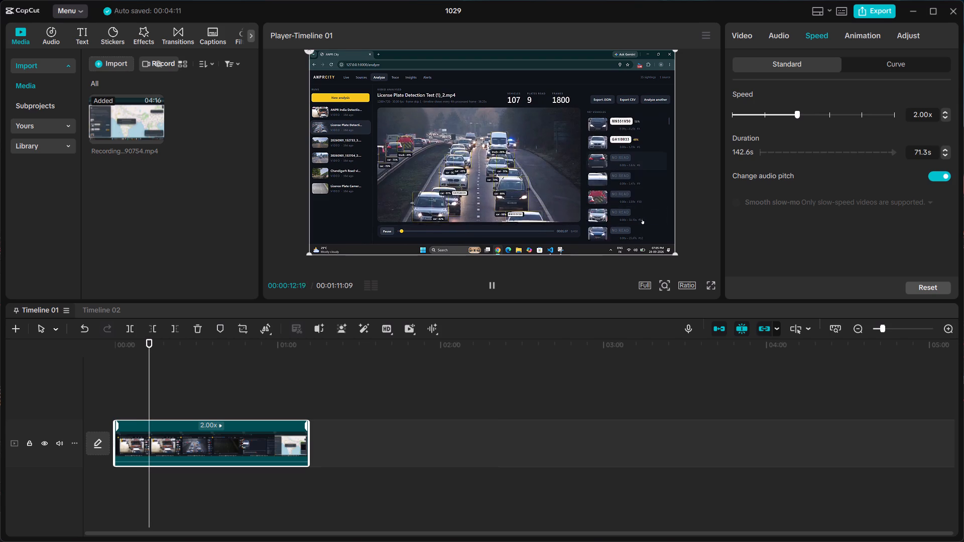
drag(154, 341, 73, 334)
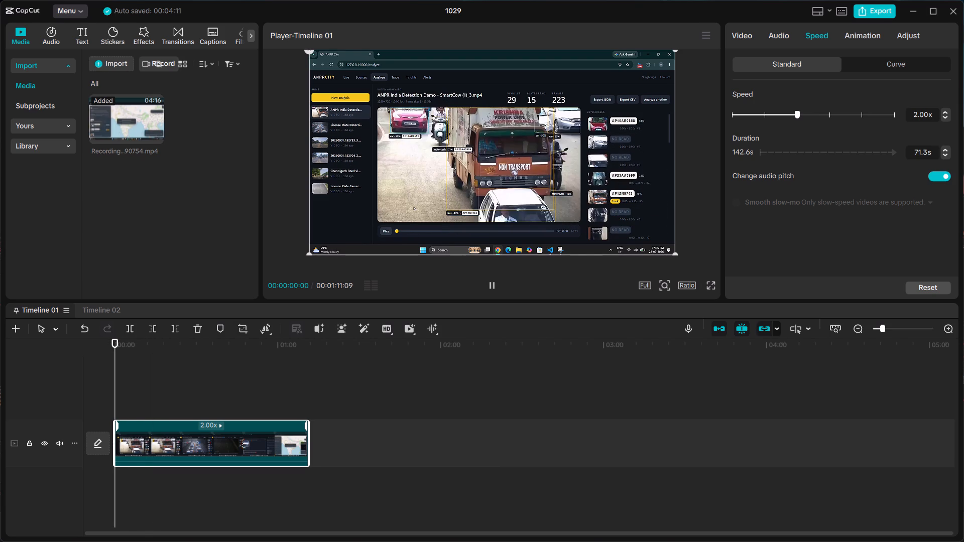
click(486, 285)
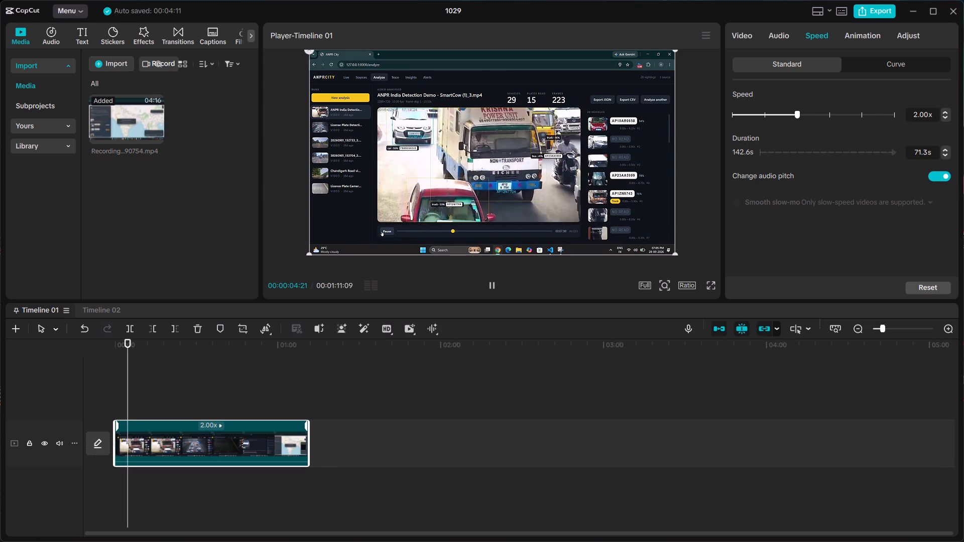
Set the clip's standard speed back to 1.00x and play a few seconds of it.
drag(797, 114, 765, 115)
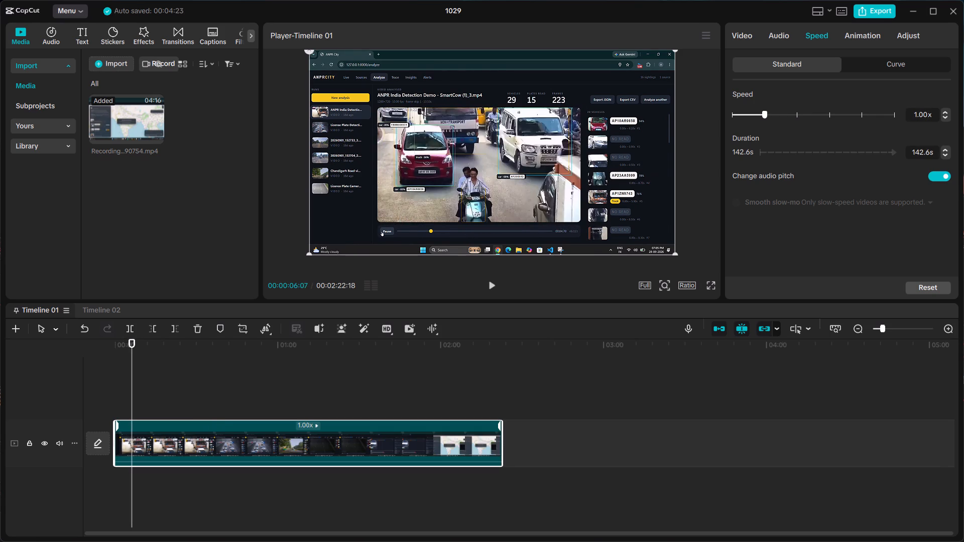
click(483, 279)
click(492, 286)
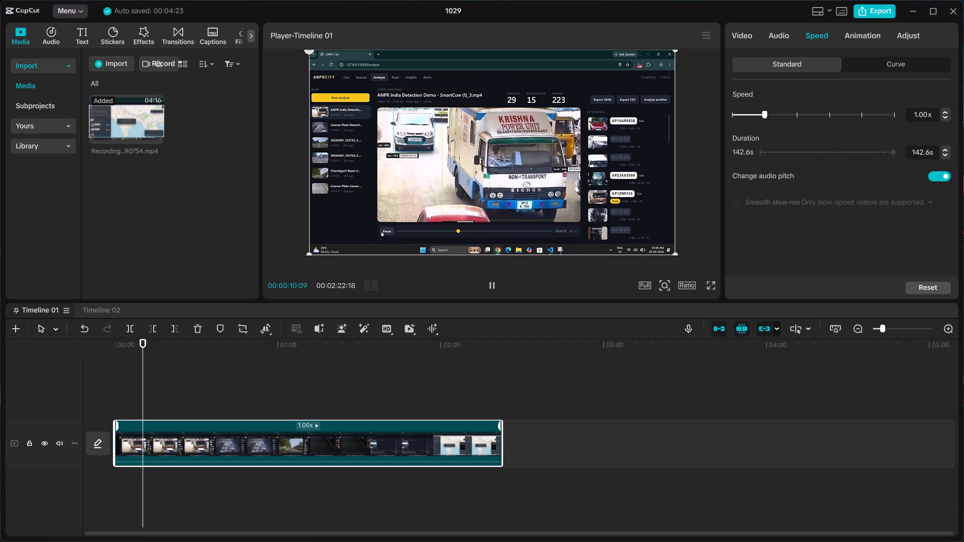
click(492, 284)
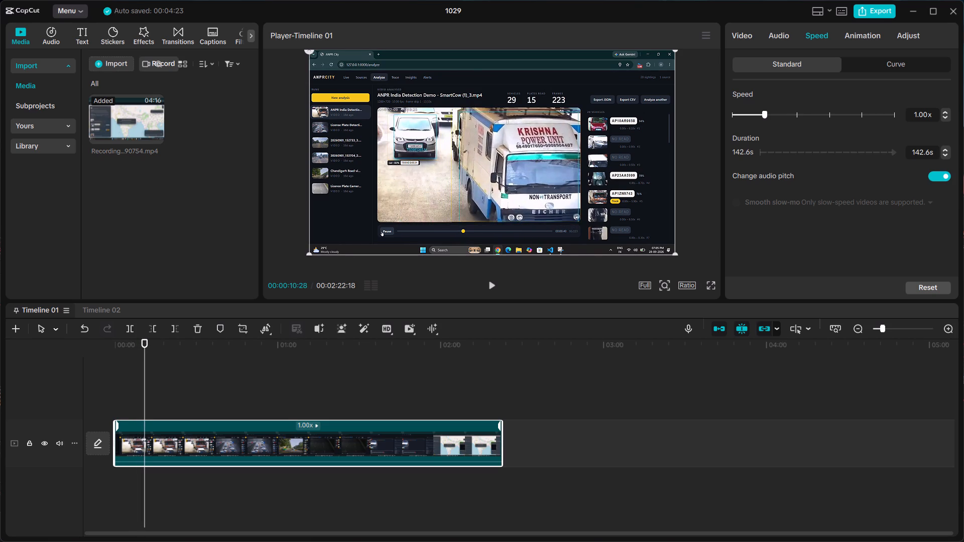
Apply a Custom speed curve to the recording clip in place of the standard constant speed.
click(892, 71)
click(889, 69)
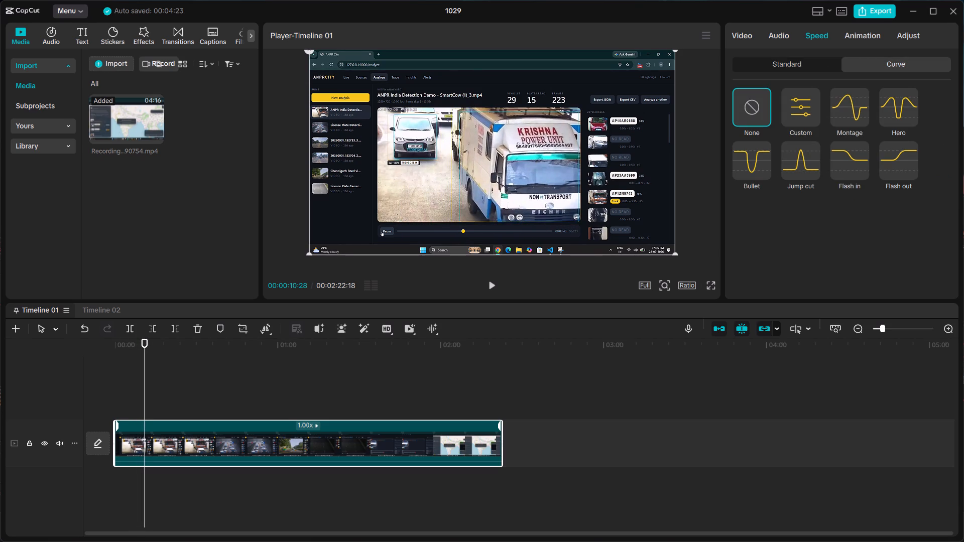
scroll(798, 114, up, 1)
click(798, 114)
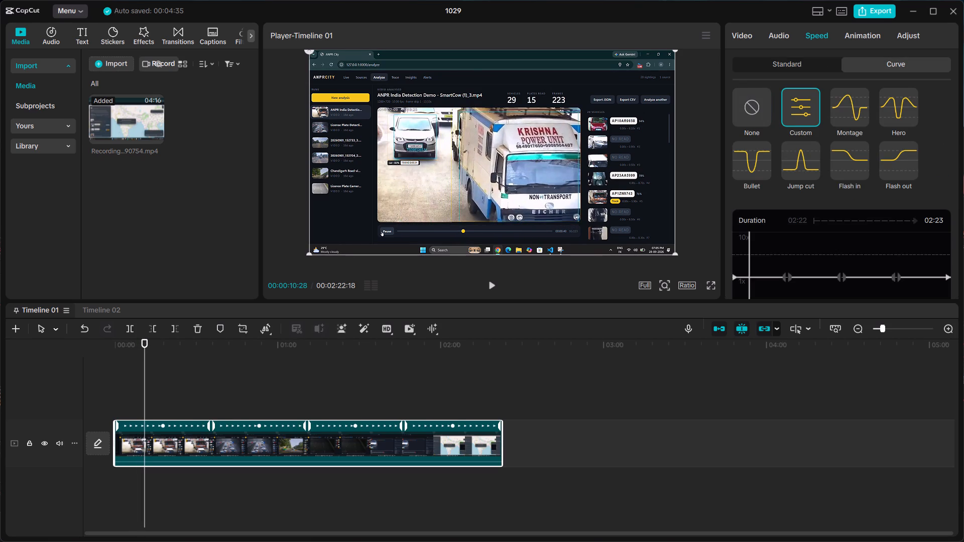
Scrub the clip along the speed curve, briefly play its opening, and compare the standard and curve speed settings.
drag(747, 265, 735, 268)
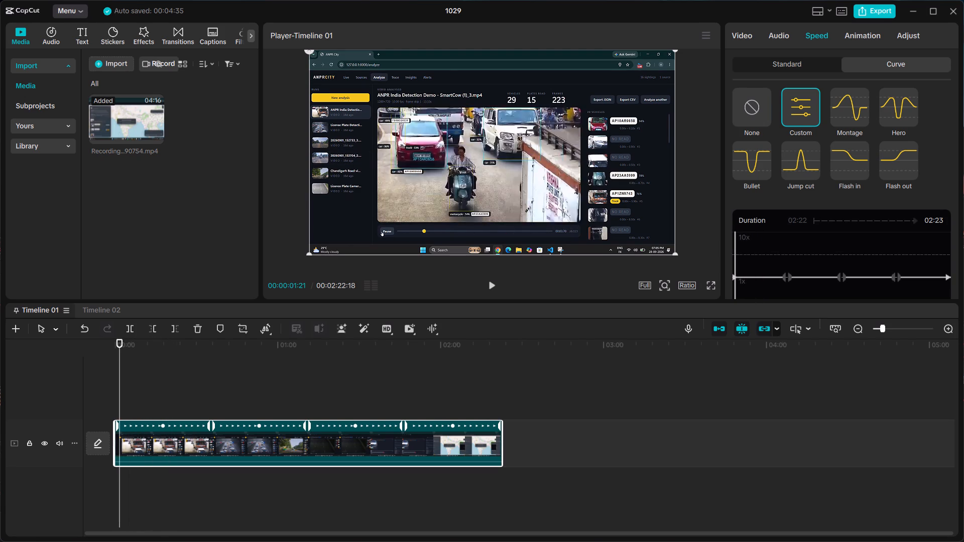
drag(735, 268, 740, 271)
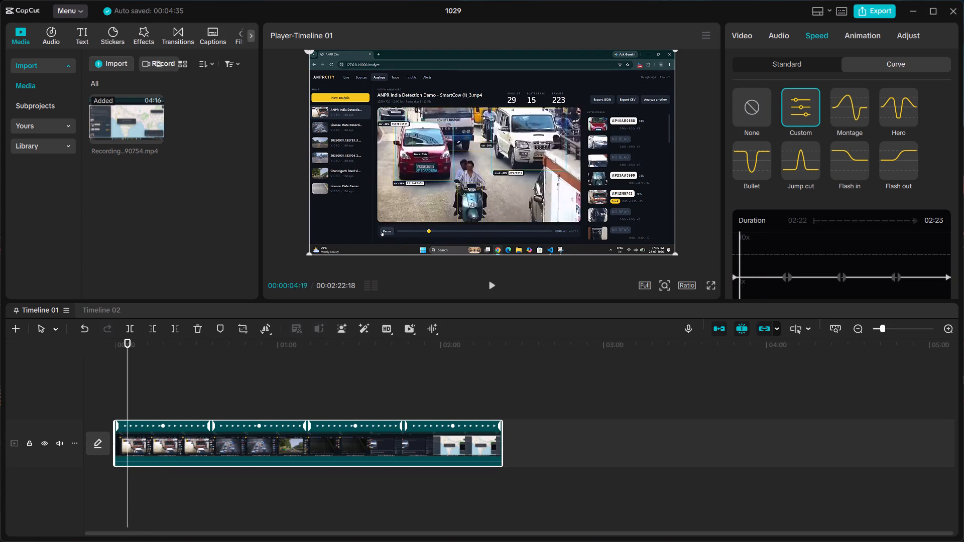
drag(740, 271, 731, 268)
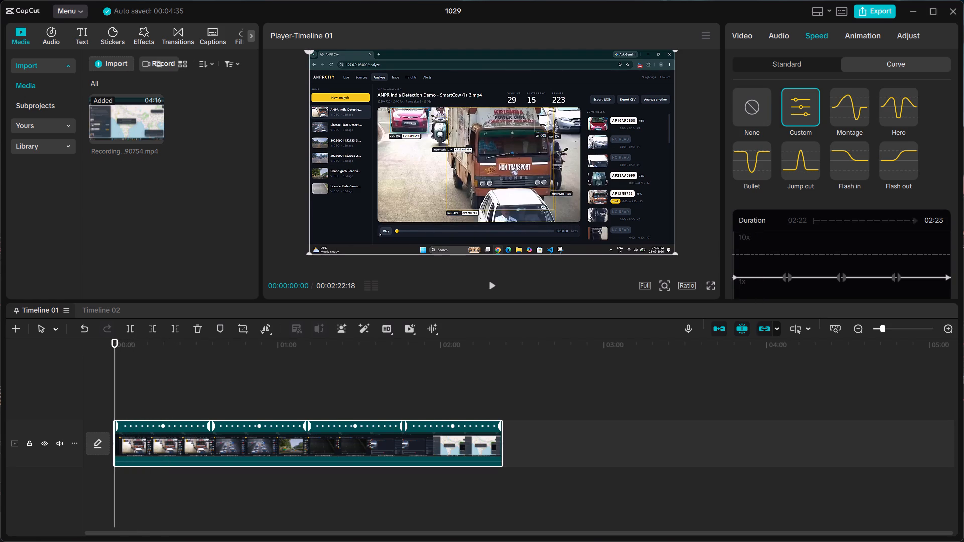
drag(731, 268, 725, 267)
click(487, 286)
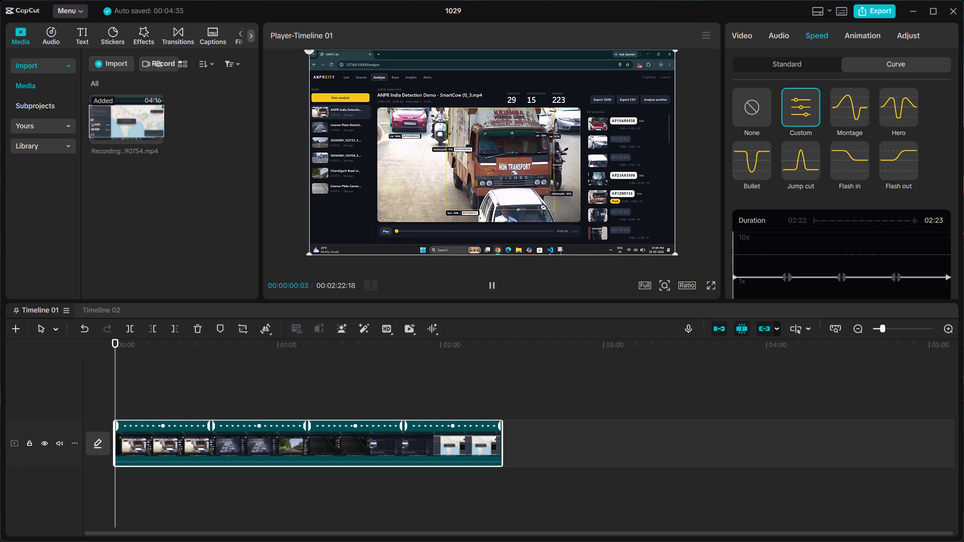
click(488, 286)
scroll(801, 126, up, 2)
click(796, 57)
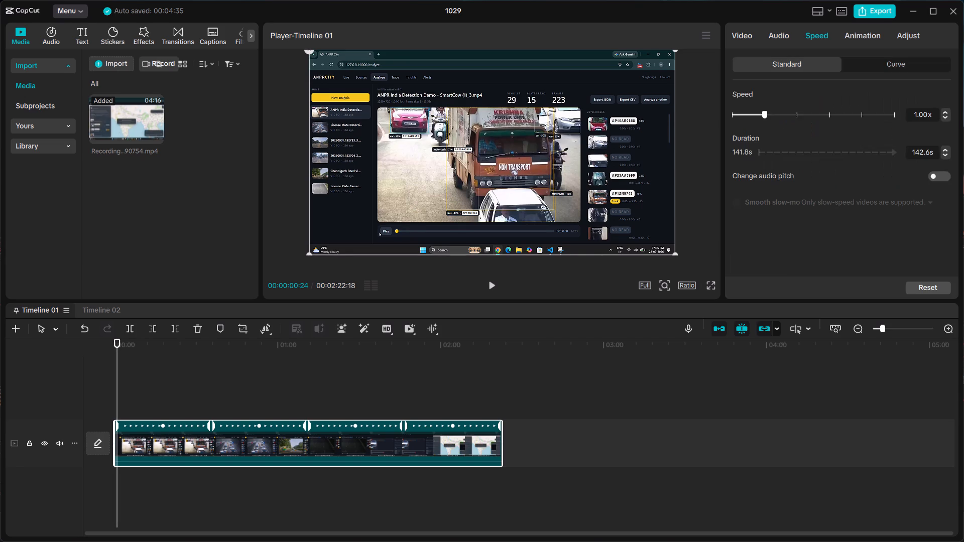
click(873, 62)
click(859, 229)
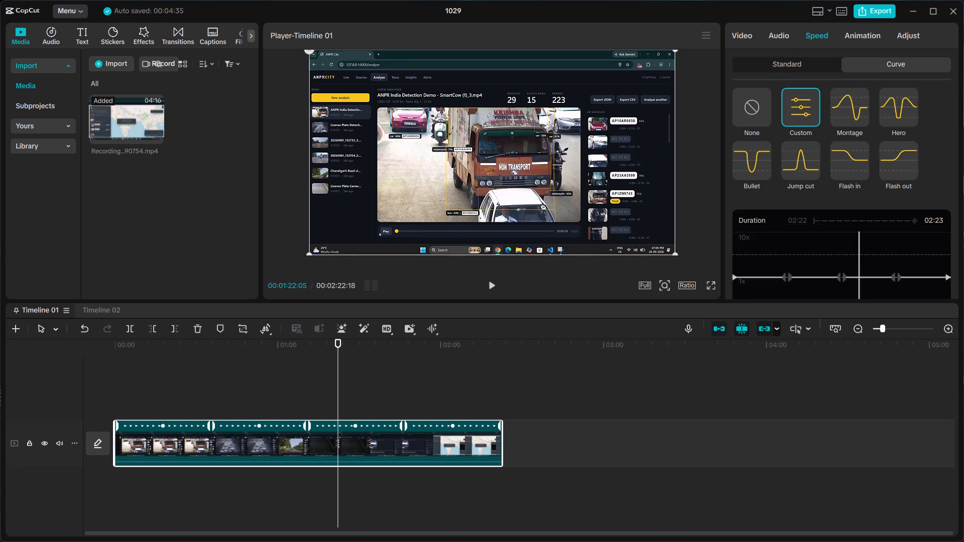
click(767, 243)
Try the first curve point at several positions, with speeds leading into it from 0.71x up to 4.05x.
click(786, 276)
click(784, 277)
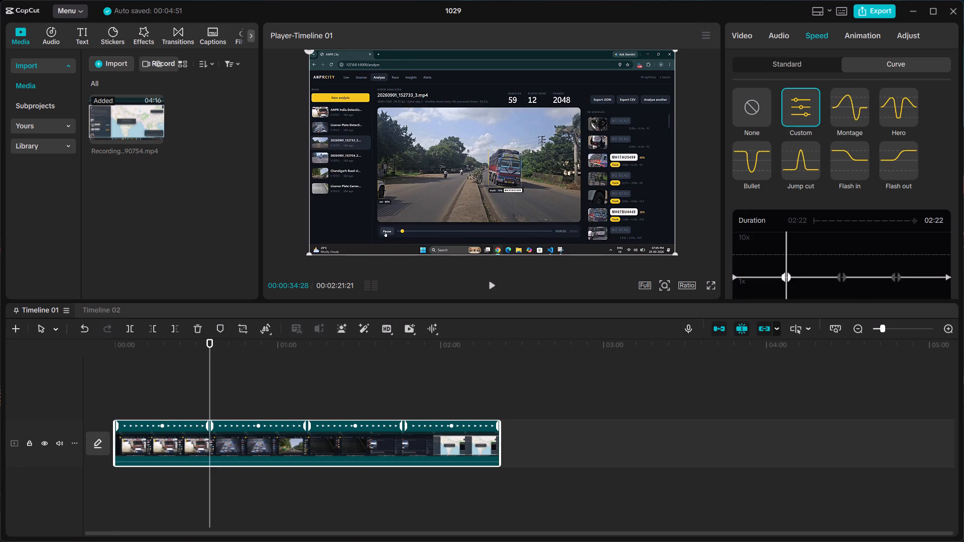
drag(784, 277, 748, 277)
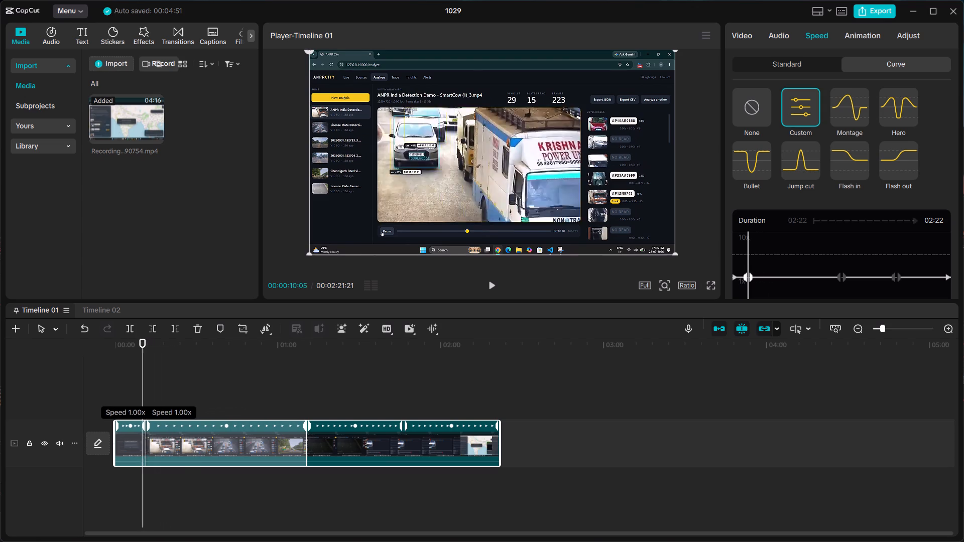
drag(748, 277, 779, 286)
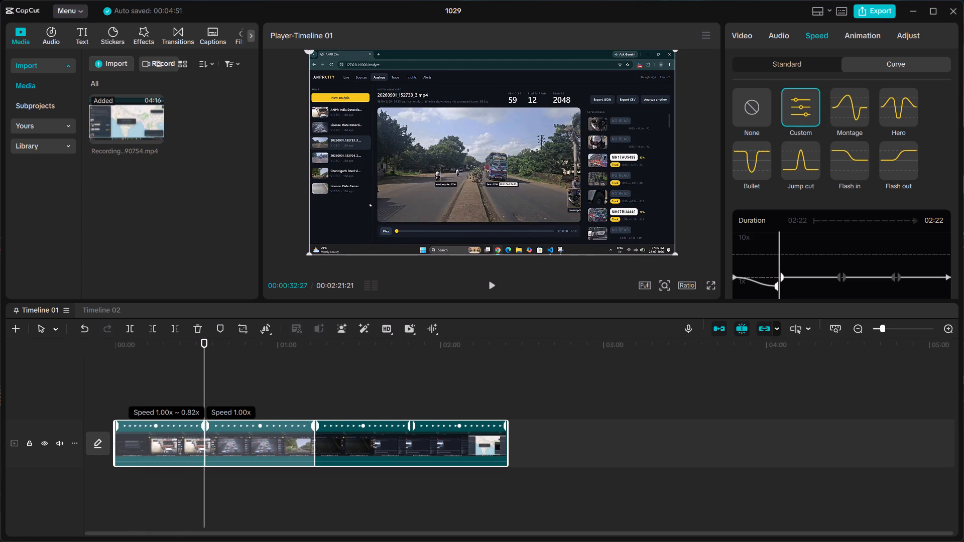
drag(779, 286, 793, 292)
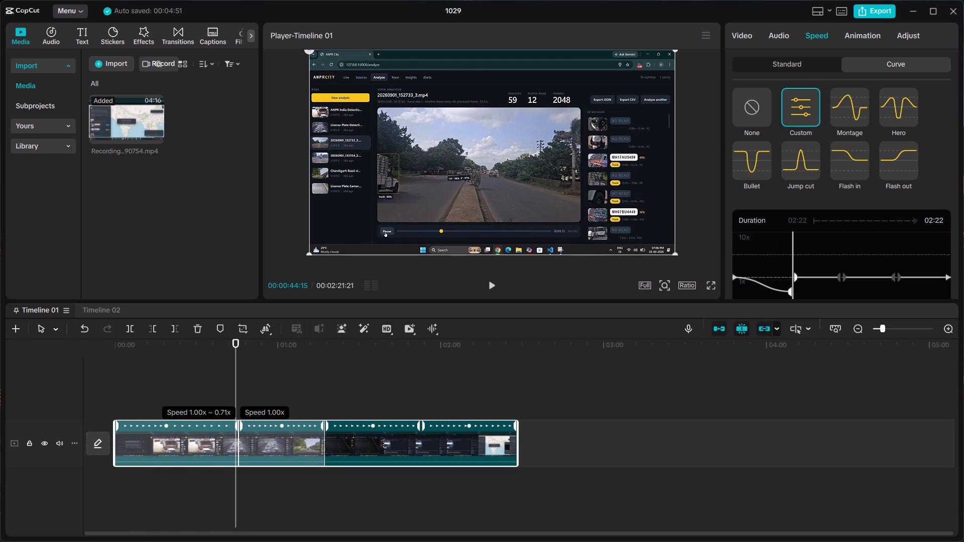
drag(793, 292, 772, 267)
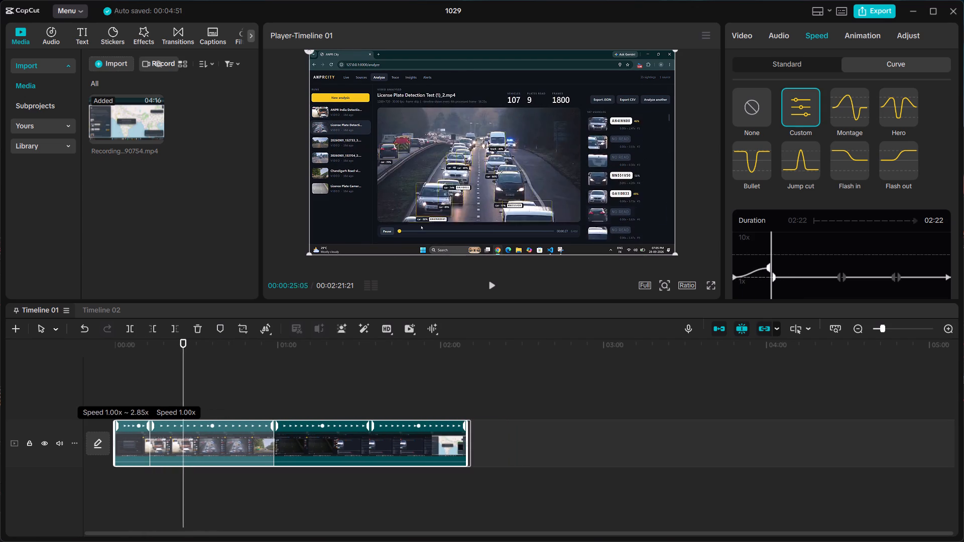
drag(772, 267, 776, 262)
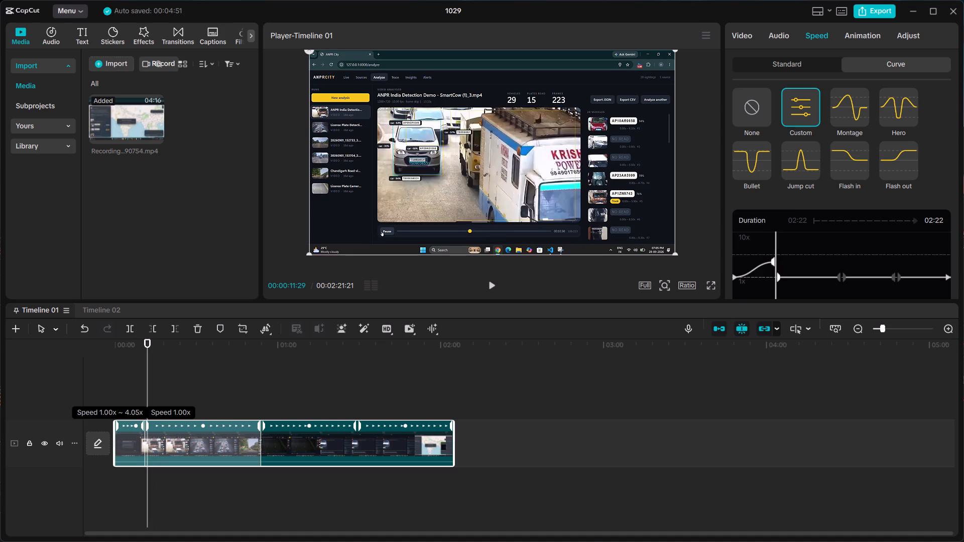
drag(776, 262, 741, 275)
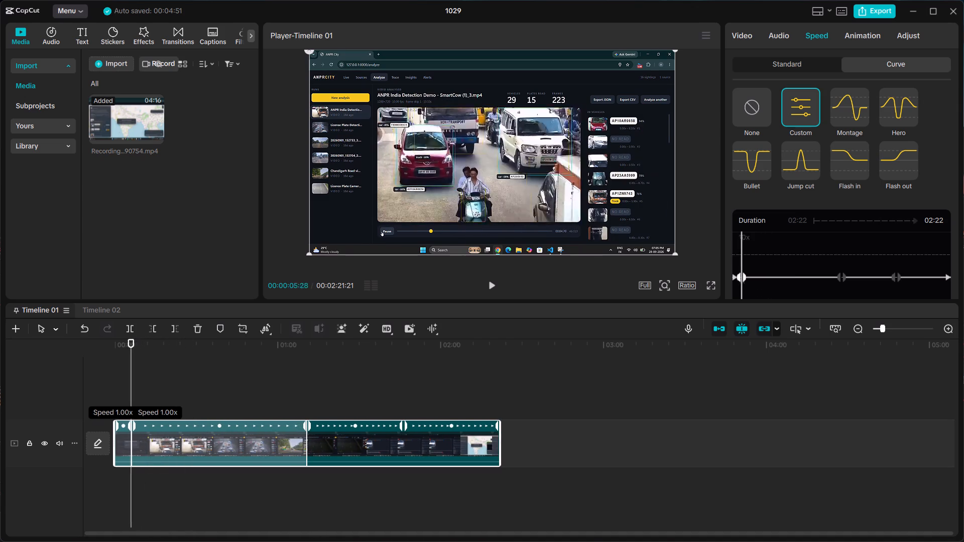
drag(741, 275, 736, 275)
Play a few seconds of the clip's opening around the shifted first curve point.
click(495, 284)
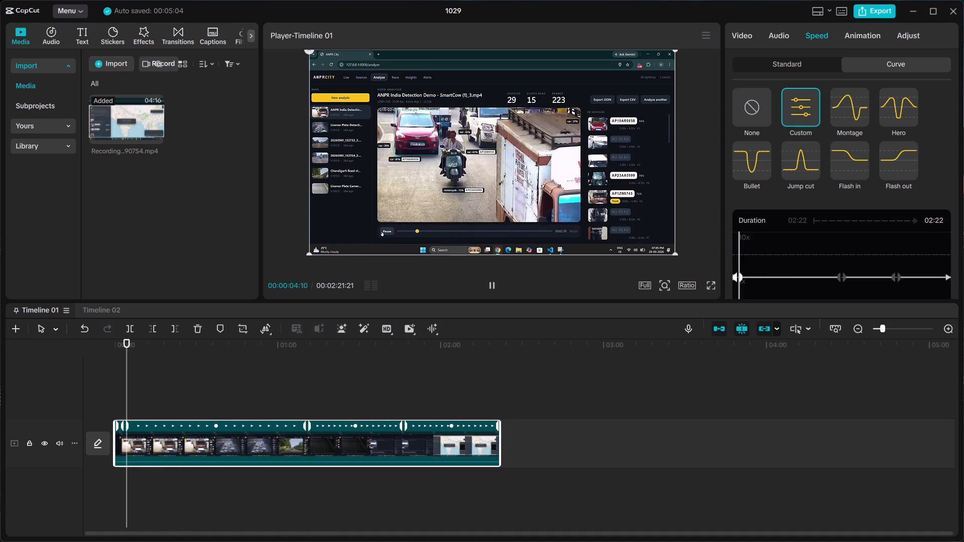
double_click(489, 282)
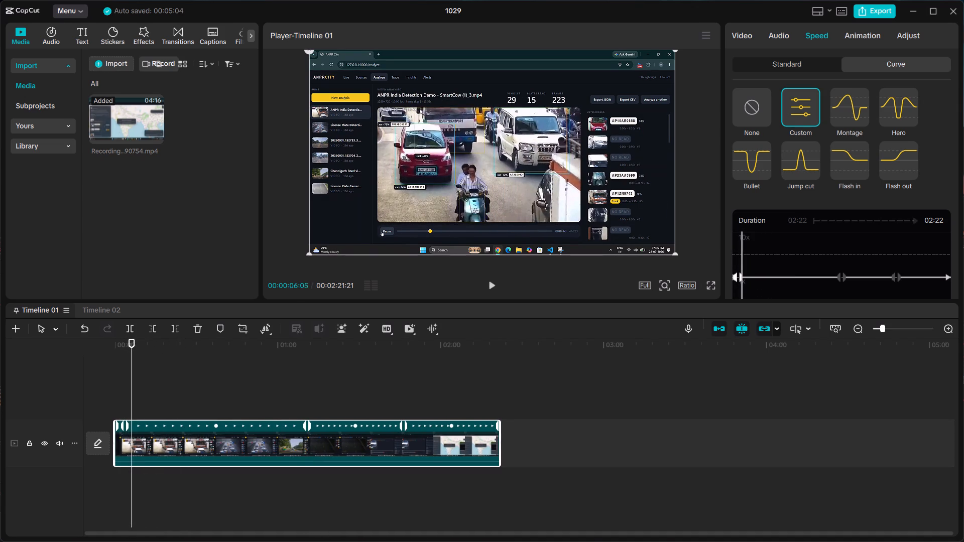
click(493, 285)
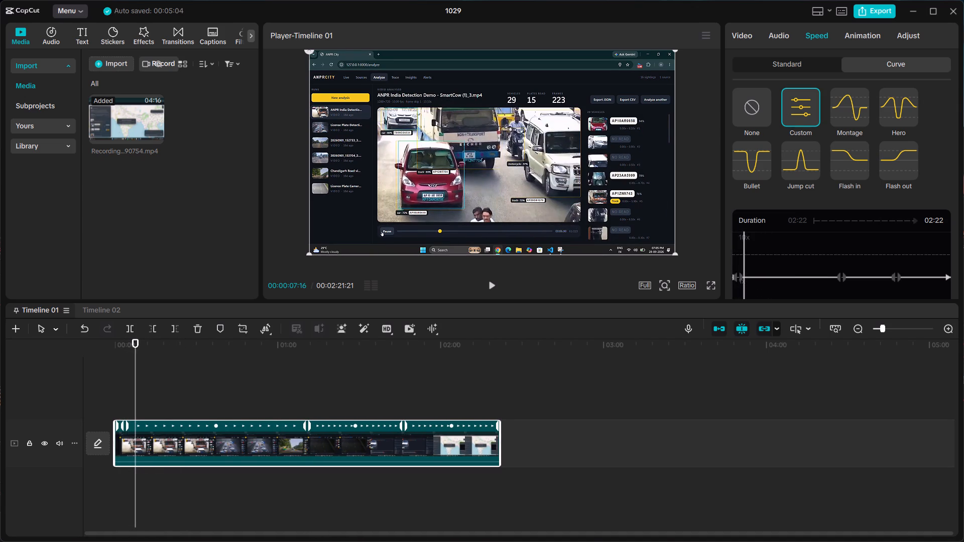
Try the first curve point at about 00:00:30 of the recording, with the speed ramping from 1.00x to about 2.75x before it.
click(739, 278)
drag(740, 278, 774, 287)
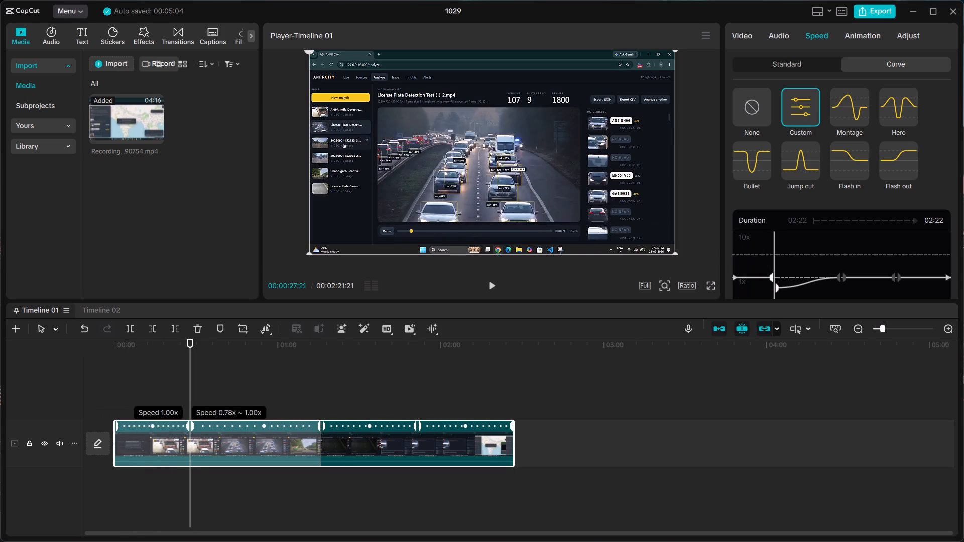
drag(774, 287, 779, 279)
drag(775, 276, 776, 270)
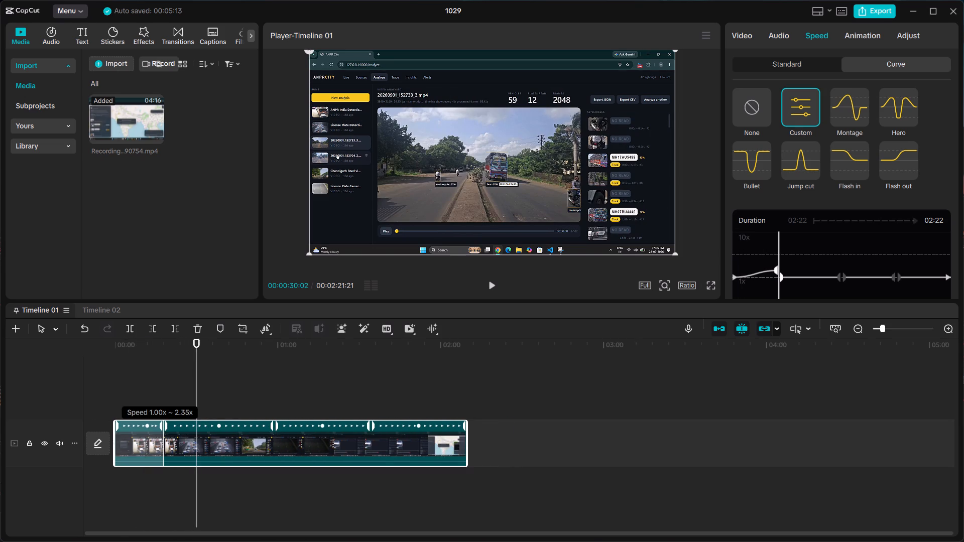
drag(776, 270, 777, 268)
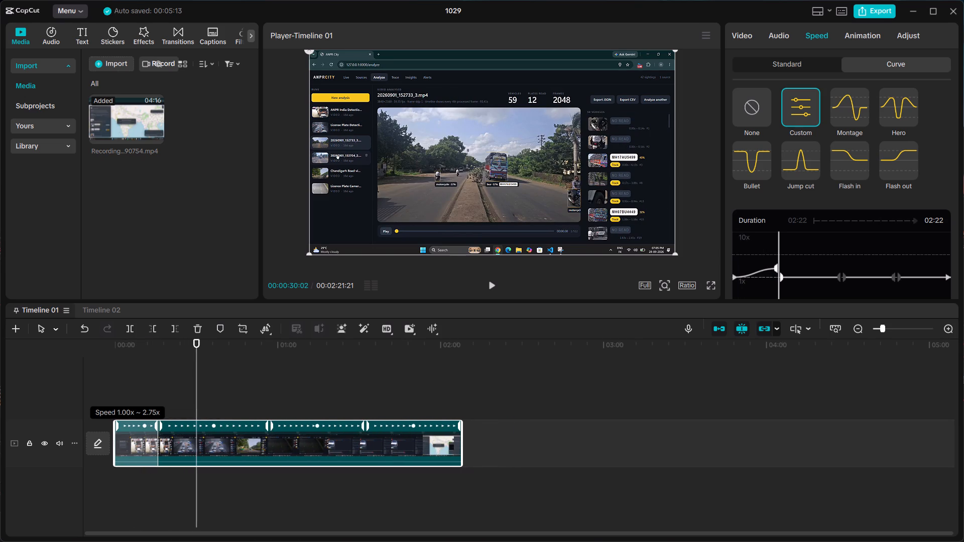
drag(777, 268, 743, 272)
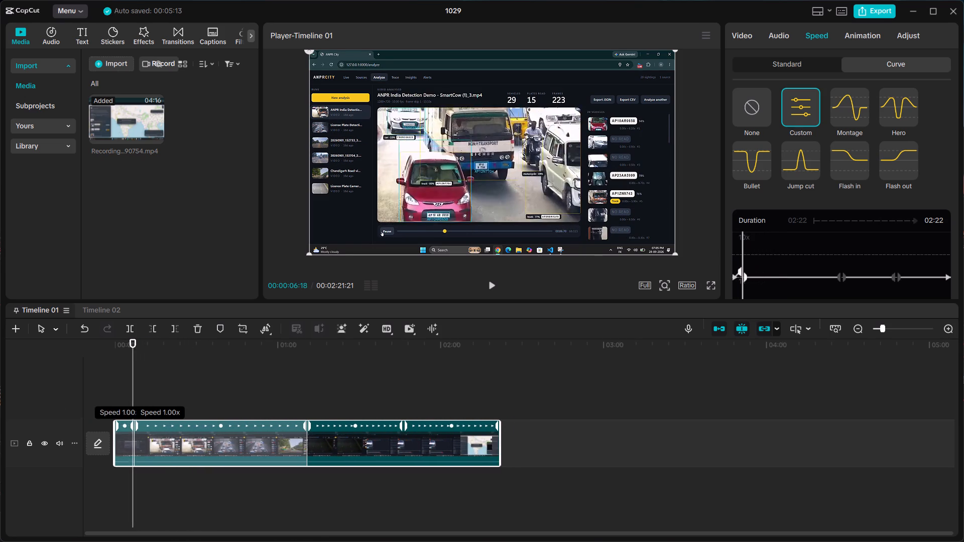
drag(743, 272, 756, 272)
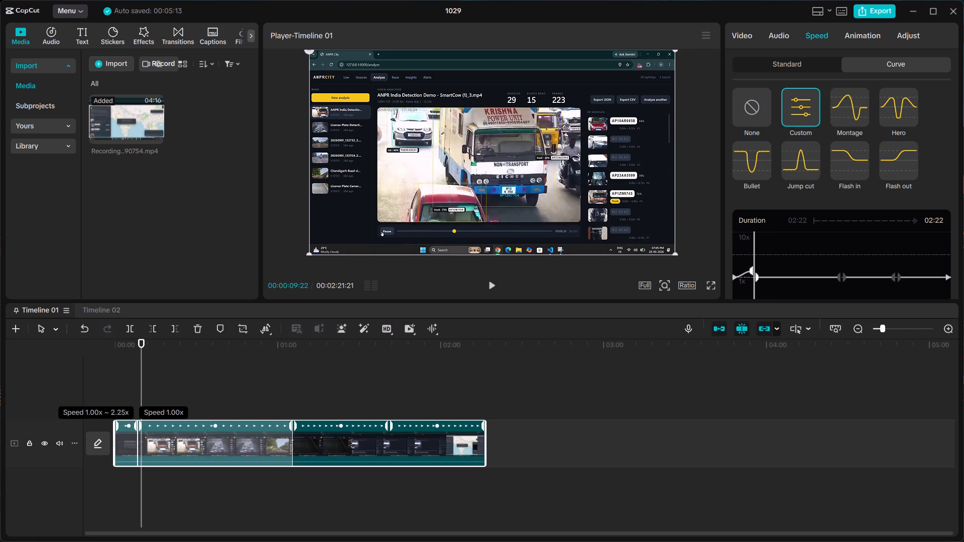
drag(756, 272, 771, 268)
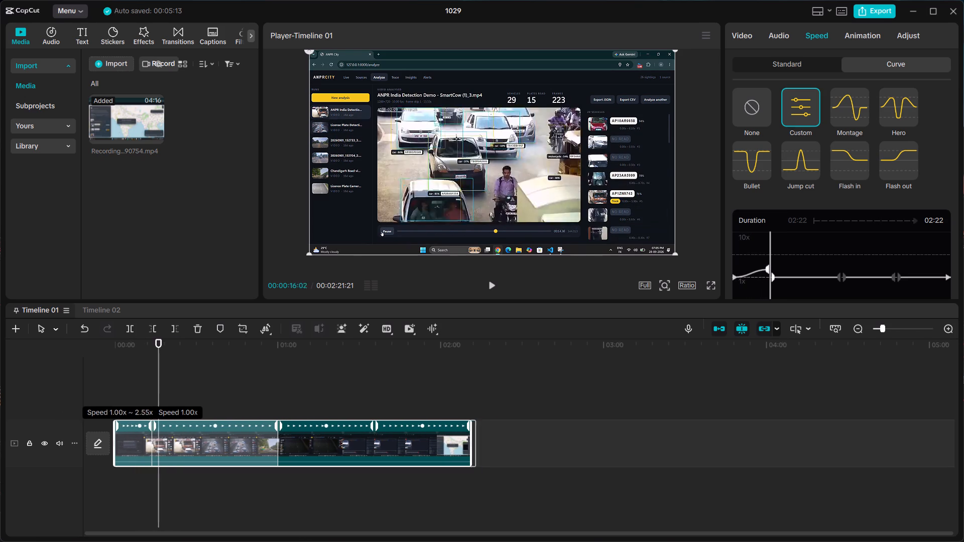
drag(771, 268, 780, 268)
Play the clip from its beginning through the ramped section to judge the speed-up.
click(490, 288)
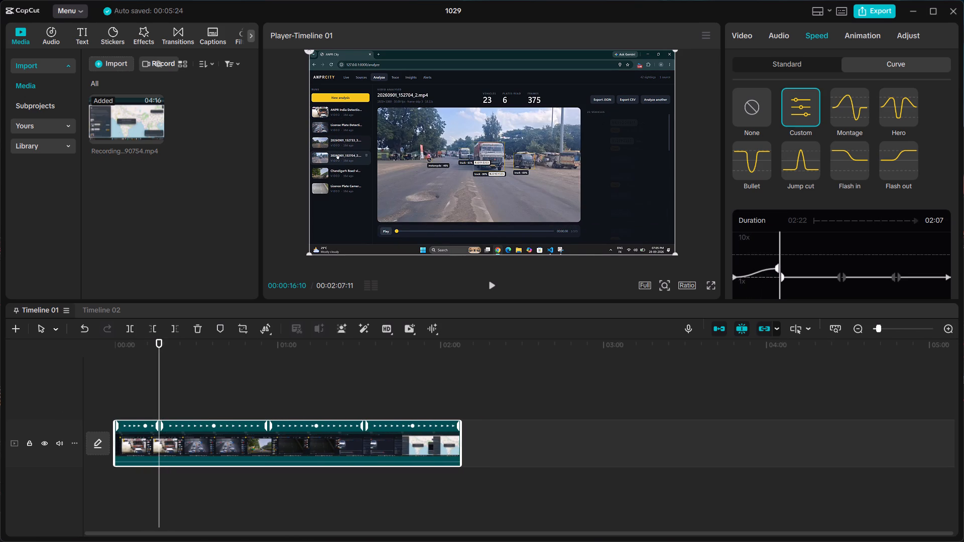
drag(164, 373, 82, 363)
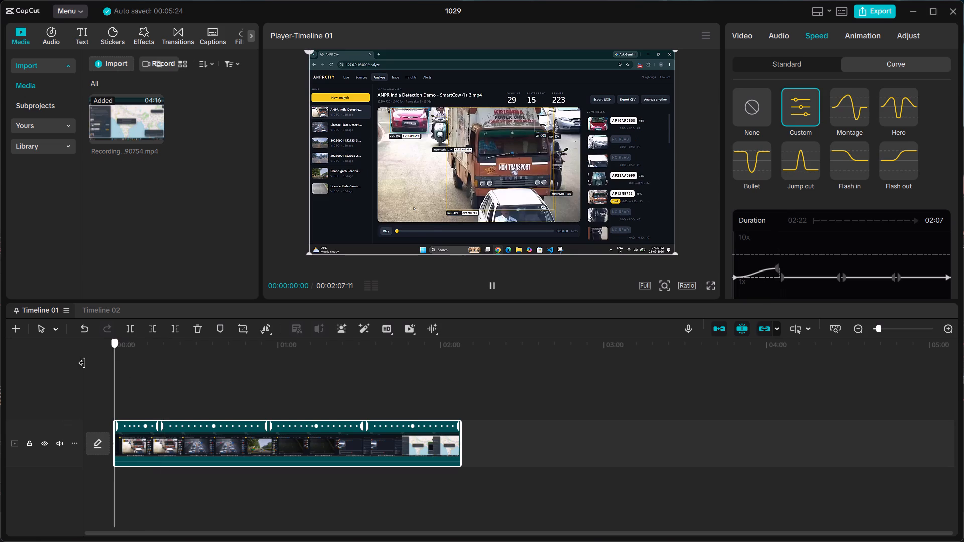
click(493, 284)
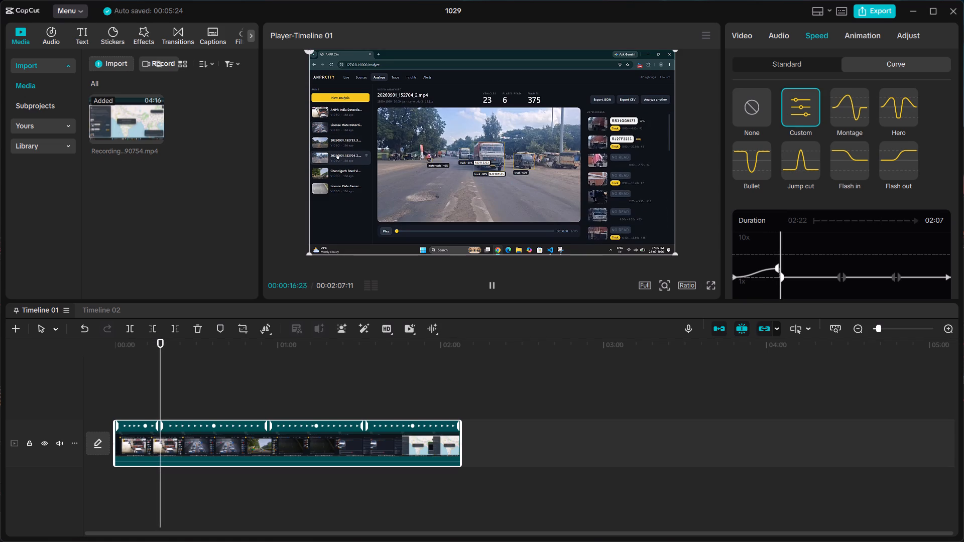
Flatten the first curve point back to 1.00x and move it to 00:00:14:03.
click(775, 268)
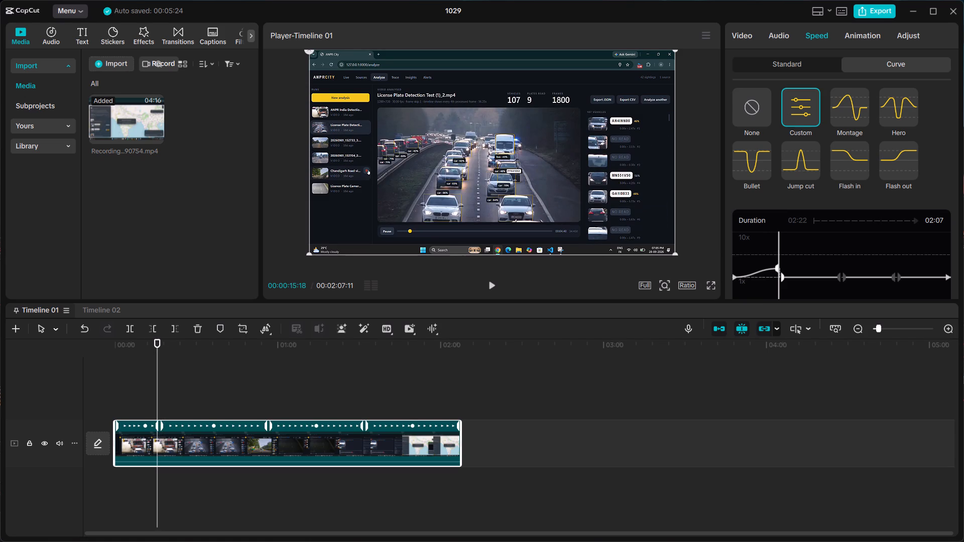
drag(776, 266, 777, 276)
drag(746, 278, 771, 278)
double_click(758, 274)
click(788, 277)
click(779, 278)
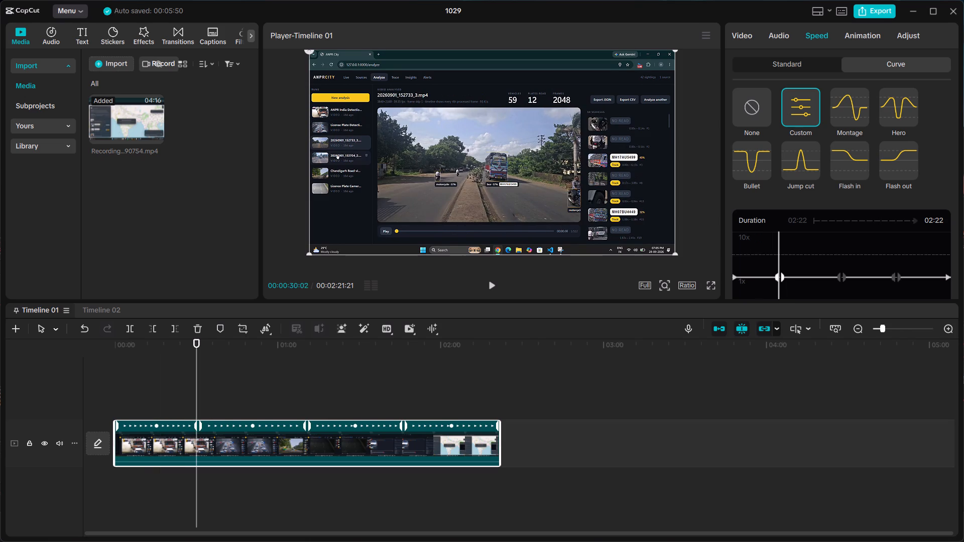
drag(777, 277, 754, 280)
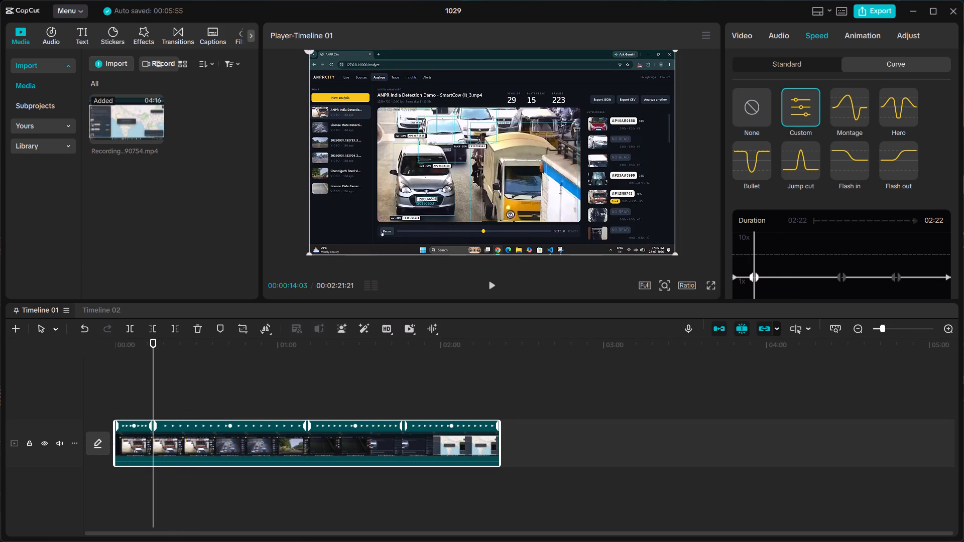
Raise the outgoing side of the first curve point to about 2.15x, keeping the section before it at 1.00x.
click(753, 278)
right_click(753, 274)
right_click(754, 274)
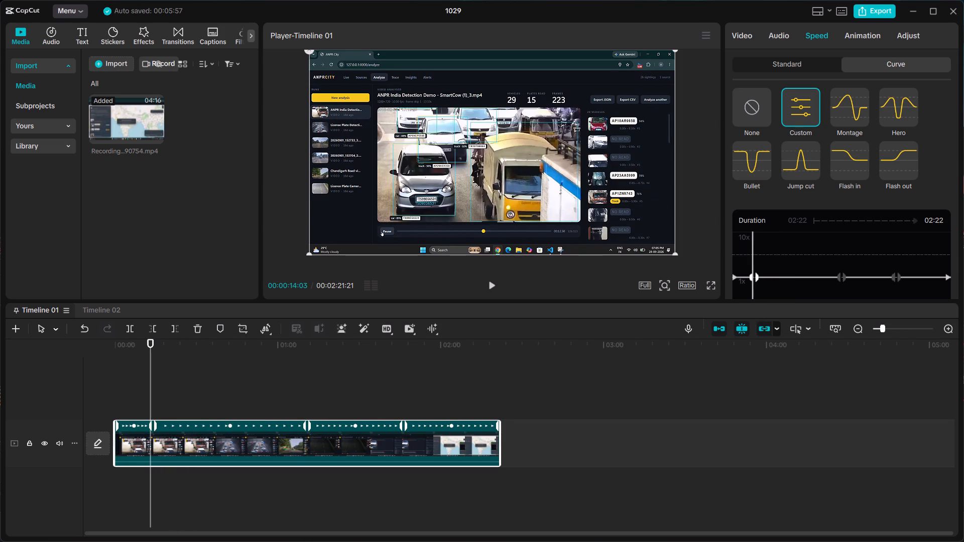
click(756, 276)
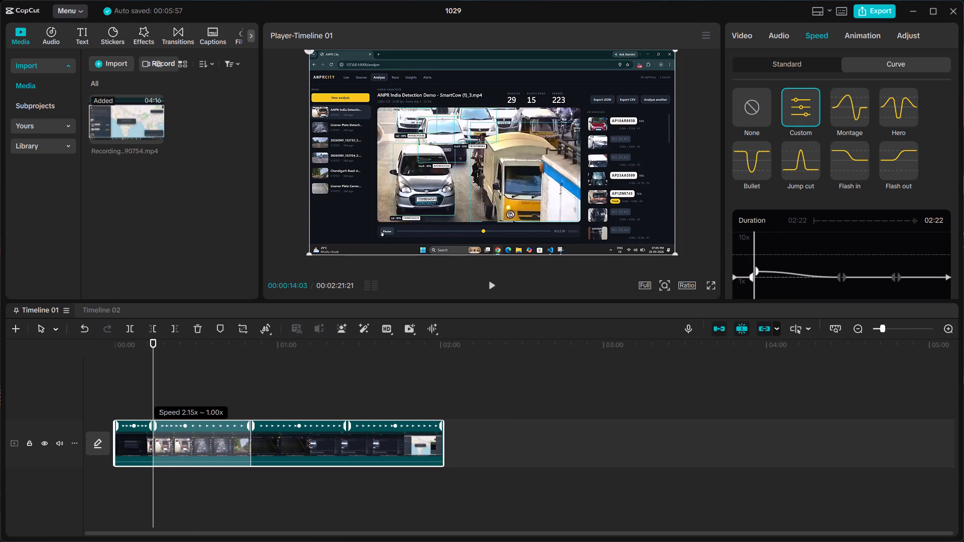
Raise the incoming side of the second curve point to match the first point's outgoing speed, making the section between them evenly fast.
click(839, 278)
drag(840, 278, 837, 276)
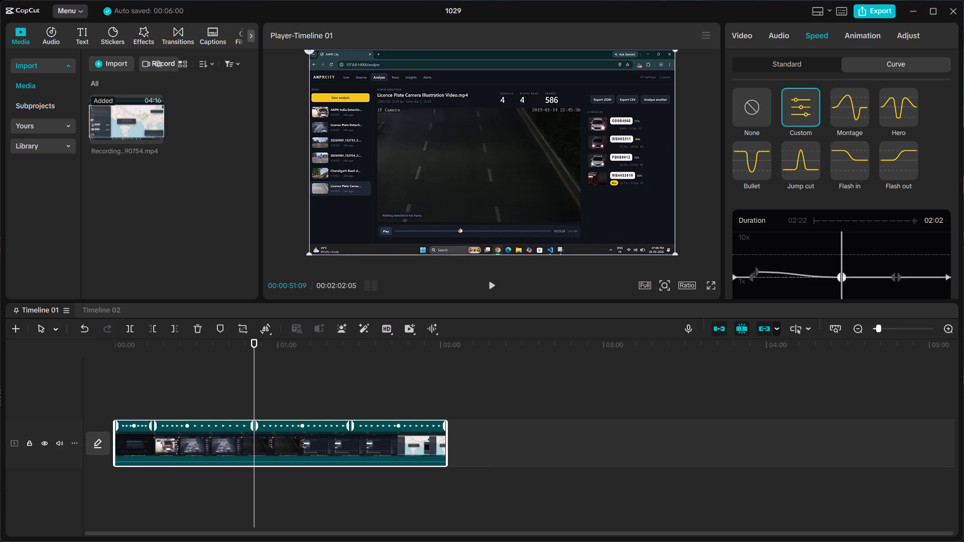
drag(837, 276, 836, 269)
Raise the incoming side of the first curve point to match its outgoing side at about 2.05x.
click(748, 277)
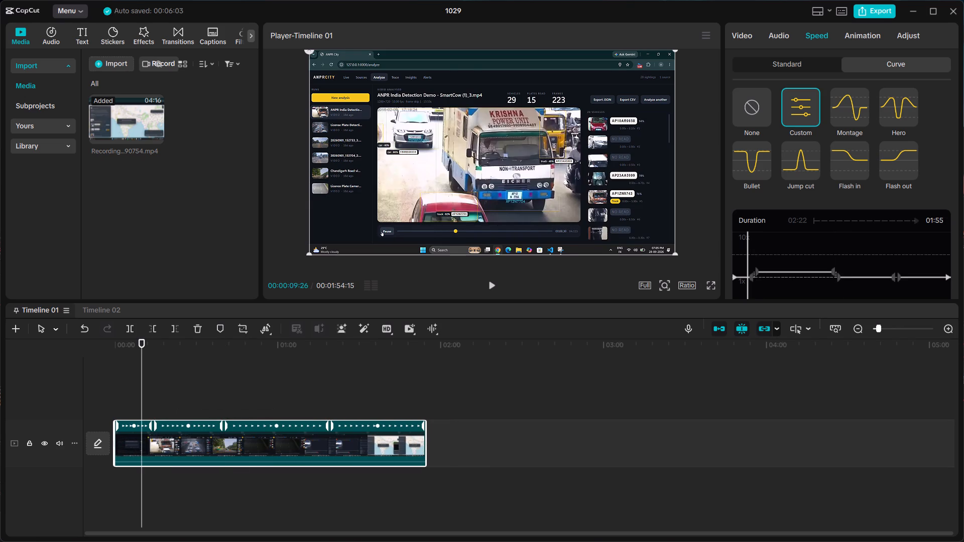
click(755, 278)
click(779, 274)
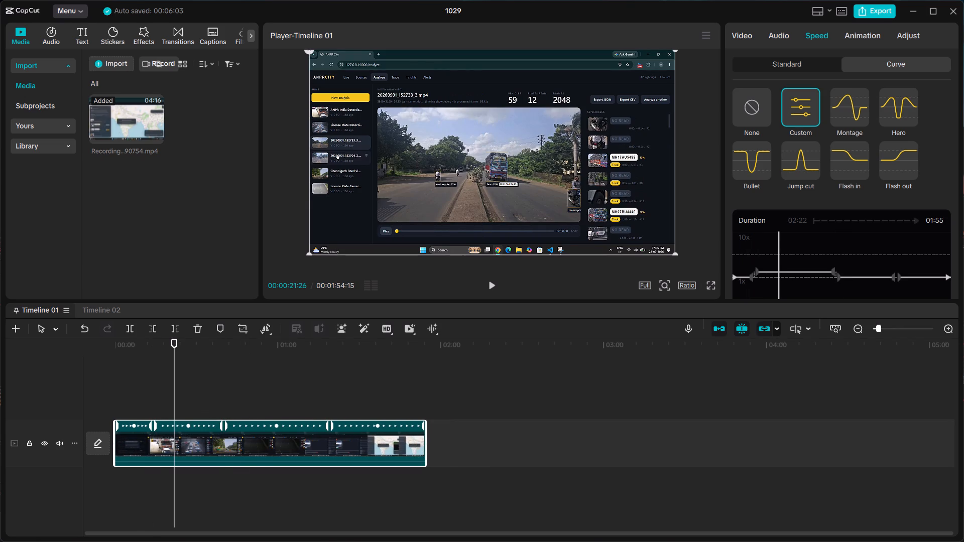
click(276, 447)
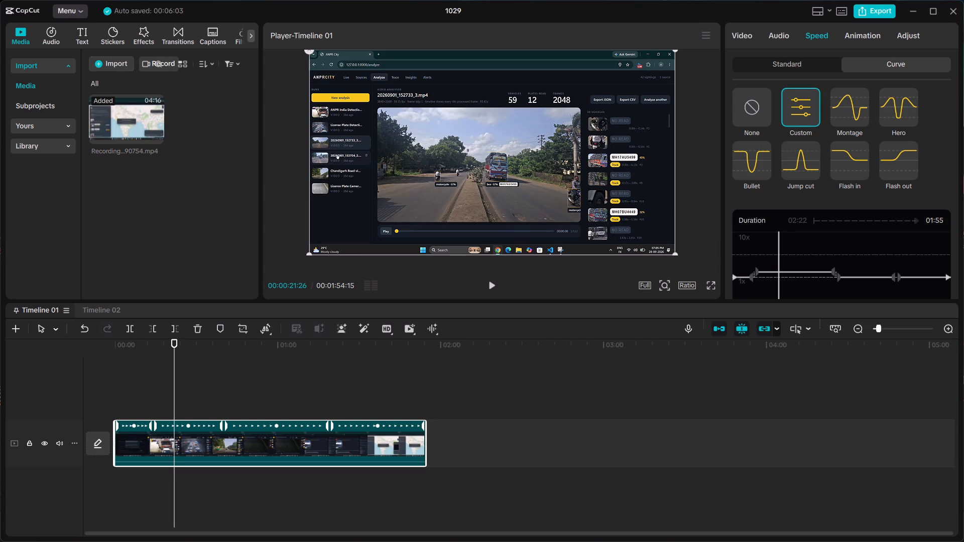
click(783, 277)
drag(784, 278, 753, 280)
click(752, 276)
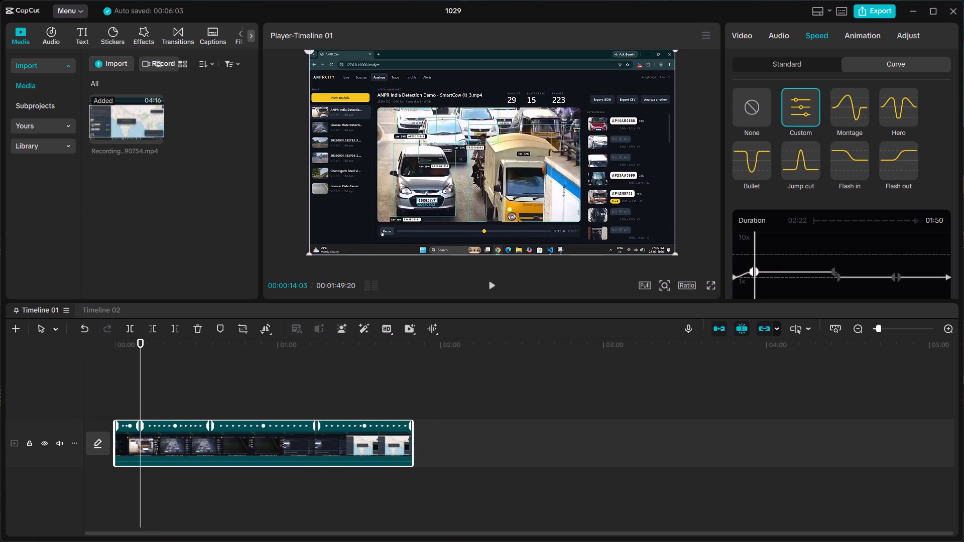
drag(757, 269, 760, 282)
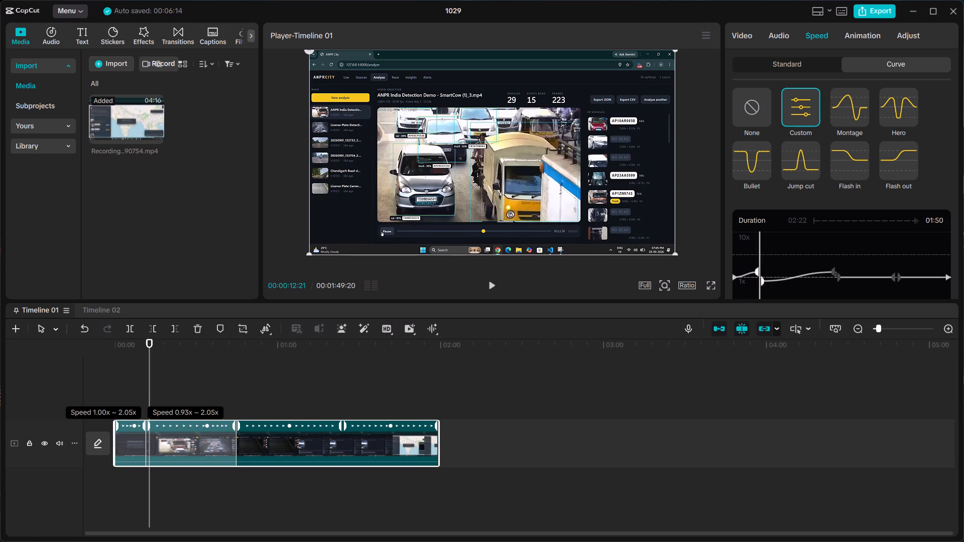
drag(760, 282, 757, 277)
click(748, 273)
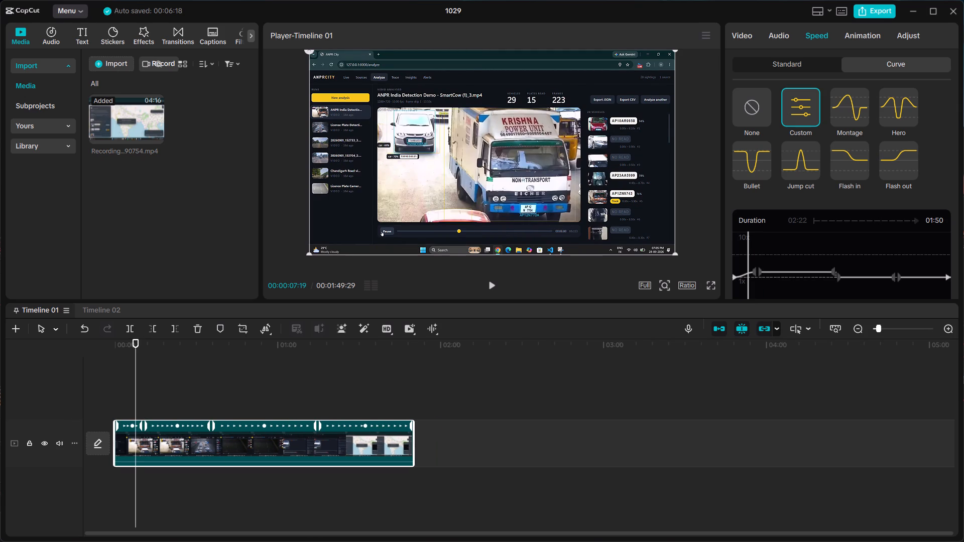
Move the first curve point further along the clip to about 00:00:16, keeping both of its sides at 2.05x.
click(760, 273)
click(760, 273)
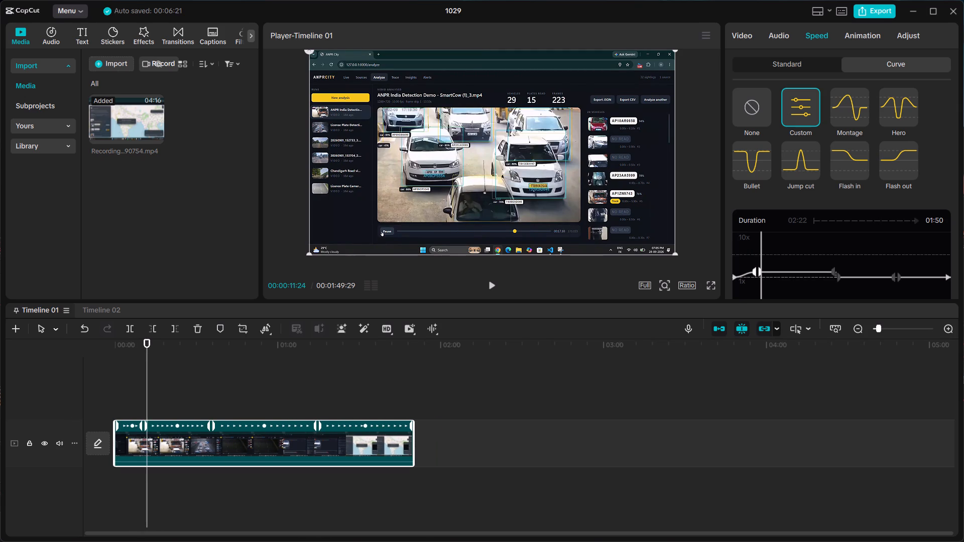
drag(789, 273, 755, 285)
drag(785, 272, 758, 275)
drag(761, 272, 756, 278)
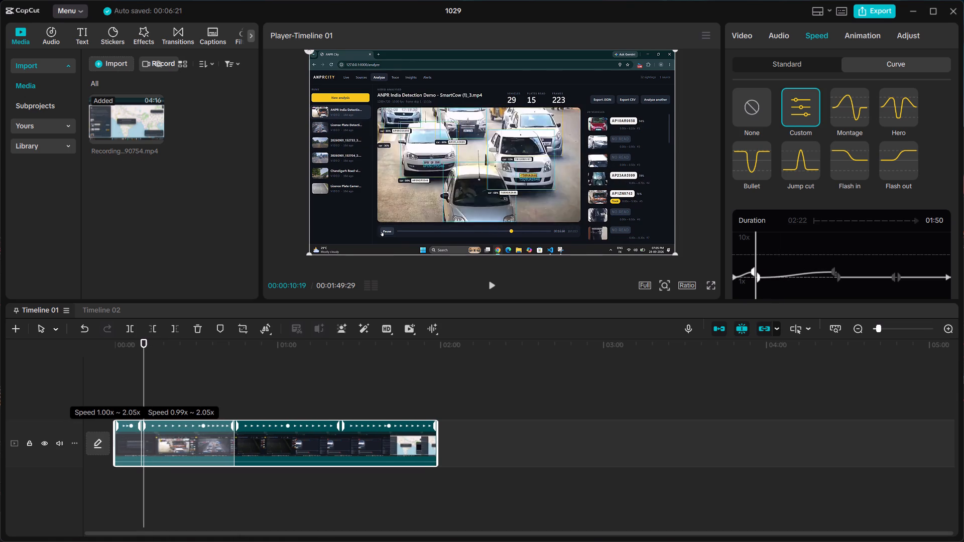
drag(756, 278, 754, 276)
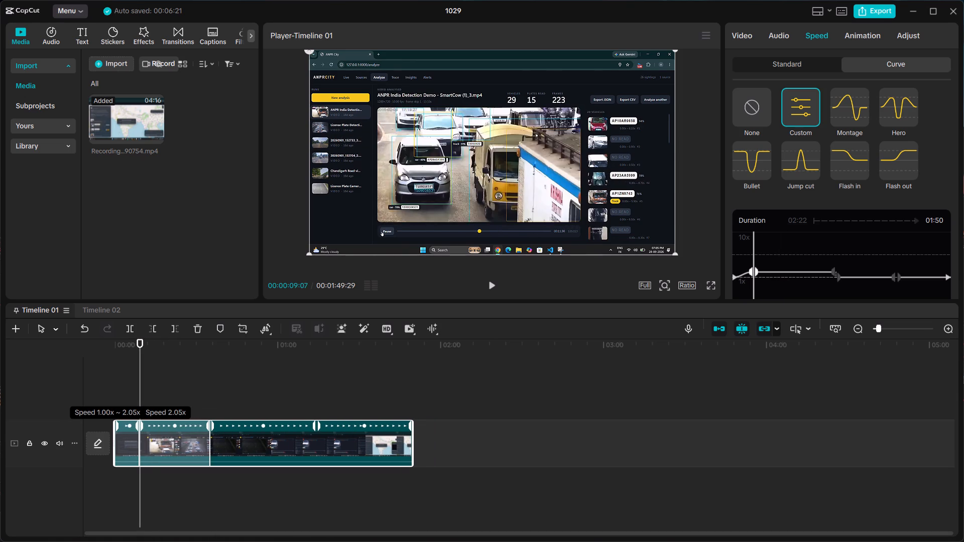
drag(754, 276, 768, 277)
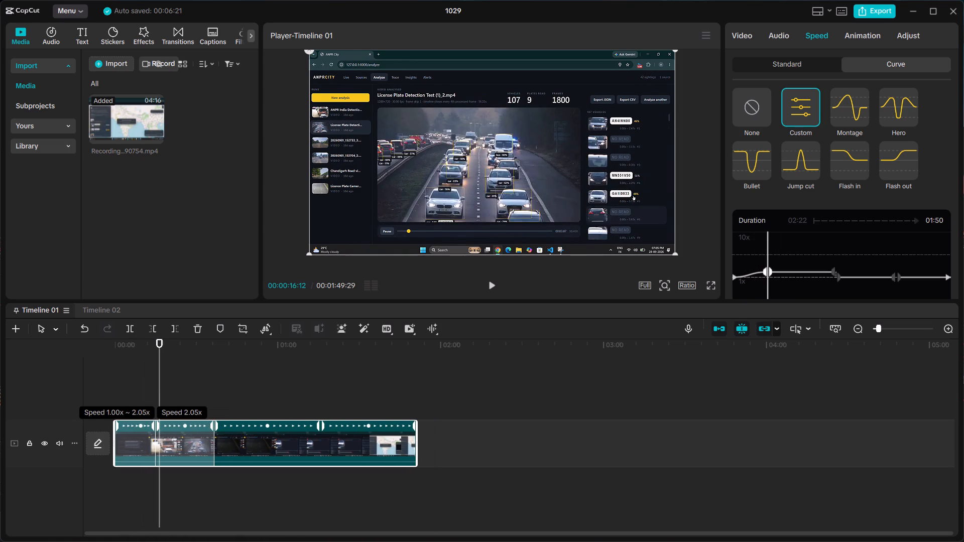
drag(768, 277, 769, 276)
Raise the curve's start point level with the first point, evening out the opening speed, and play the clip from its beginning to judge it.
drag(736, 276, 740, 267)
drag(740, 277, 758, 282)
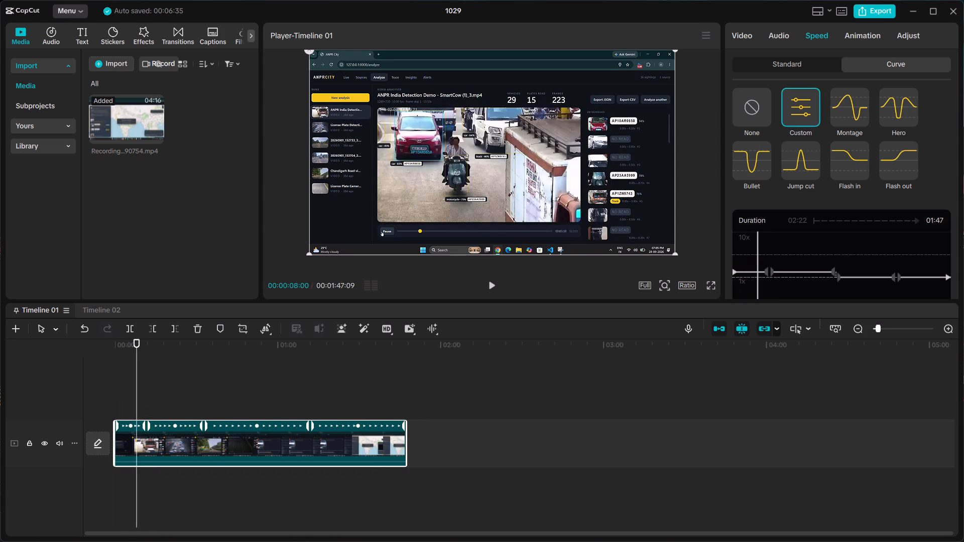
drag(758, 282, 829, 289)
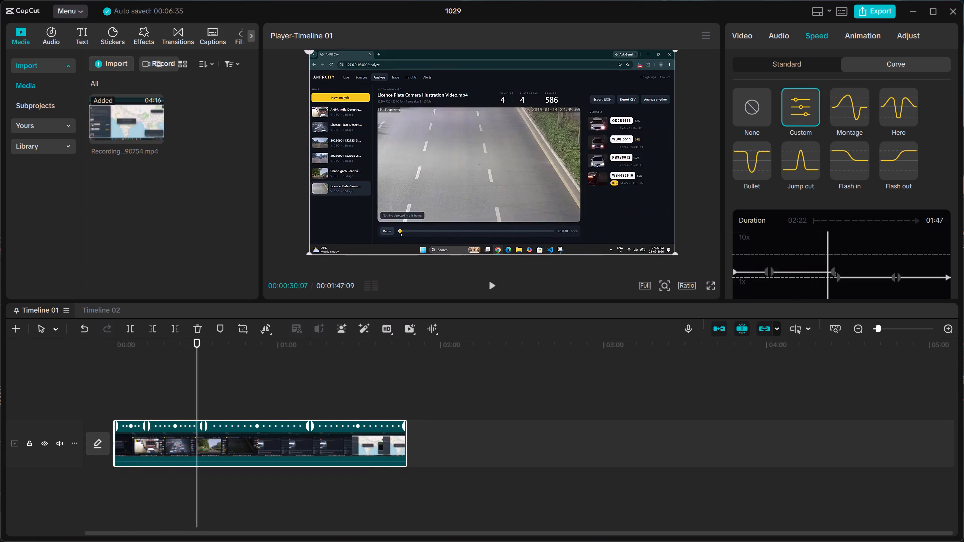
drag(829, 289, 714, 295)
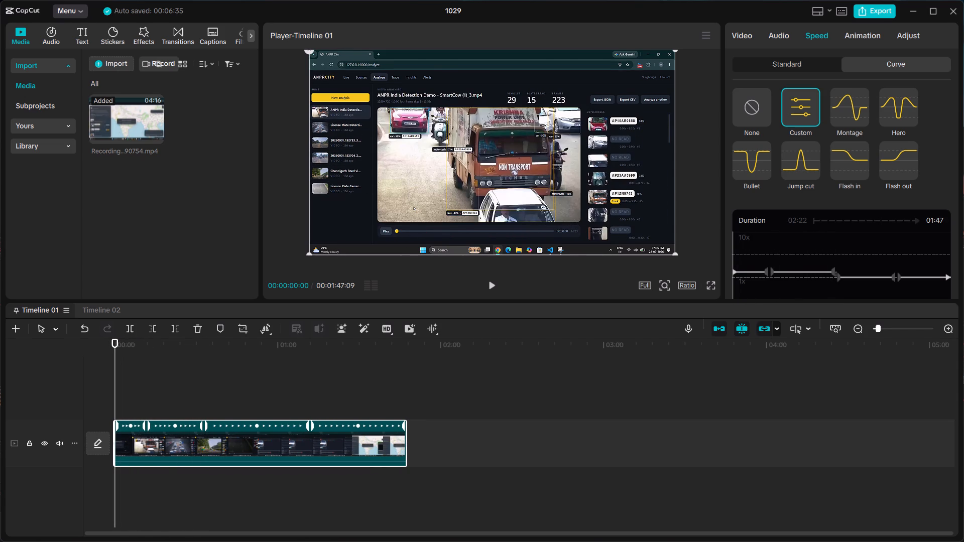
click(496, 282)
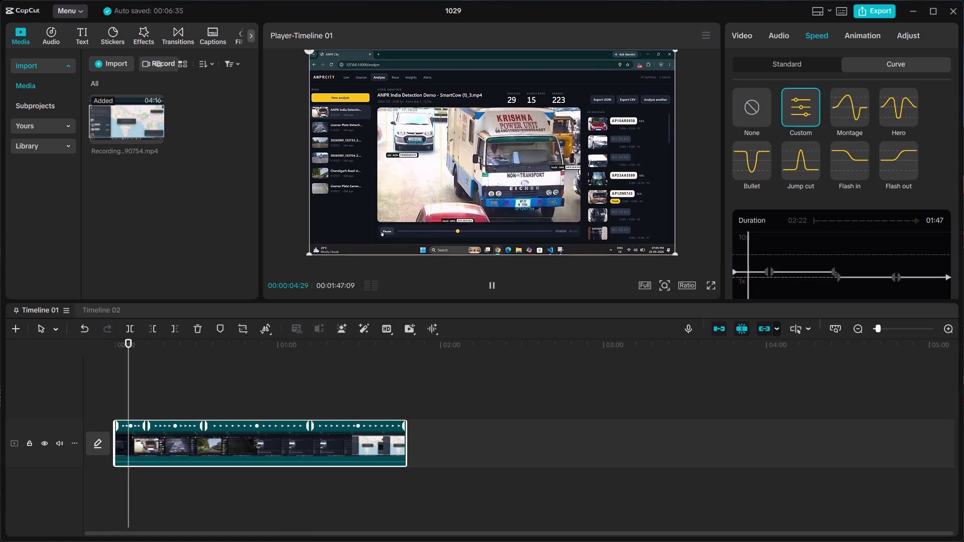
Remove the custom speed curve from the clip and switch to the standard speed settings.
click(758, 122)
click(807, 59)
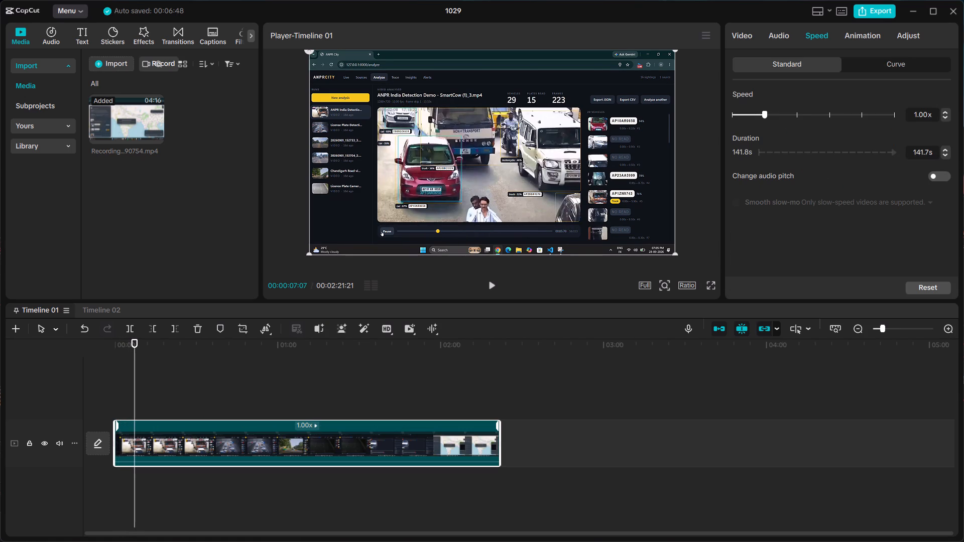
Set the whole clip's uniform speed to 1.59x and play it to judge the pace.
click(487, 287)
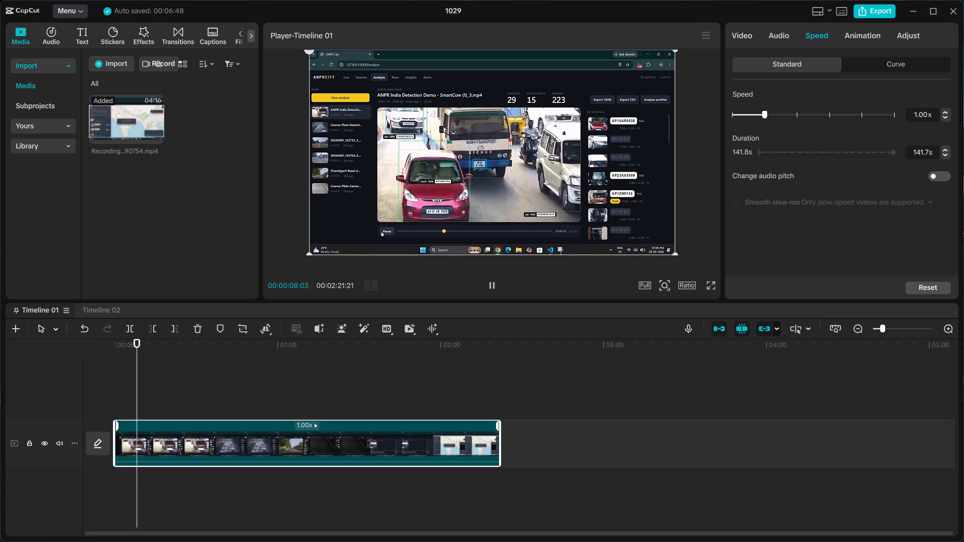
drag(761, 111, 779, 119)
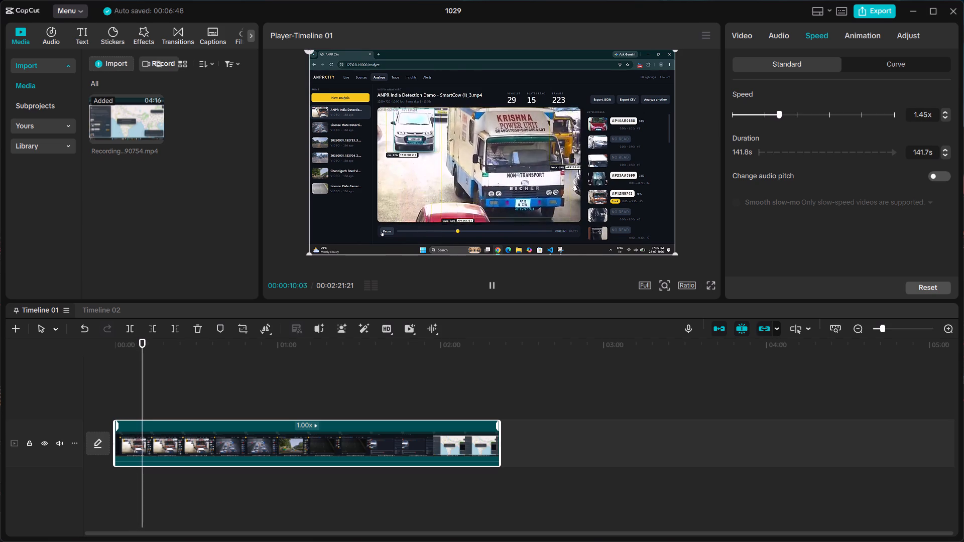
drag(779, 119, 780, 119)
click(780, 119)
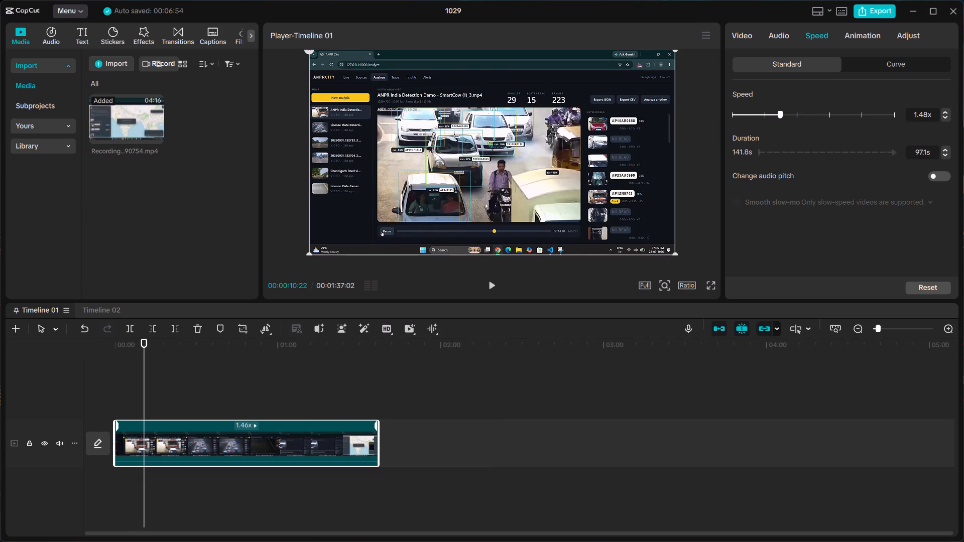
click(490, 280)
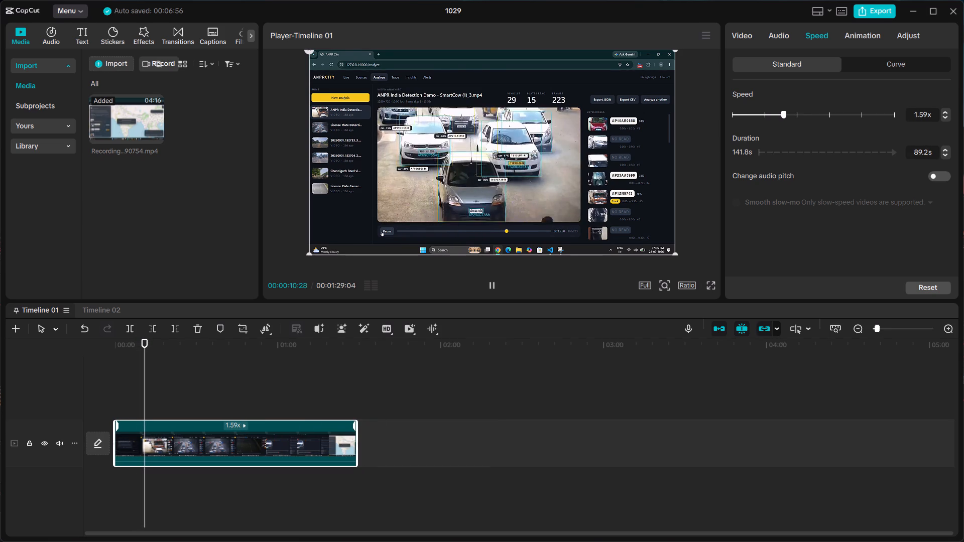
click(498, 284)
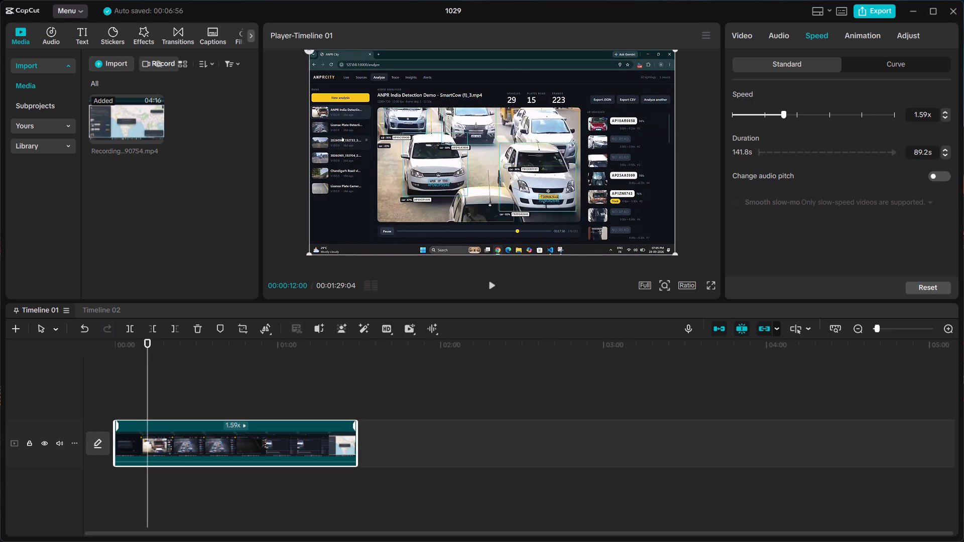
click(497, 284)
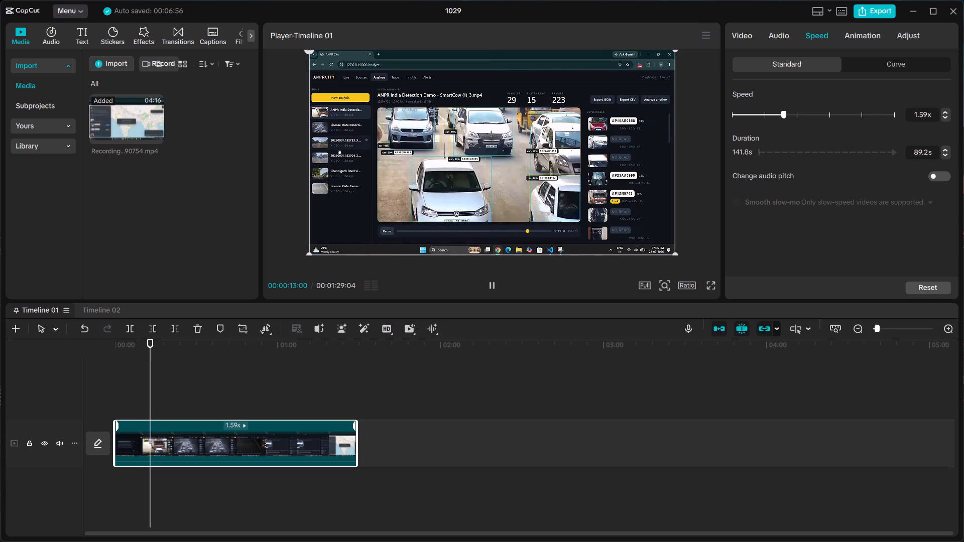
Find the end of the licence plate camera analysis at 00:00:49:29 and delete everything in the clip after it.
drag(149, 356, 171, 366)
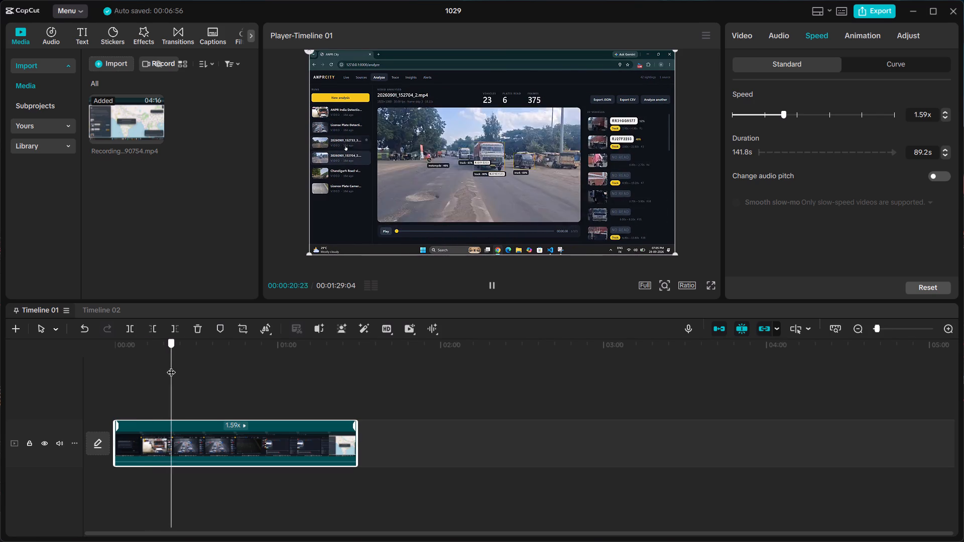
drag(171, 366, 206, 381)
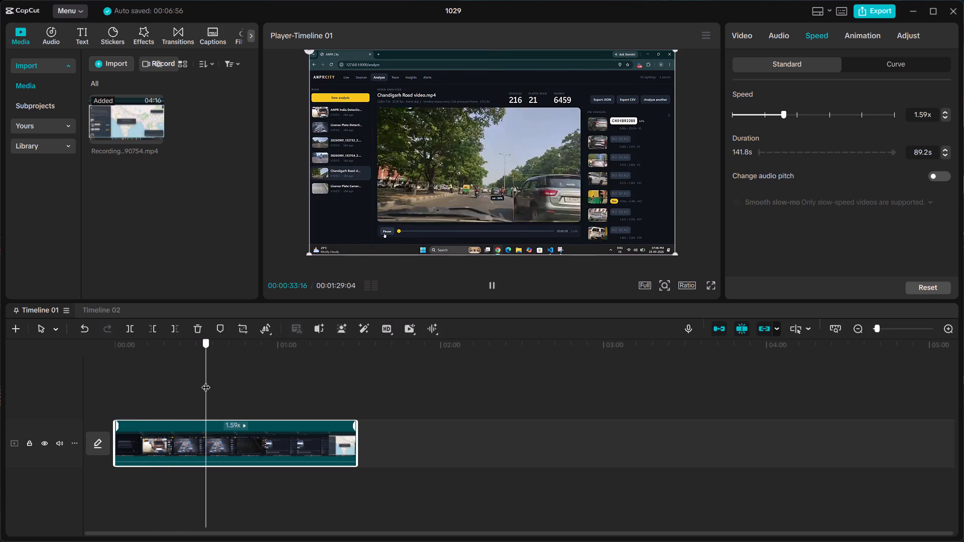
drag(206, 381, 229, 386)
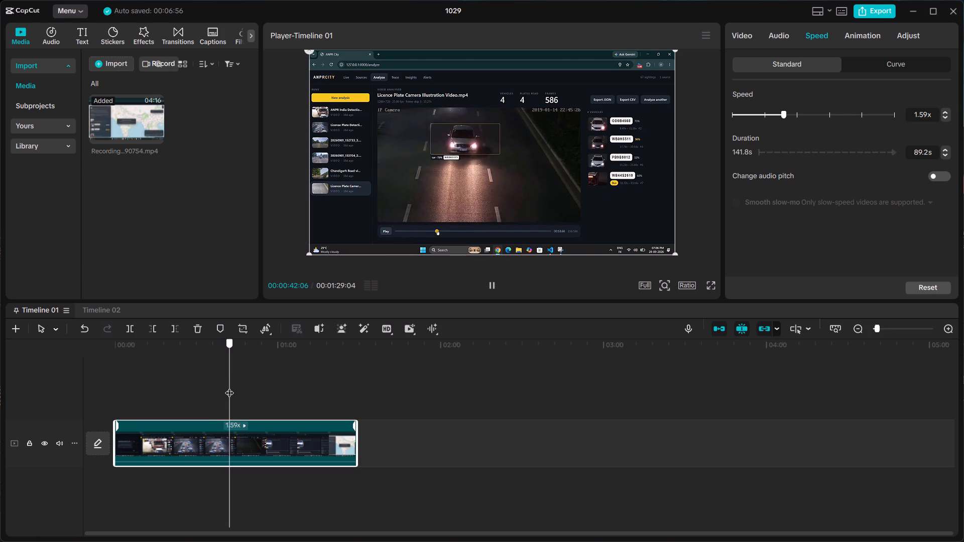
drag(229, 386, 247, 390)
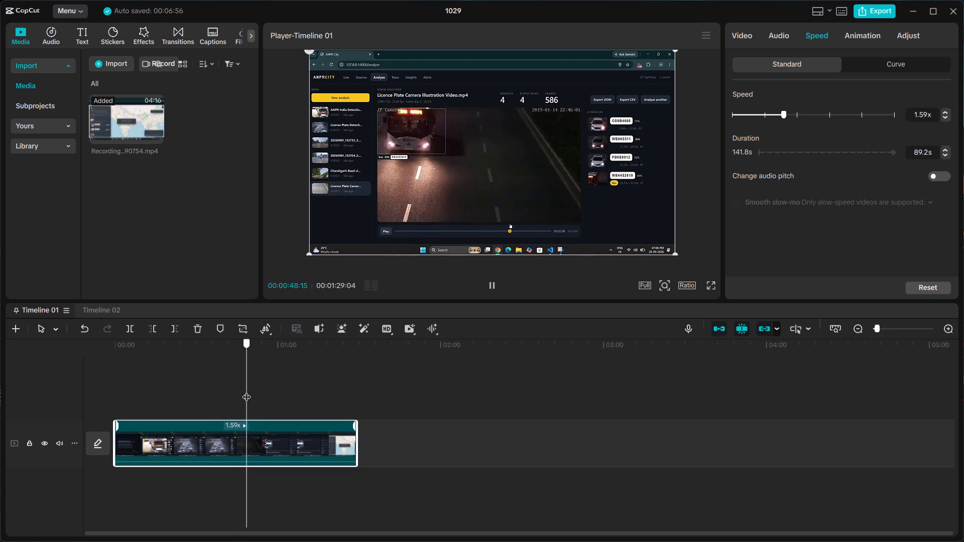
drag(247, 390, 265, 395)
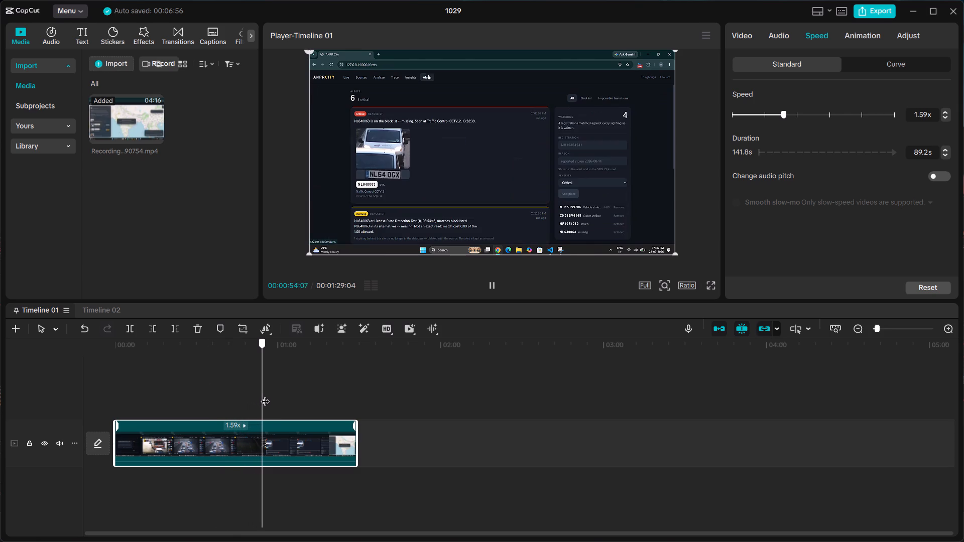
drag(265, 395, 251, 391)
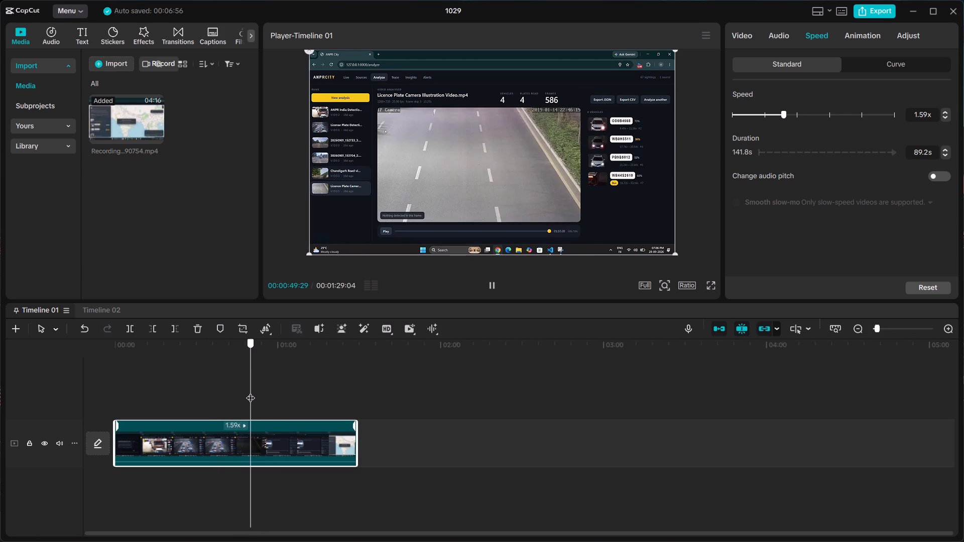
drag(251, 391, 261, 395)
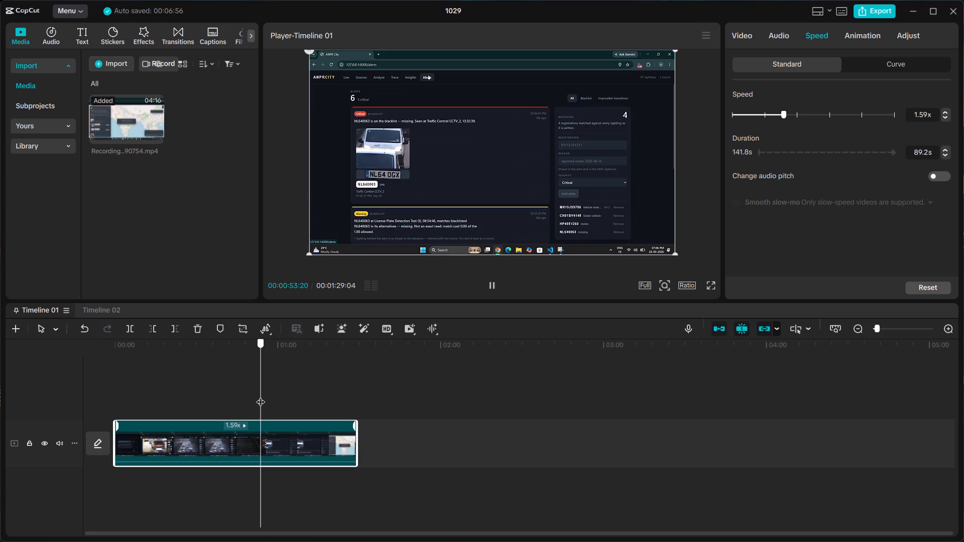
drag(261, 395, 258, 395)
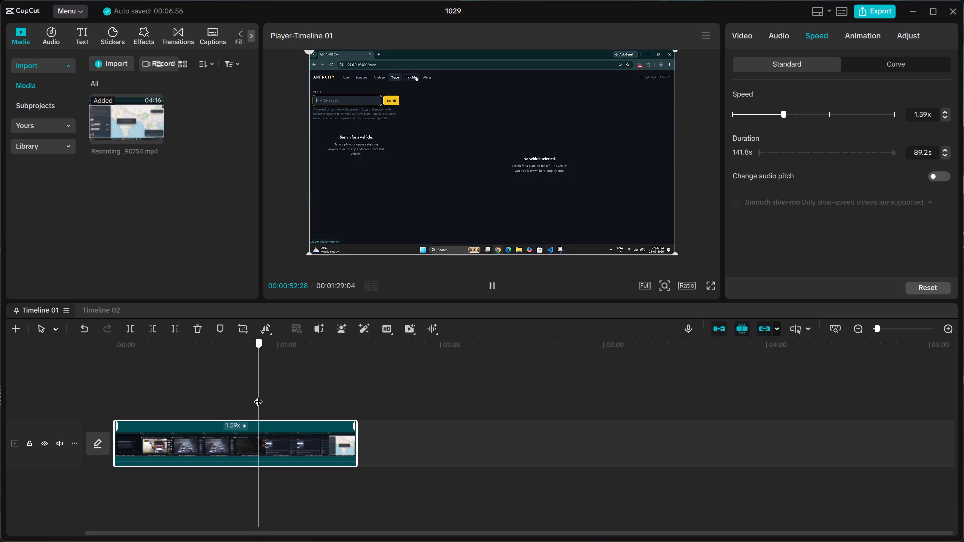
drag(258, 395, 251, 393)
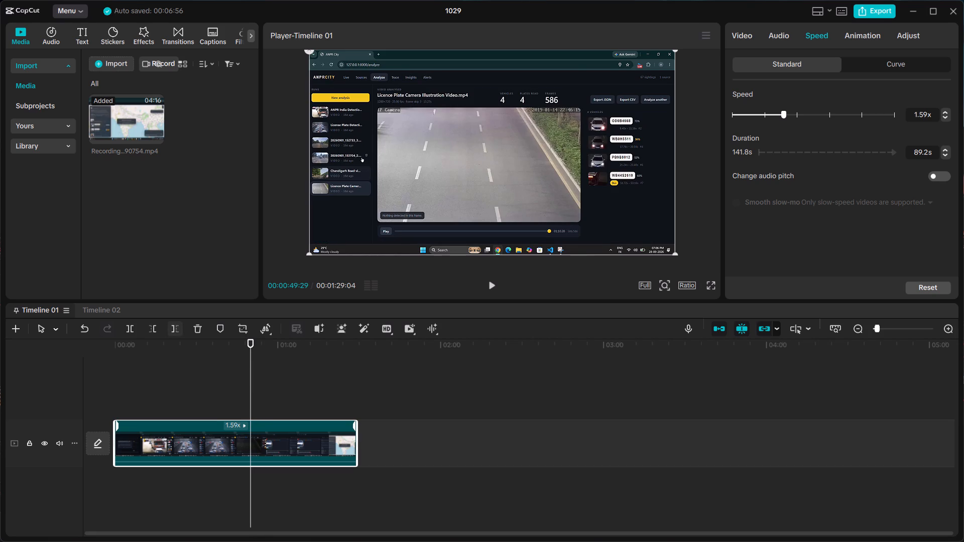
click(177, 329)
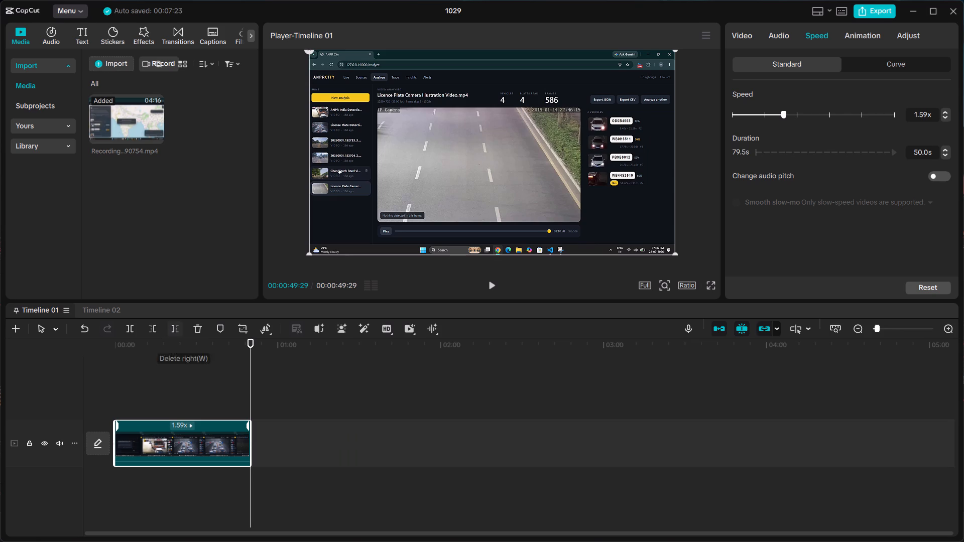
Play the trimmed clip from its beginning to check the pace, and return its speed to 1.00x.
drag(250, 381, 77, 387)
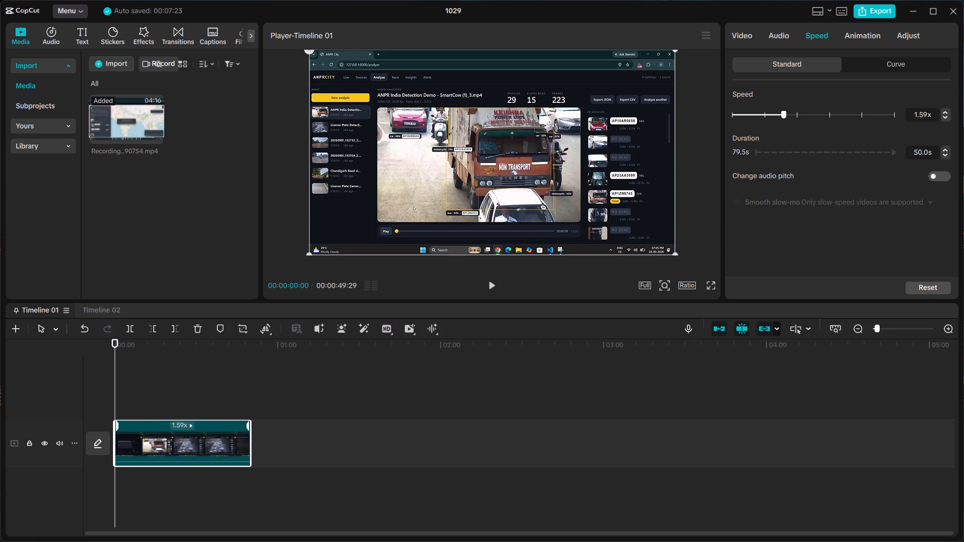
click(493, 287)
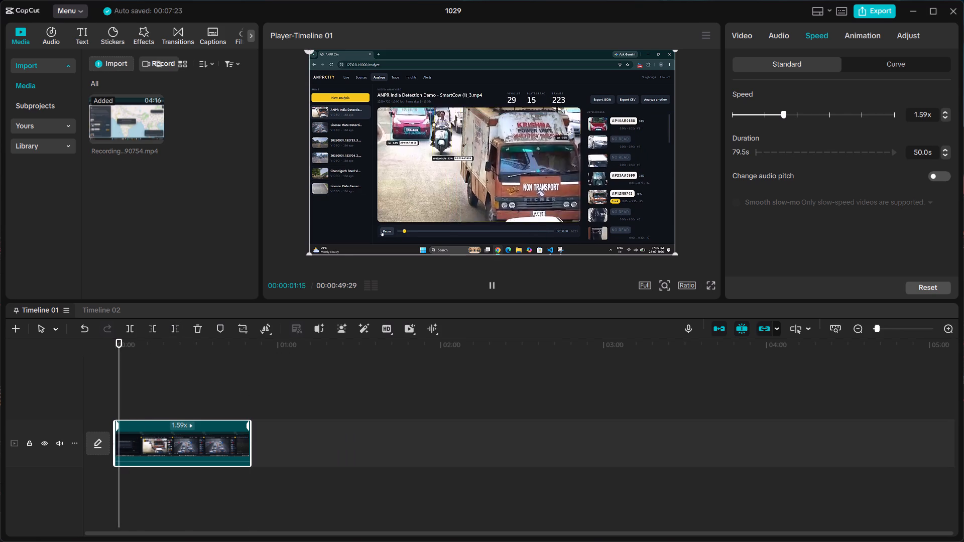
click(493, 285)
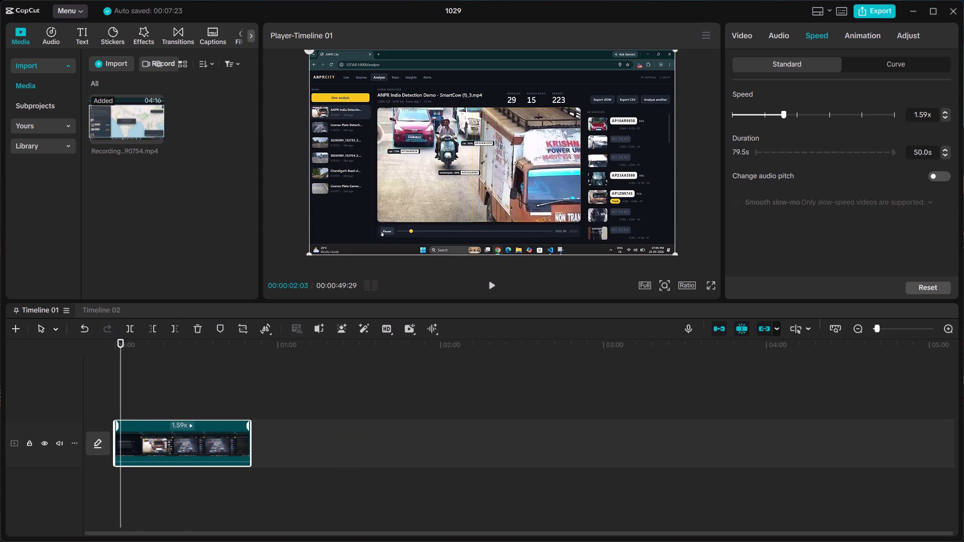
drag(784, 114, 765, 120)
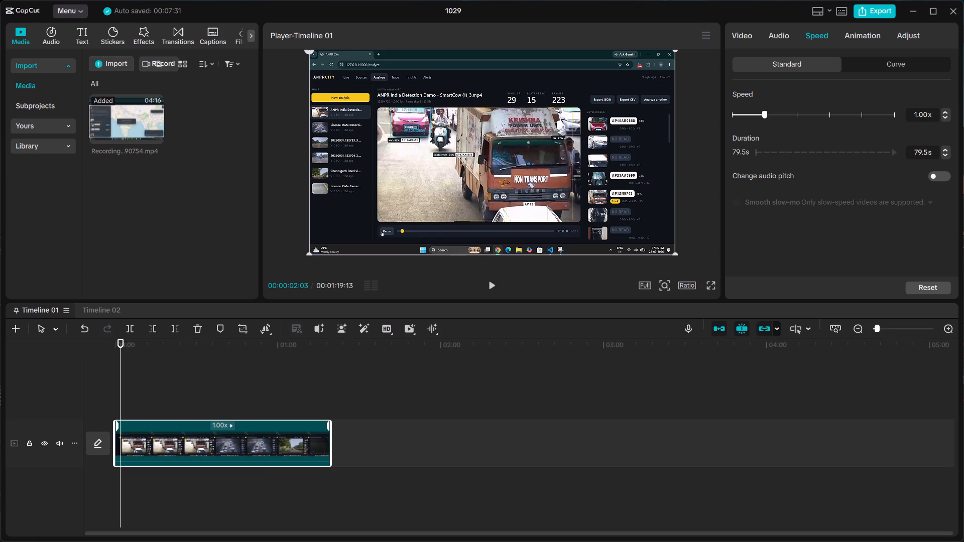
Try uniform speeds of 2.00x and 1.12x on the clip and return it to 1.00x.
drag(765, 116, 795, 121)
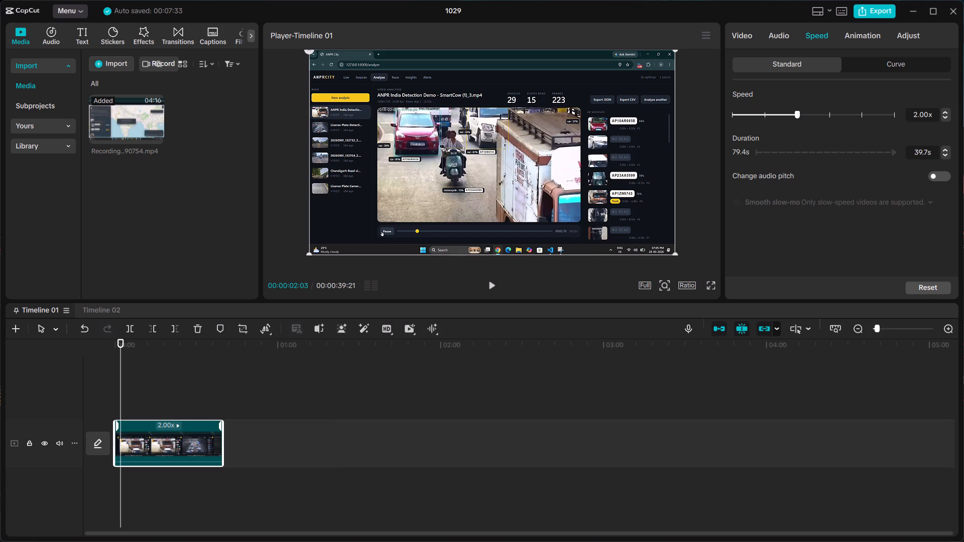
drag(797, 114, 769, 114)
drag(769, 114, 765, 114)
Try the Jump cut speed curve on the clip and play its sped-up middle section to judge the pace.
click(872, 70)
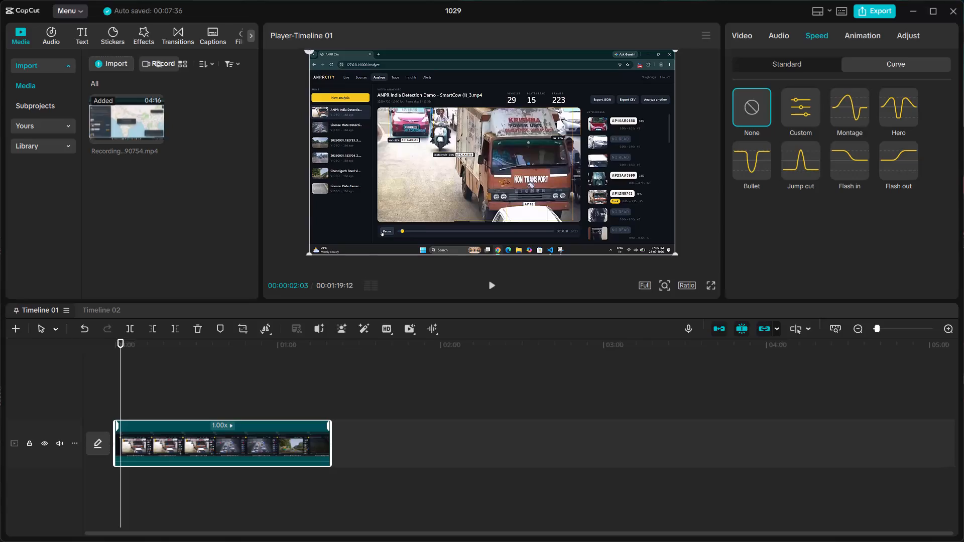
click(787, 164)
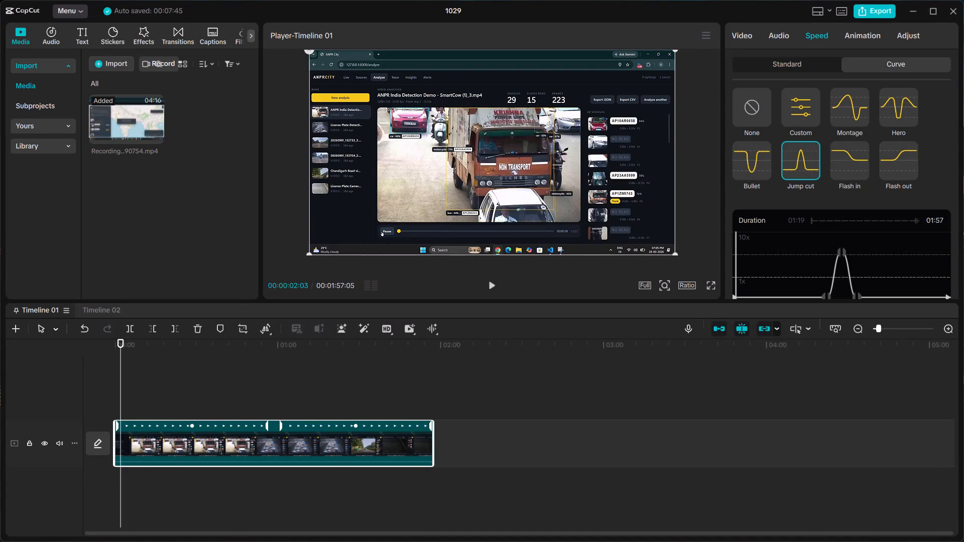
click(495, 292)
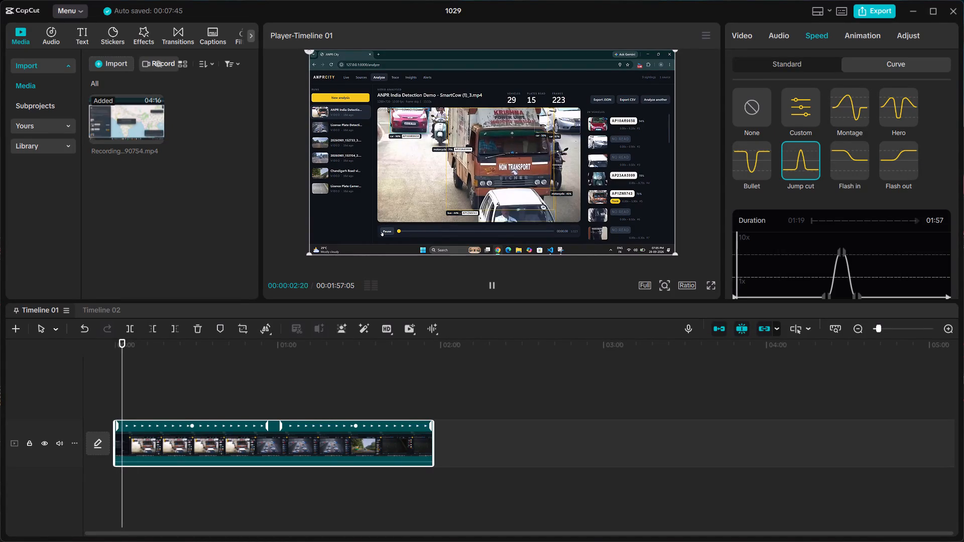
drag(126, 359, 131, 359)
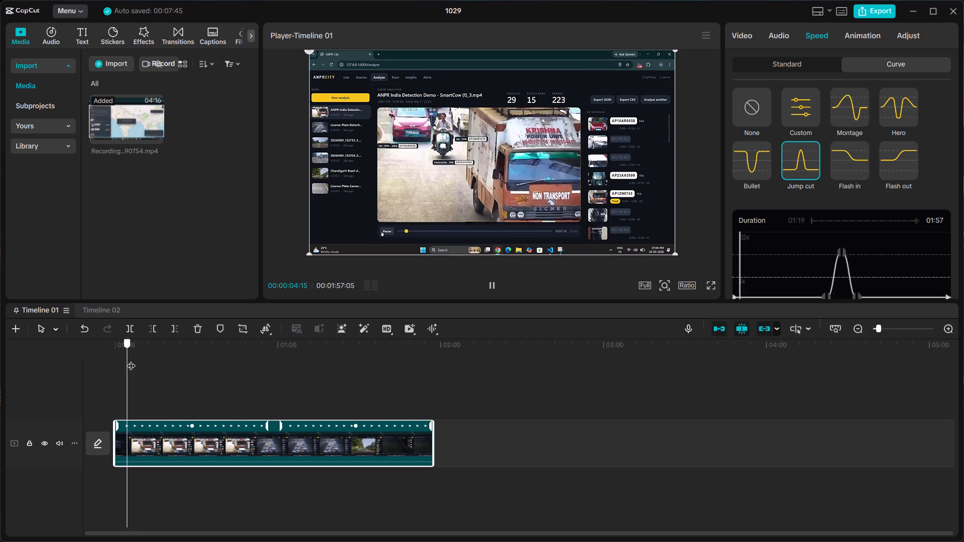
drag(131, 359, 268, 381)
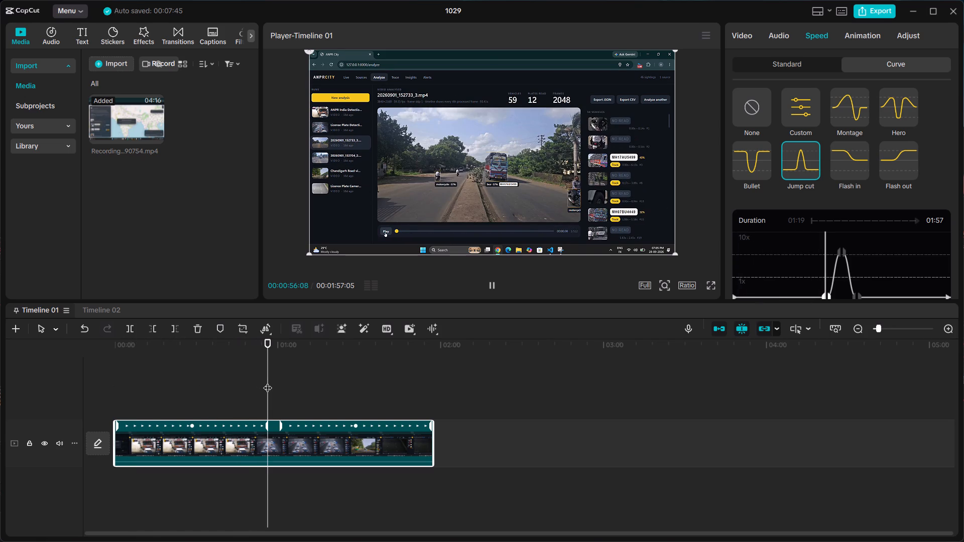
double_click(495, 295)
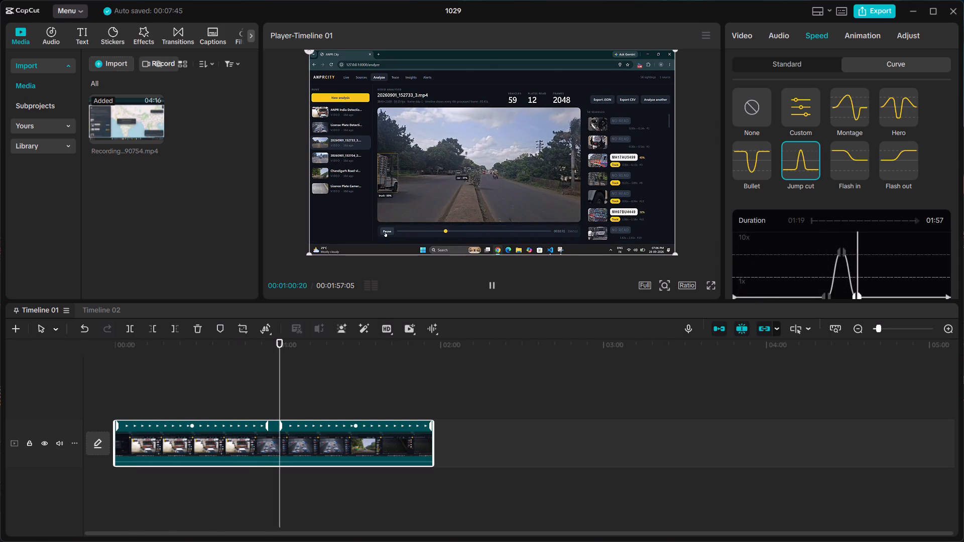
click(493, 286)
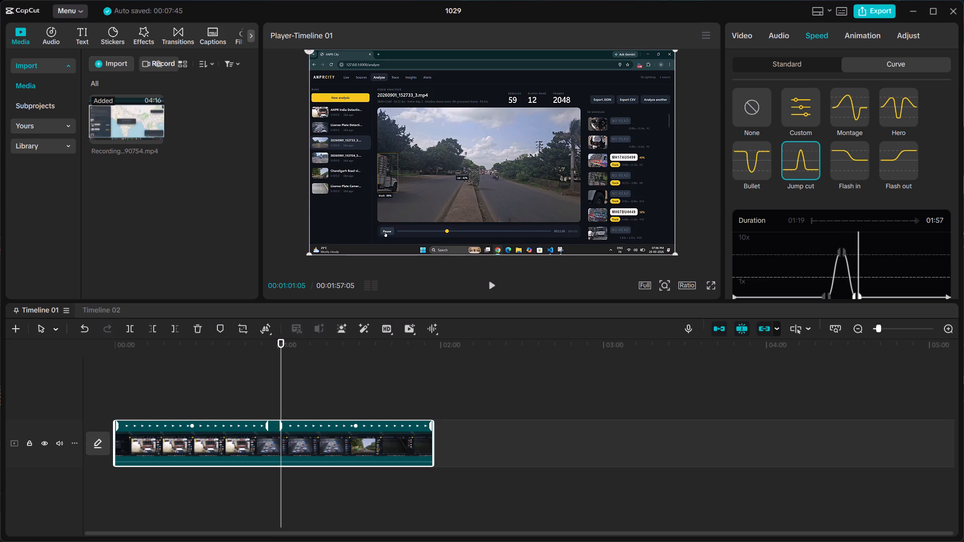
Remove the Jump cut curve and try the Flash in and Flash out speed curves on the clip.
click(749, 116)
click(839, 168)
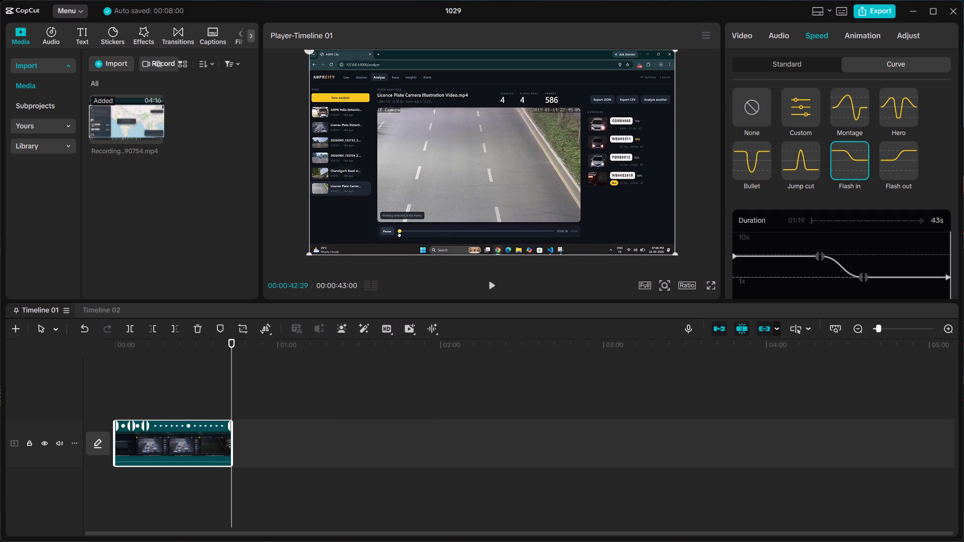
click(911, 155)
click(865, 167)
Apply the Custom speed curve to the clip and flatten its starting point and first two inner points to 1x.
click(796, 108)
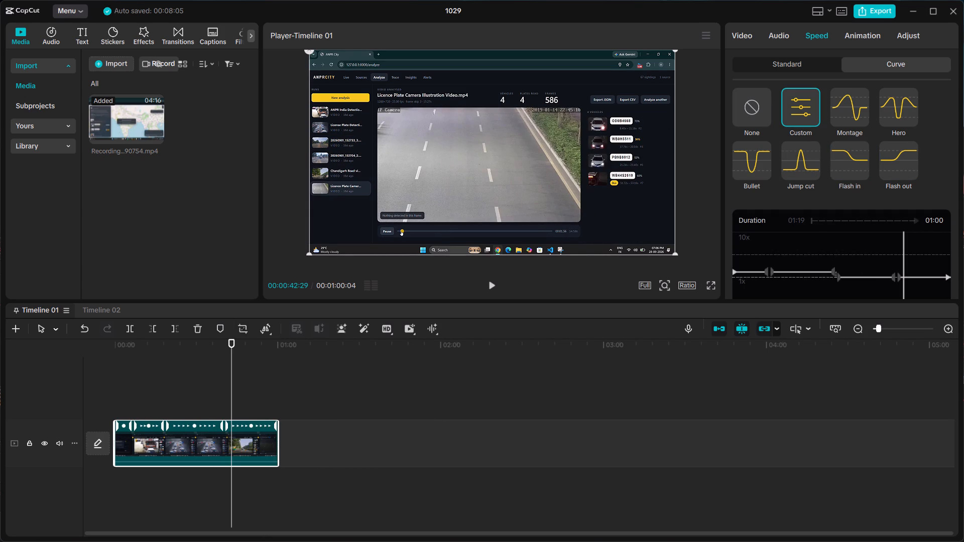
click(817, 266)
click(771, 270)
drag(769, 272, 770, 278)
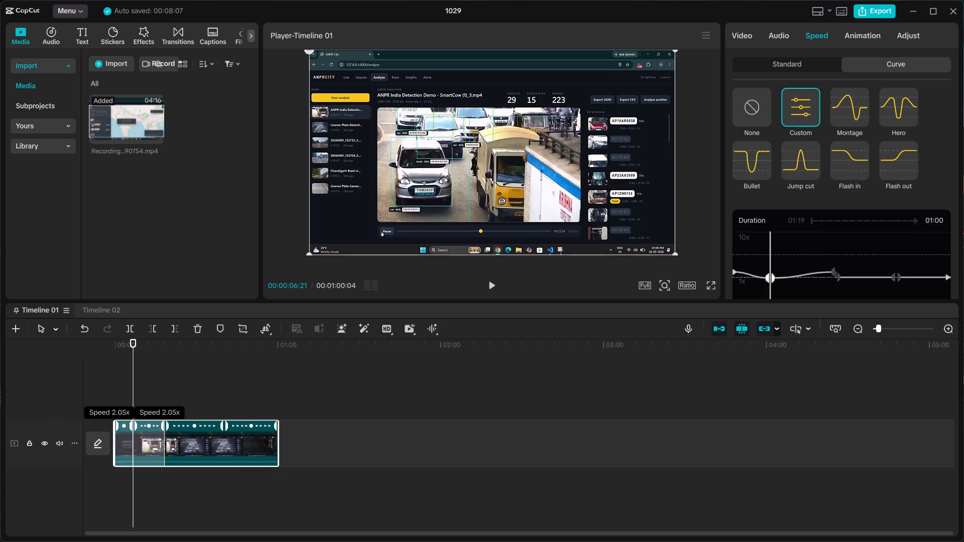
drag(770, 278, 768, 278)
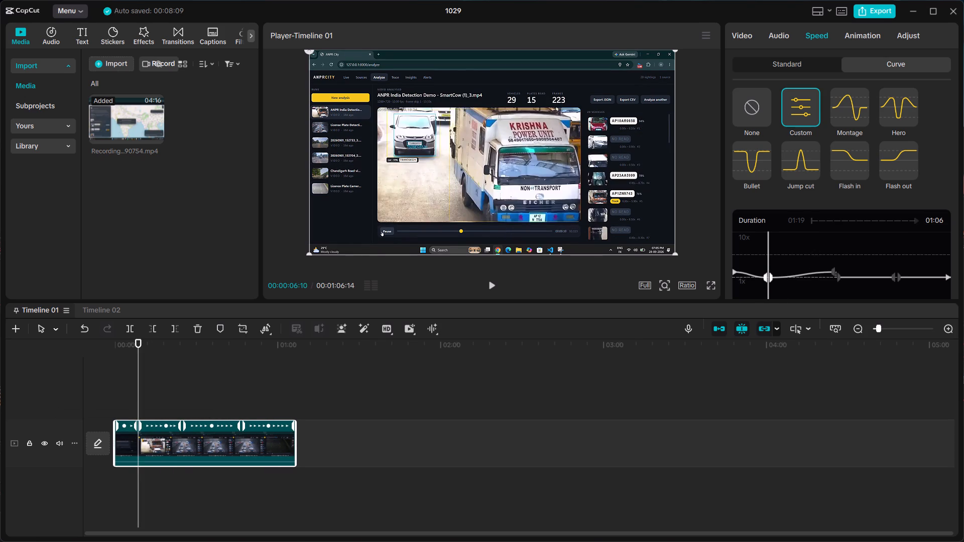
click(832, 275)
click(832, 275)
click(737, 272)
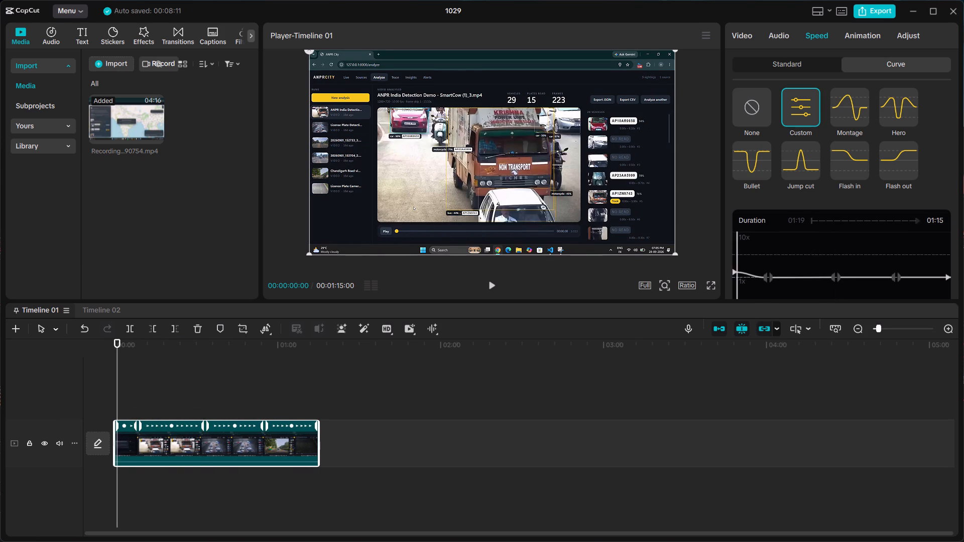
double_click(734, 273)
click(749, 268)
click(743, 272)
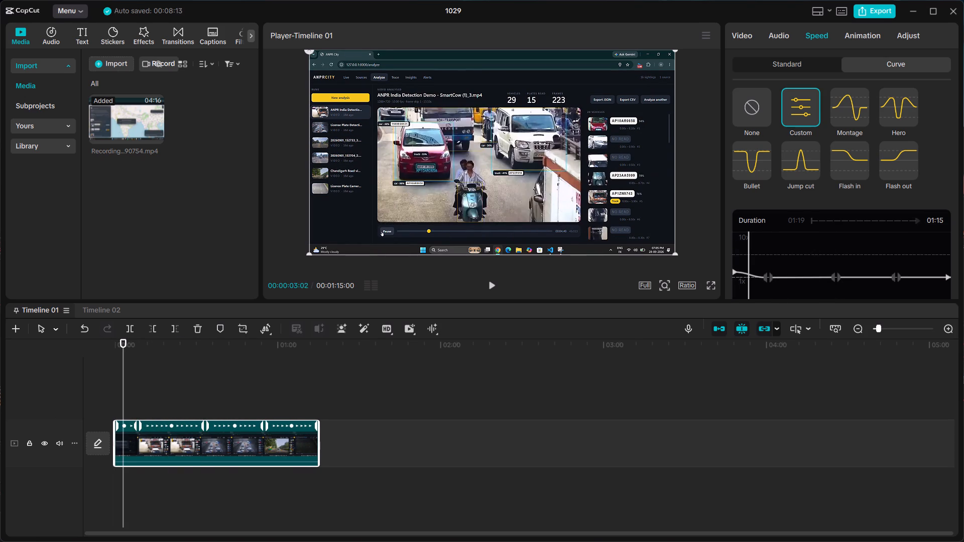
click(733, 268)
drag(734, 270, 735, 280)
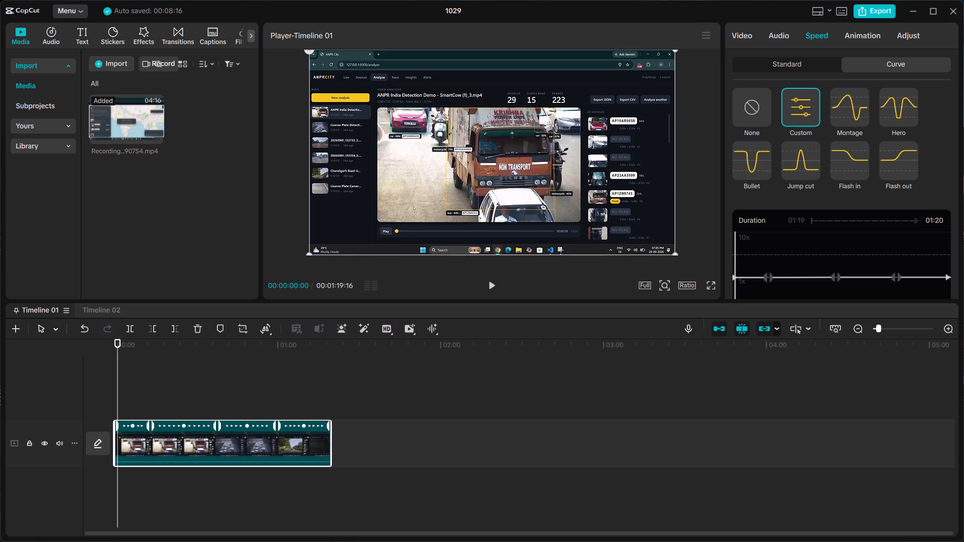
Raise the incoming side of the first inner speed curve point to about 2x.
click(779, 276)
click(767, 276)
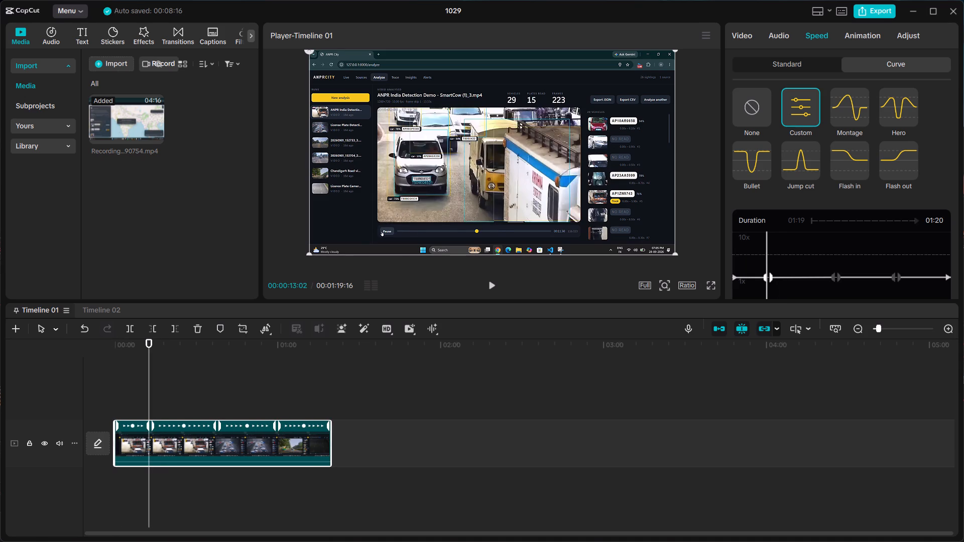
click(764, 274)
drag(766, 278, 764, 272)
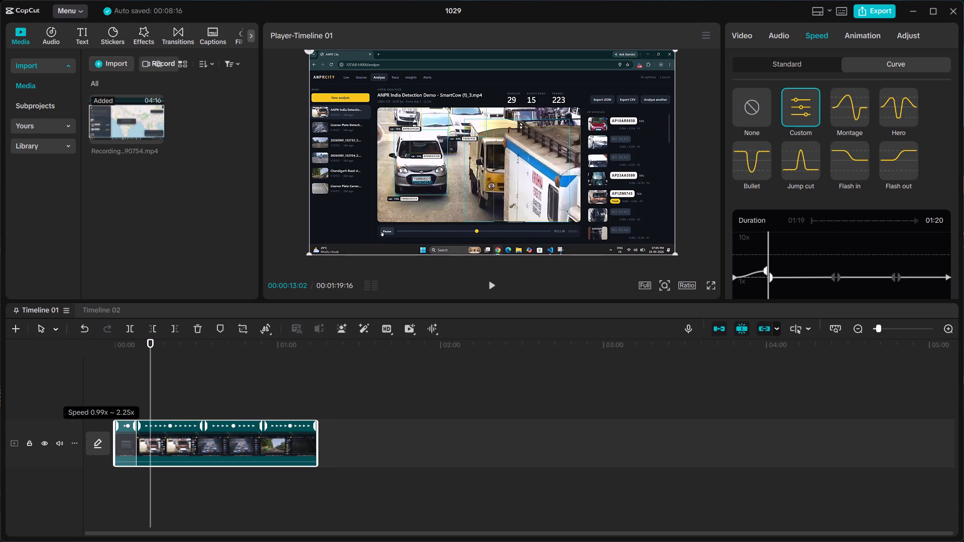
drag(764, 272, 763, 273)
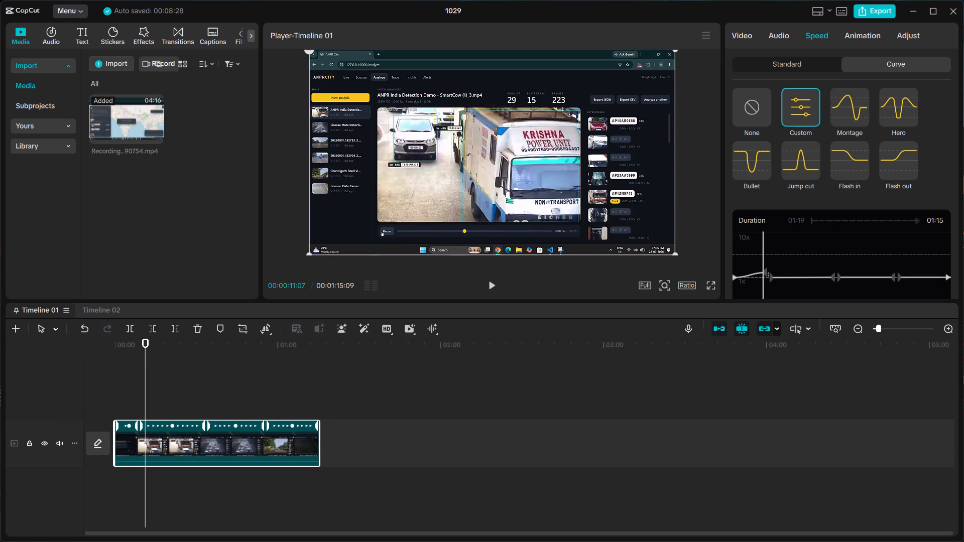
Scrub through the opening footage to examine where the ANPR India demo changes to the License Plate Detection Test.
drag(761, 280, 728, 272)
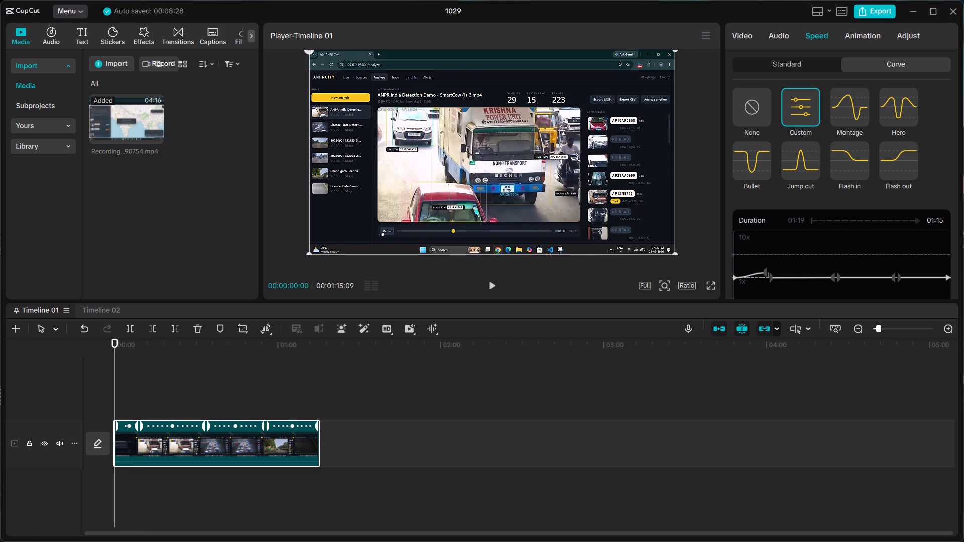
drag(728, 272, 754, 277)
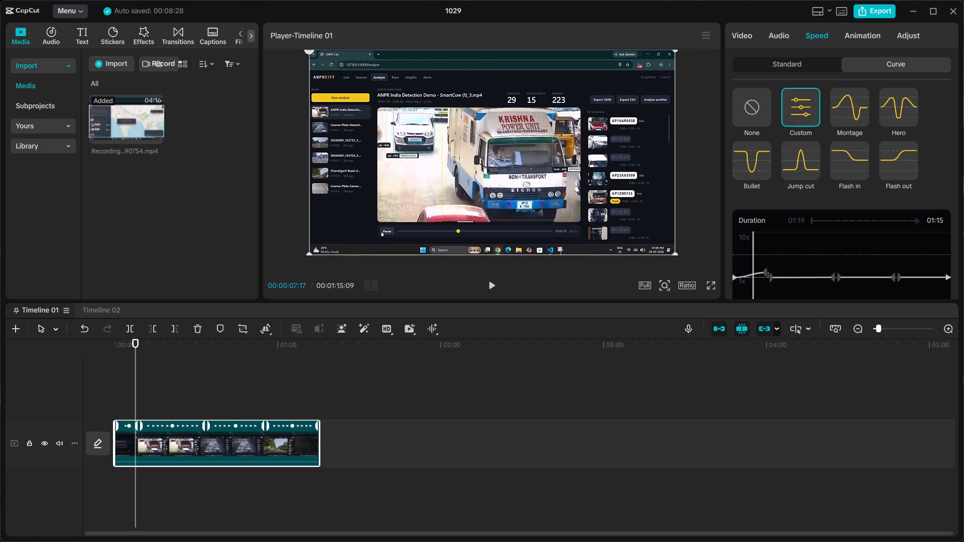
drag(754, 277, 768, 281)
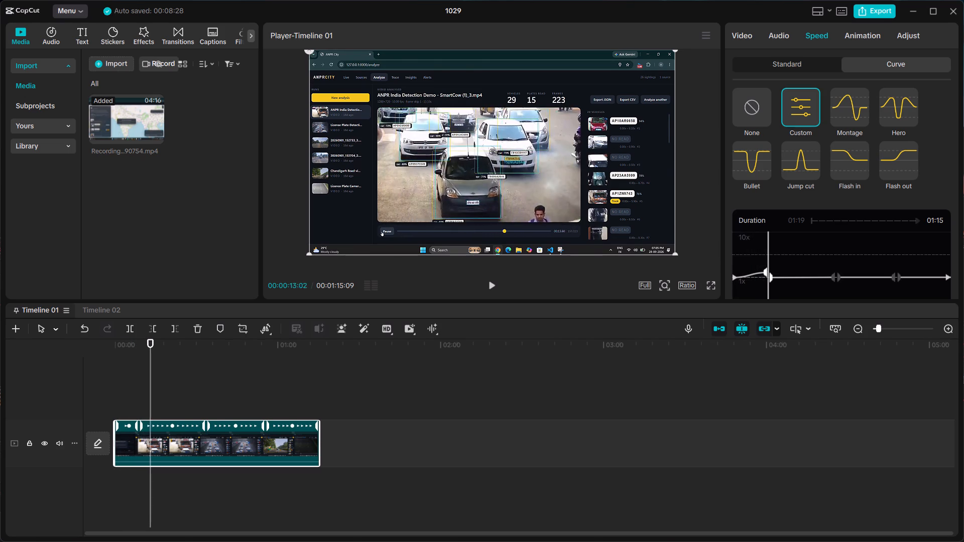
drag(768, 281, 785, 285)
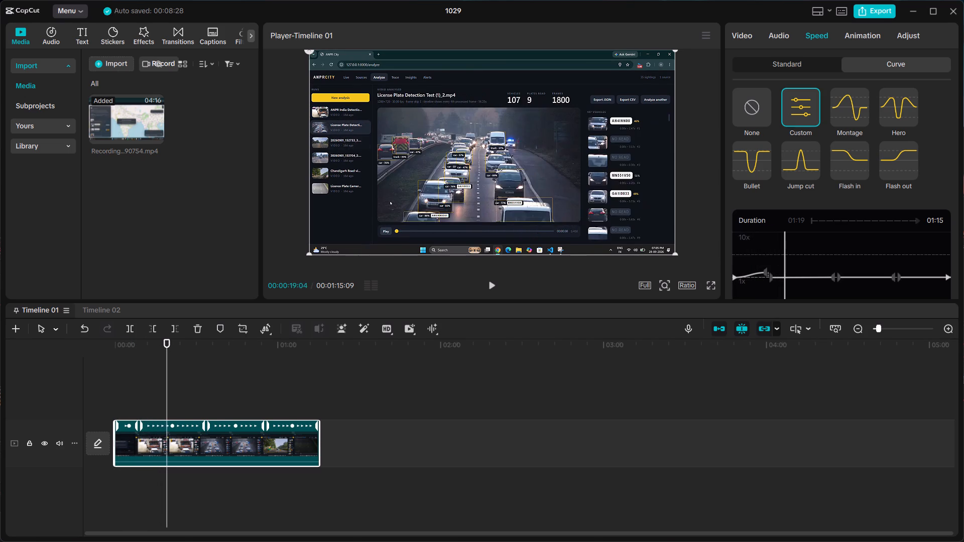
drag(785, 285, 781, 285)
right_click(781, 285)
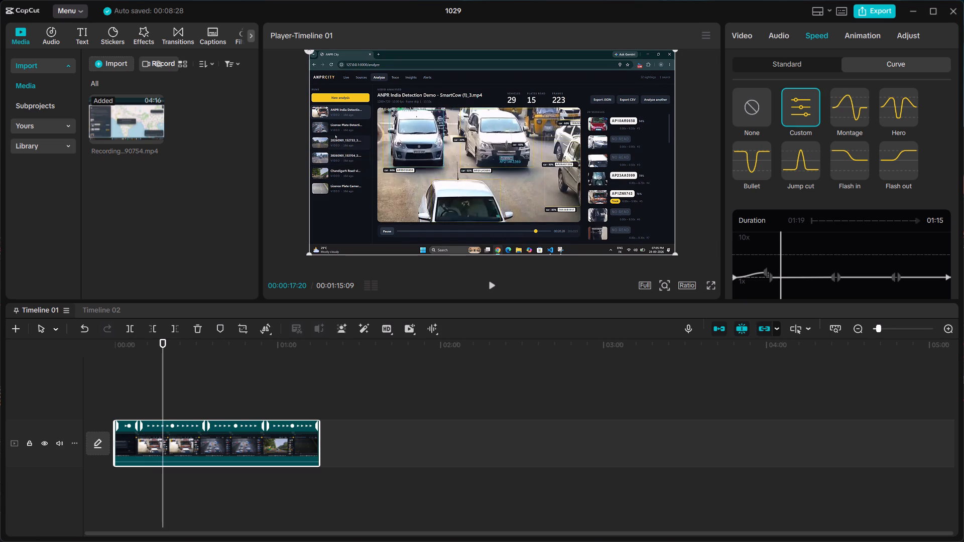
drag(781, 285, 782, 285)
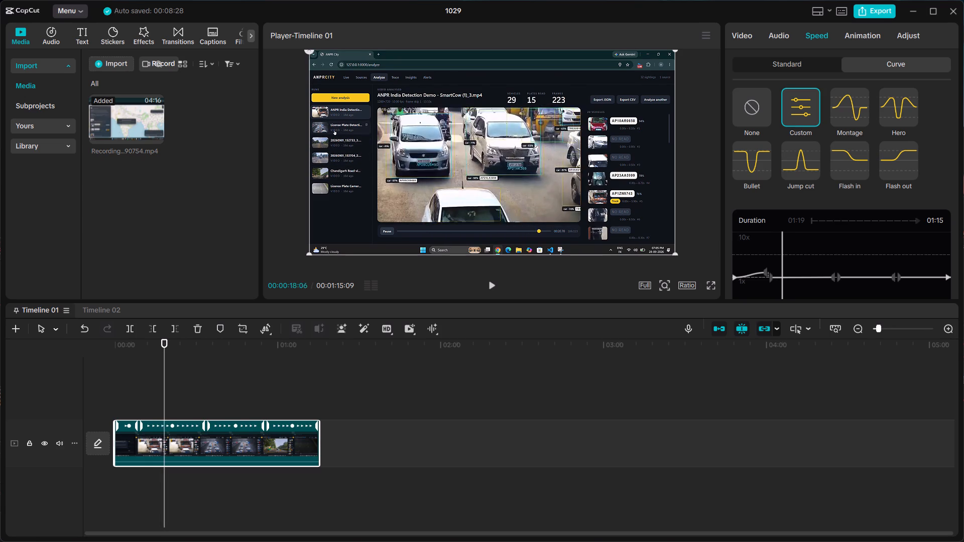
drag(782, 285, 784, 285)
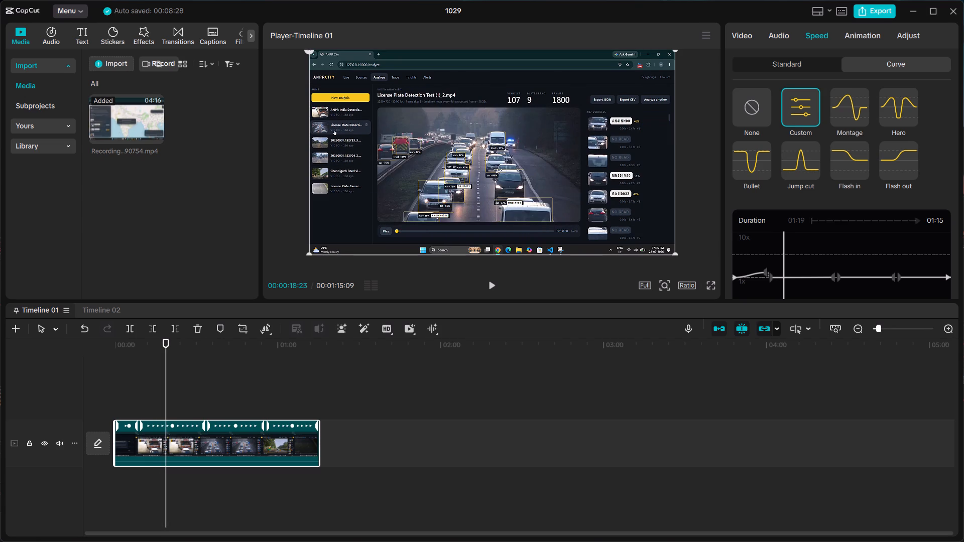
drag(784, 285, 781, 284)
Raise the outgoing side of the first inner speed curve point to about 1.95x, level with its incoming side.
click(772, 276)
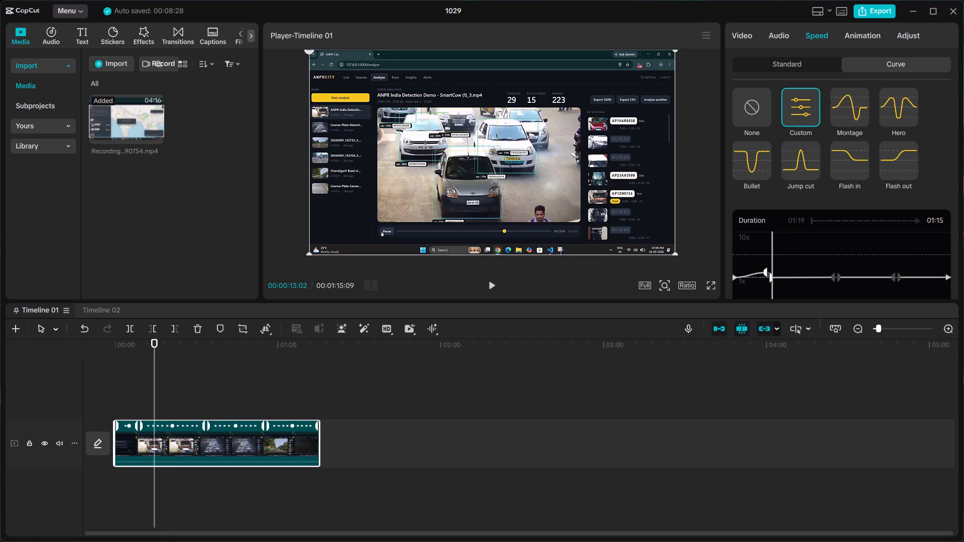
click(771, 277)
Scrub the start of the clip and play it from the beginning to judge the pace of the new curve.
drag(792, 272, 786, 272)
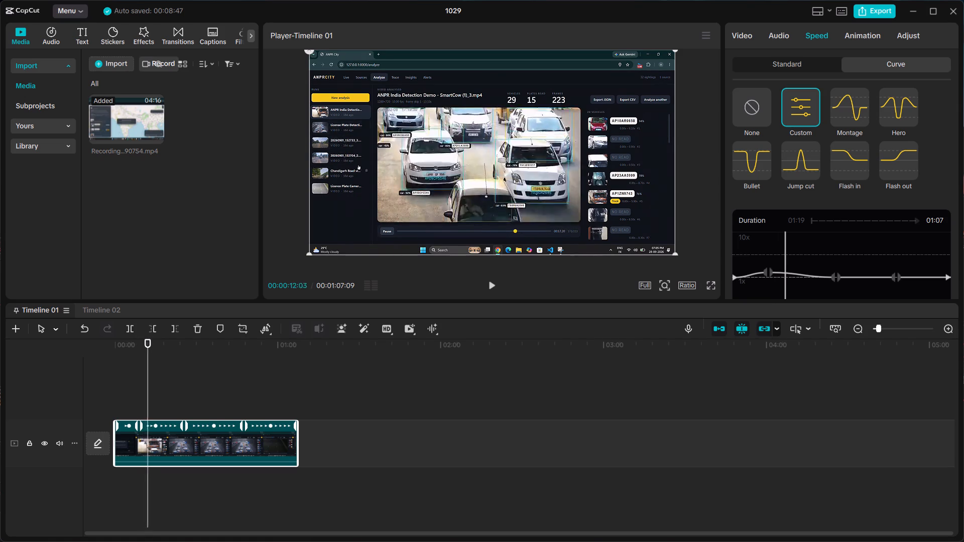
drag(786, 272, 807, 277)
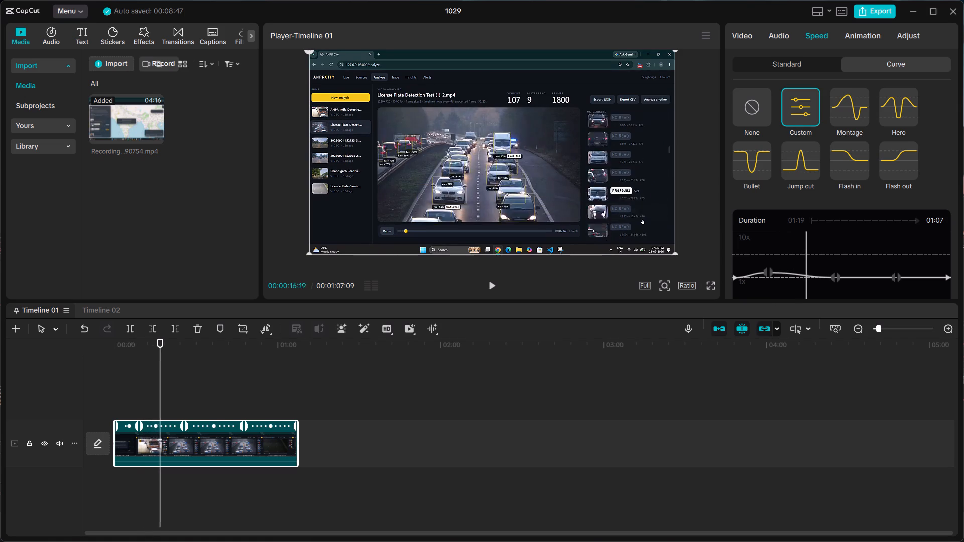
drag(807, 277, 732, 272)
click(494, 283)
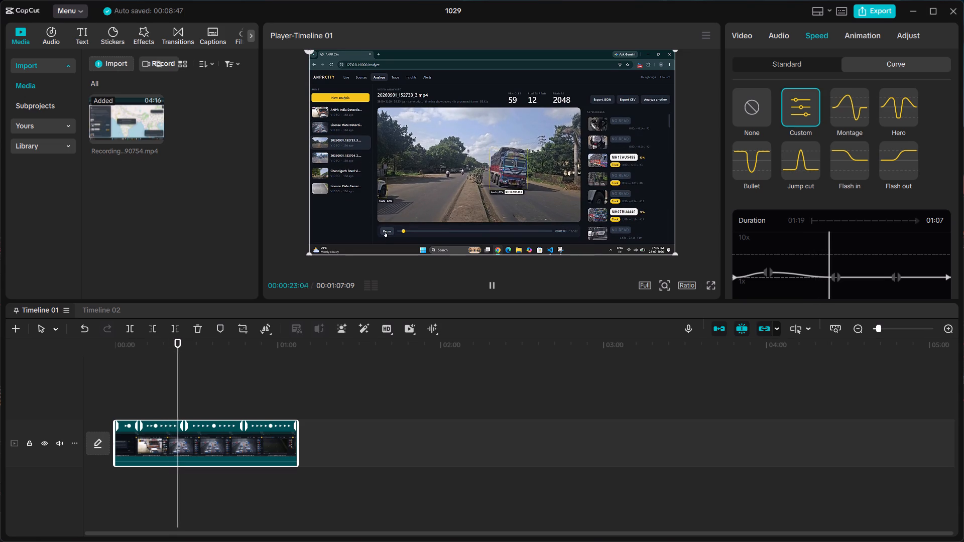
click(499, 292)
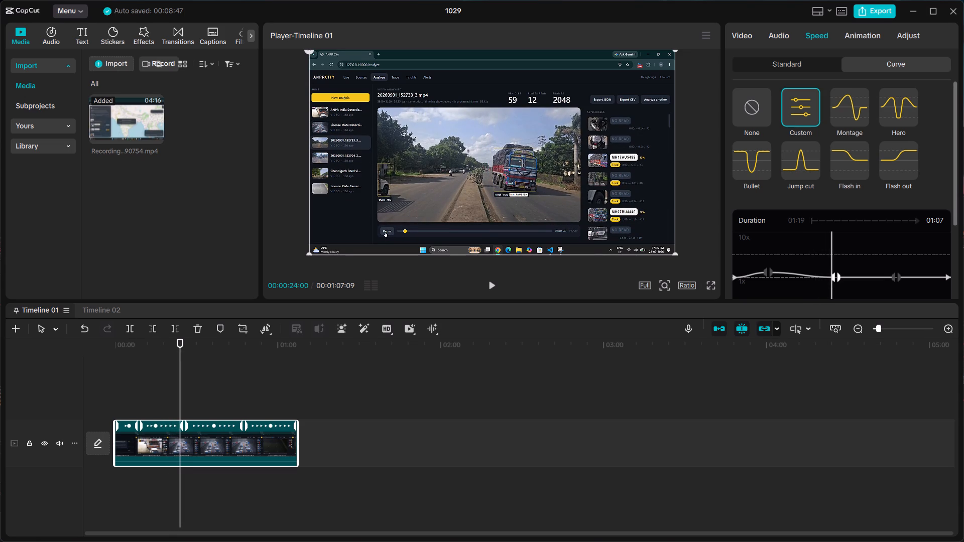
Move the second inner speed curve point earlier, to just before the 20260901_152704_2.mp4 analysis, with its speed at 1.00x.
click(832, 275)
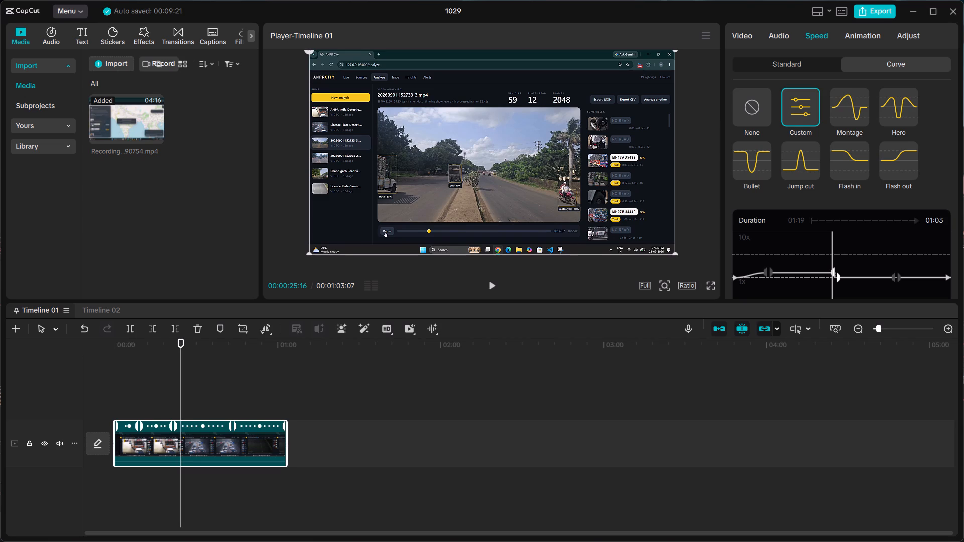
drag(832, 270, 832, 276)
drag(837, 277, 830, 278)
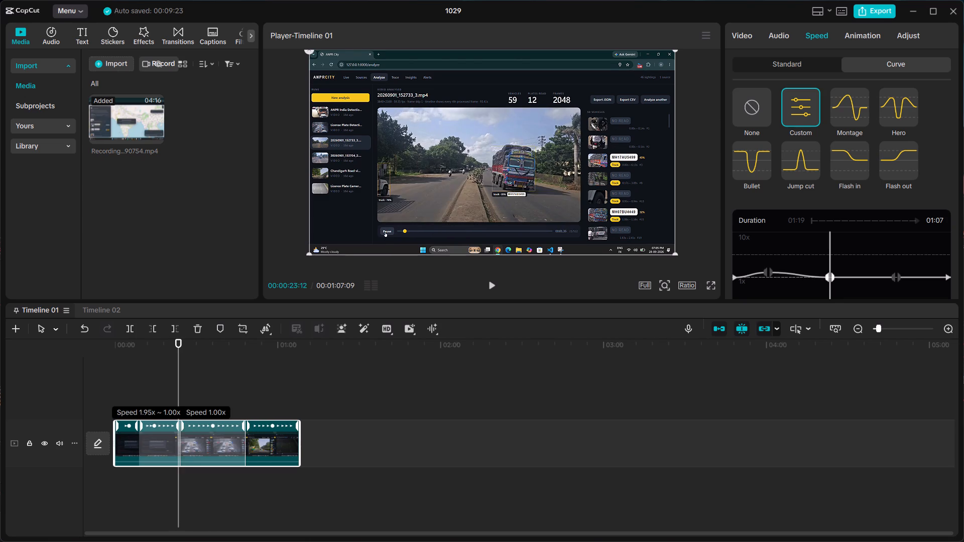
drag(830, 278, 811, 275)
drag(810, 270, 817, 273)
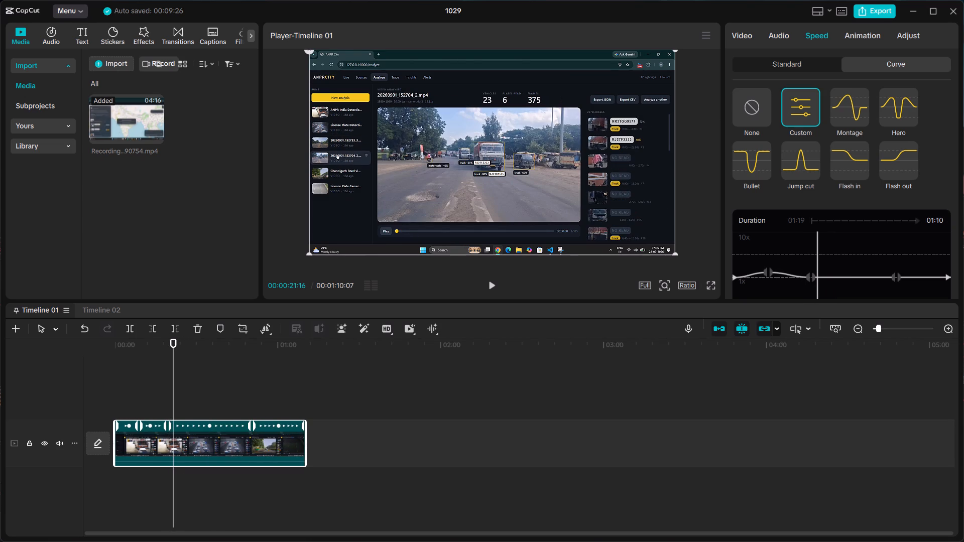
Move the second inner speed curve point later, to just after the 20260901_152704_2.mp4 analysis has loaded, keeping its speed at 1.00x.
drag(817, 273, 818, 273)
click(806, 277)
click(810, 277)
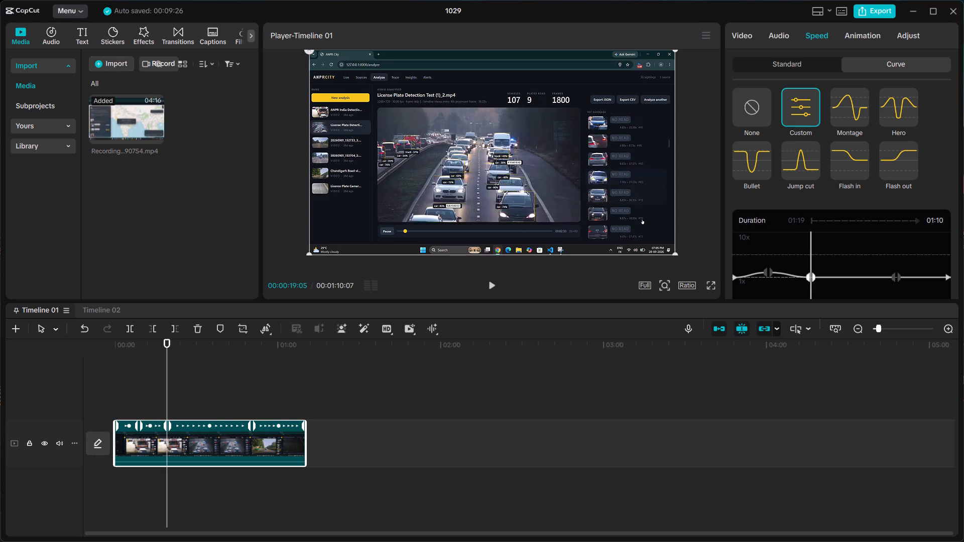
drag(810, 277, 818, 281)
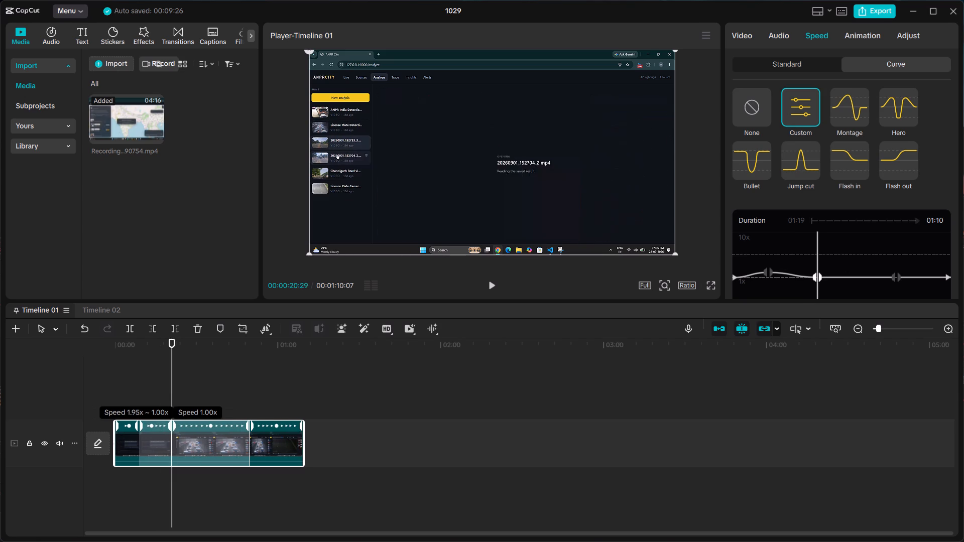
drag(818, 281, 820, 281)
click(820, 277)
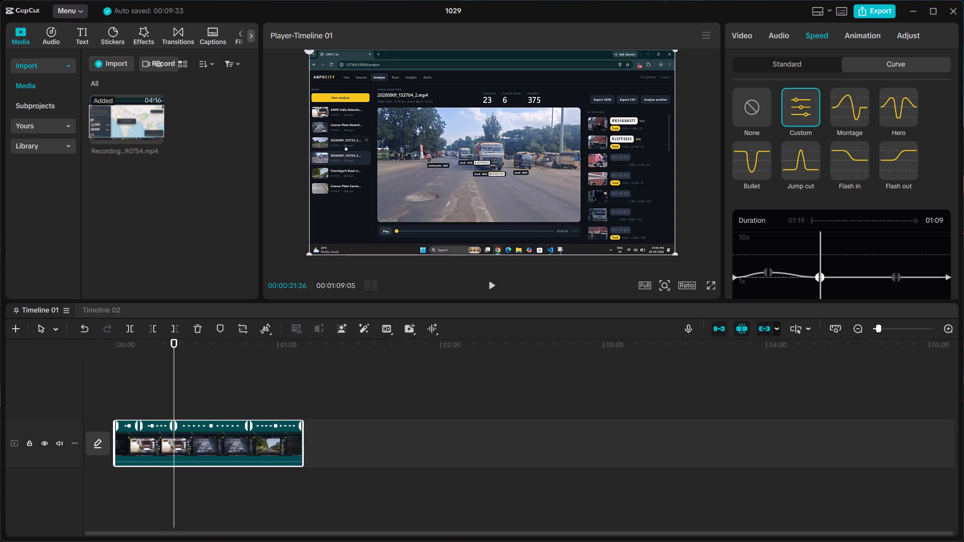
Raise the outgoing side of the second inner speed curve point to about 2.45x, playing the following footage to judge its pace.
click(487, 295)
click(489, 292)
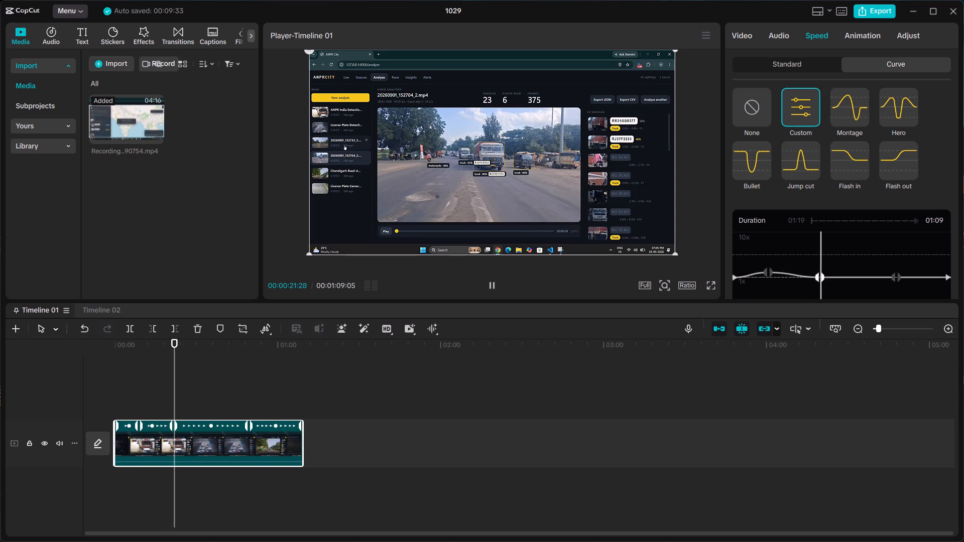
click(823, 277)
drag(823, 277, 820, 270)
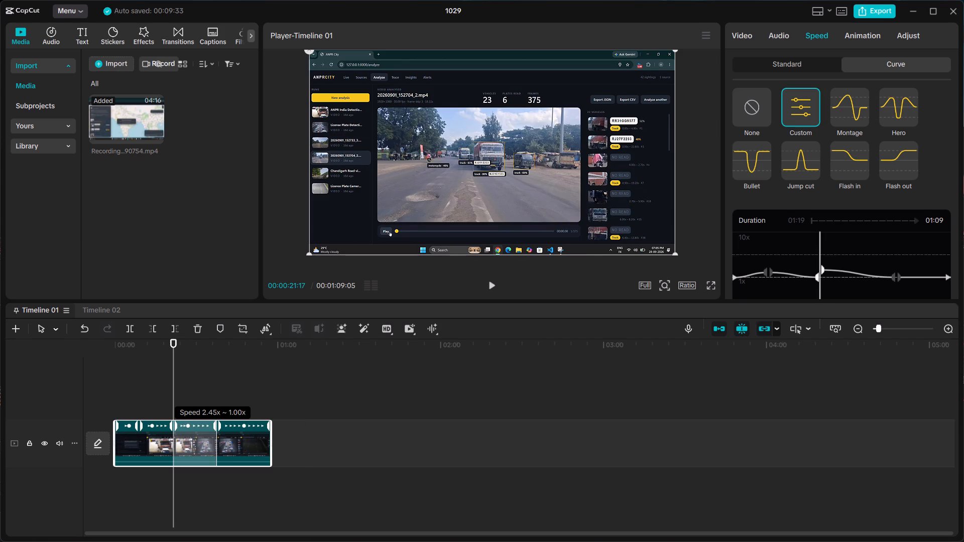
drag(820, 270, 821, 256)
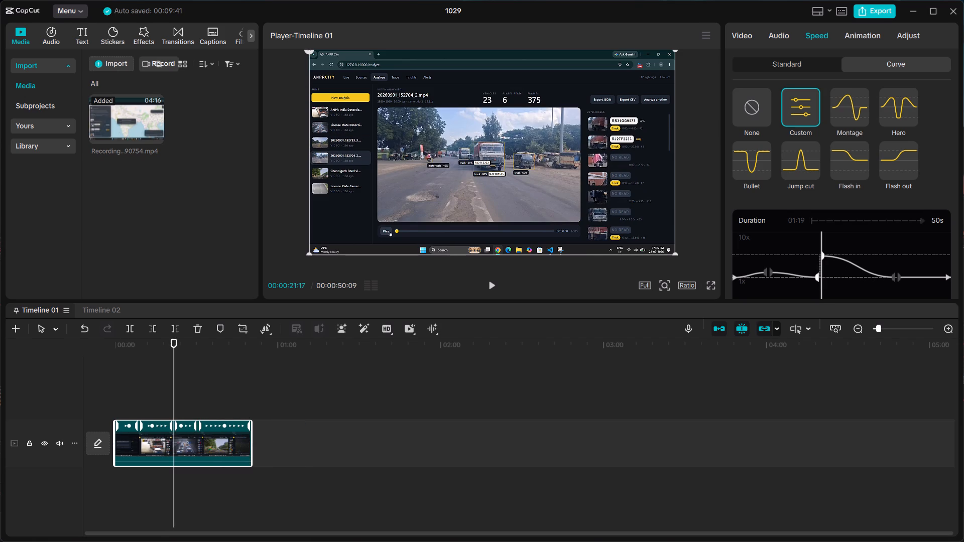
click(494, 289)
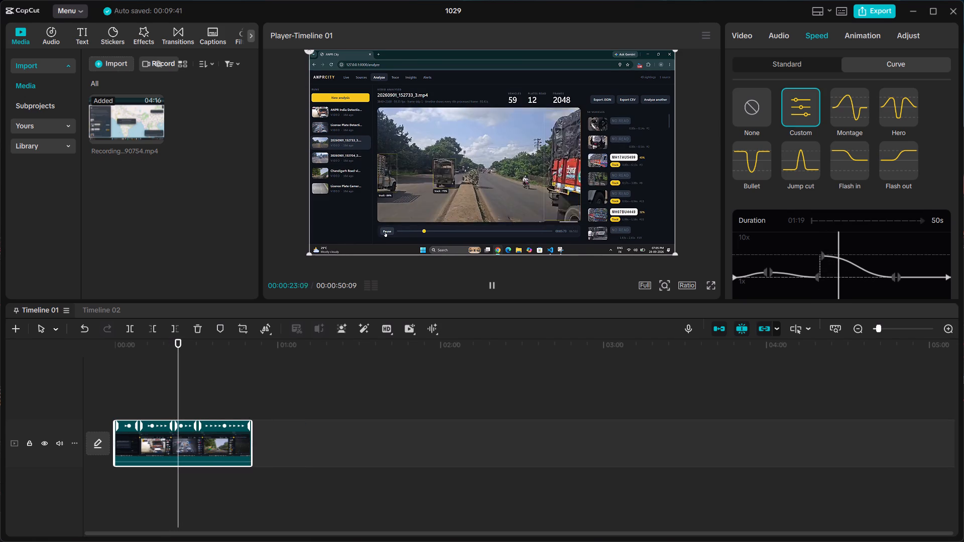
click(494, 289)
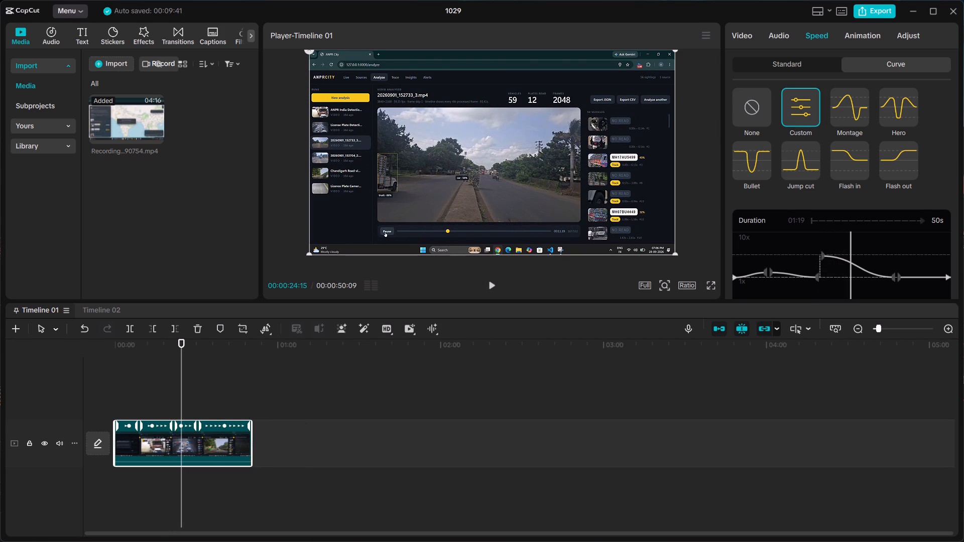
click(826, 256)
click(821, 254)
drag(821, 254, 819, 267)
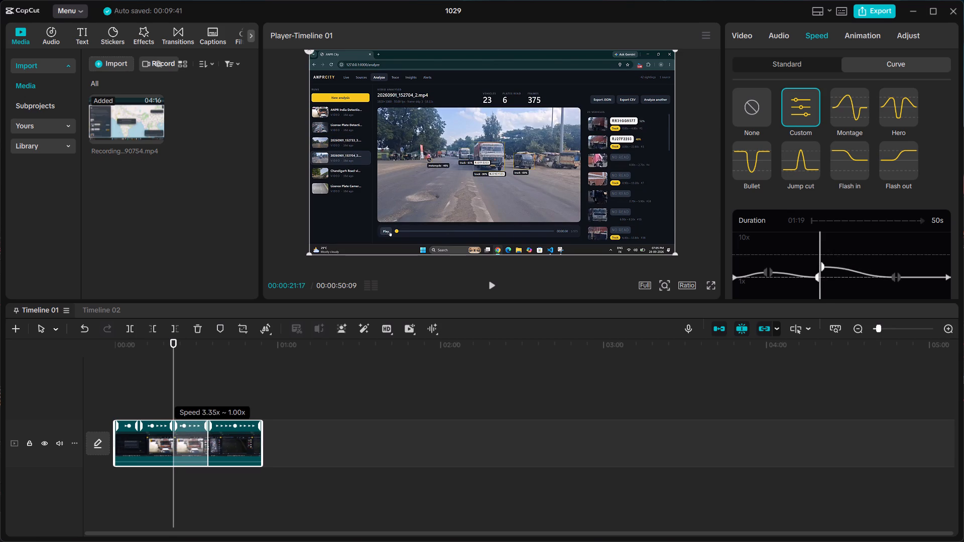
drag(819, 267, 819, 270)
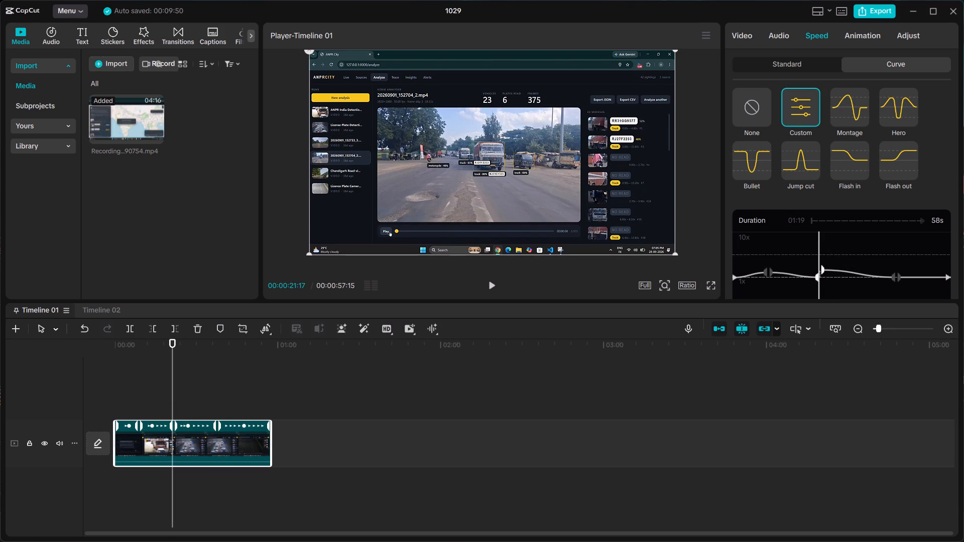
Trim off the end of the clip from about 31 seconds, just before the Chandigarh Road video analysis opens.
click(489, 288)
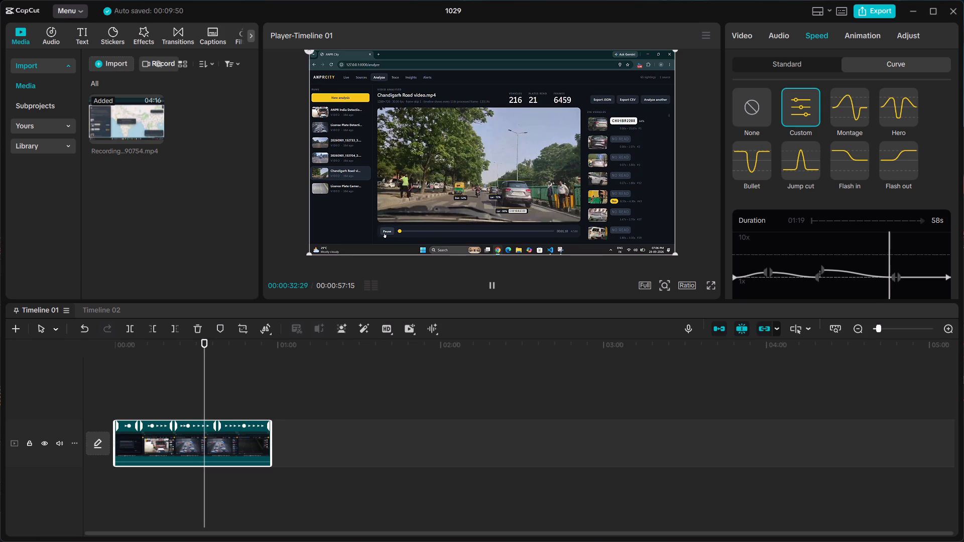
click(494, 285)
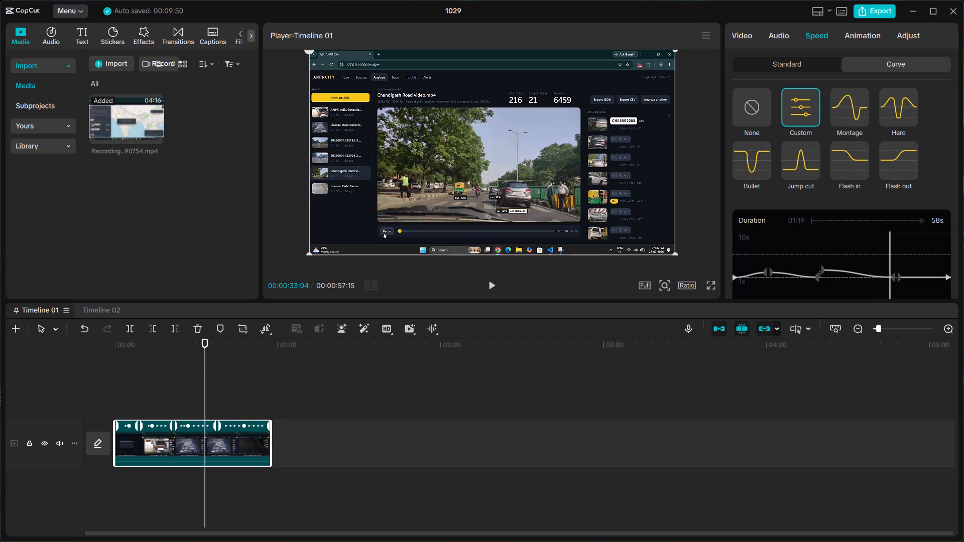
drag(204, 359, 248, 369)
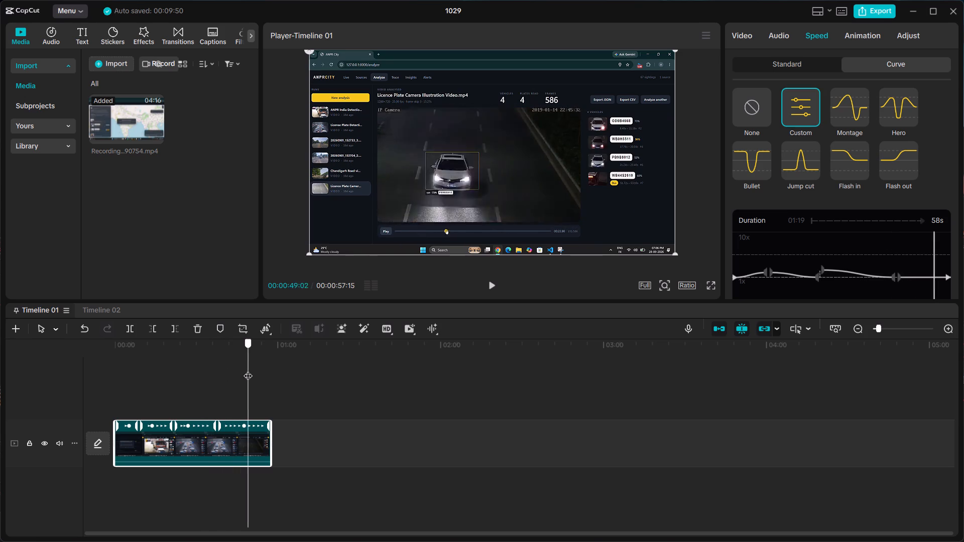
drag(248, 369, 237, 365)
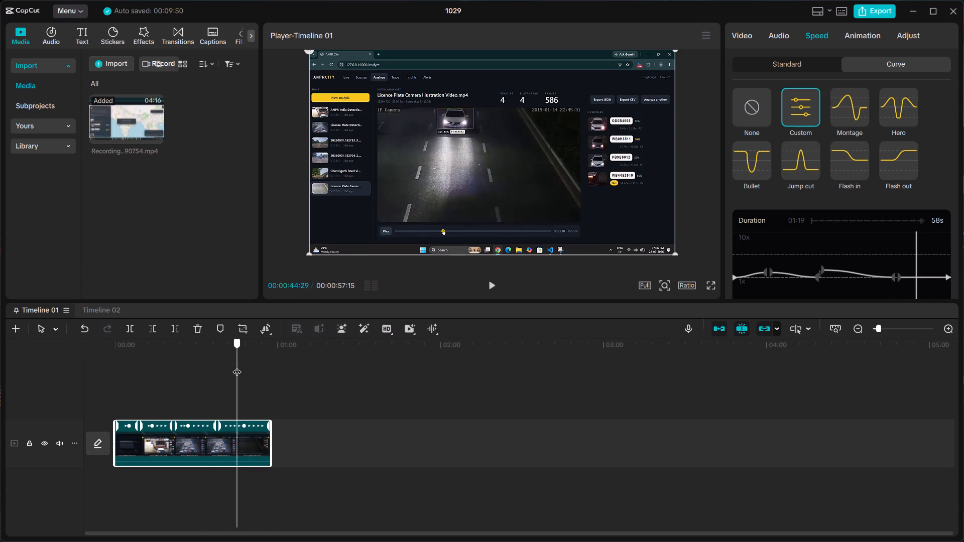
drag(237, 365, 212, 358)
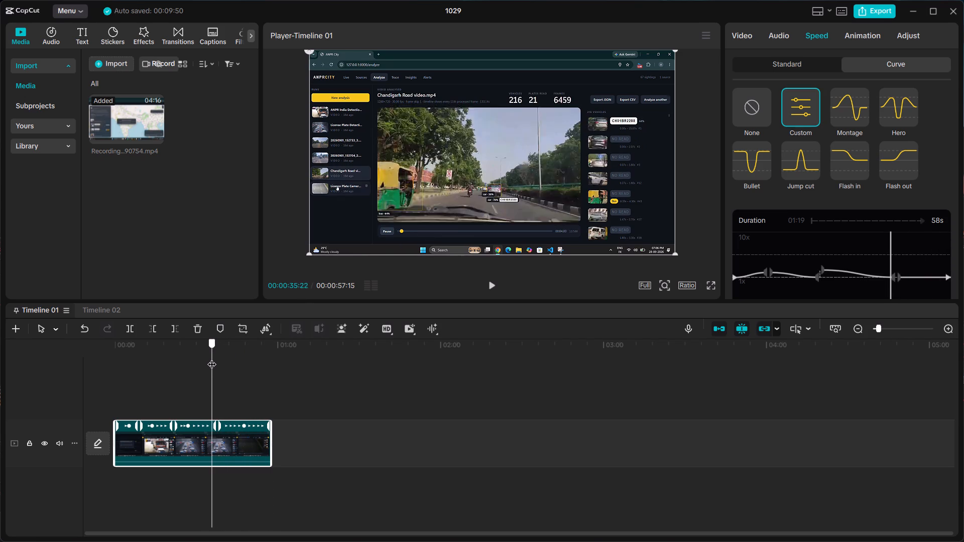
drag(212, 358, 204, 354)
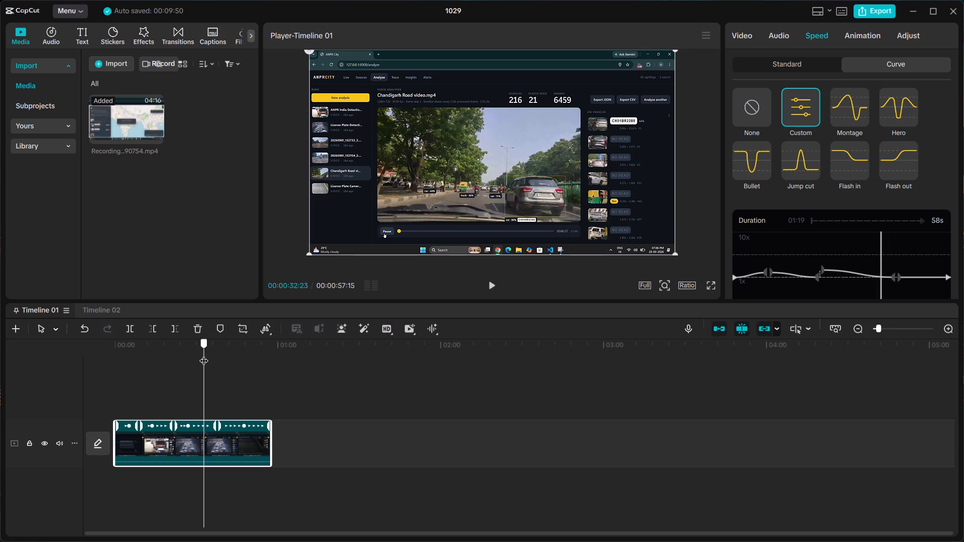
drag(204, 354, 198, 353)
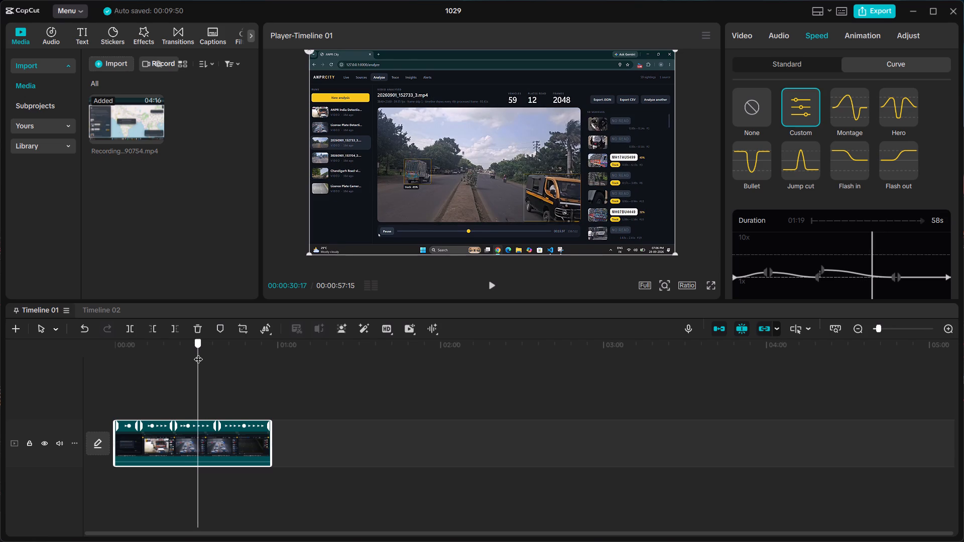
drag(198, 353, 206, 354)
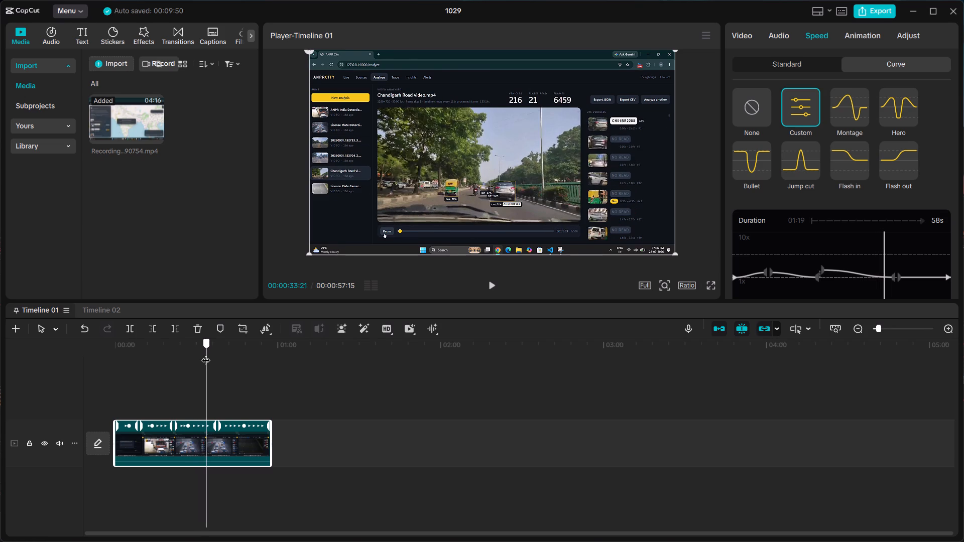
drag(206, 354, 199, 353)
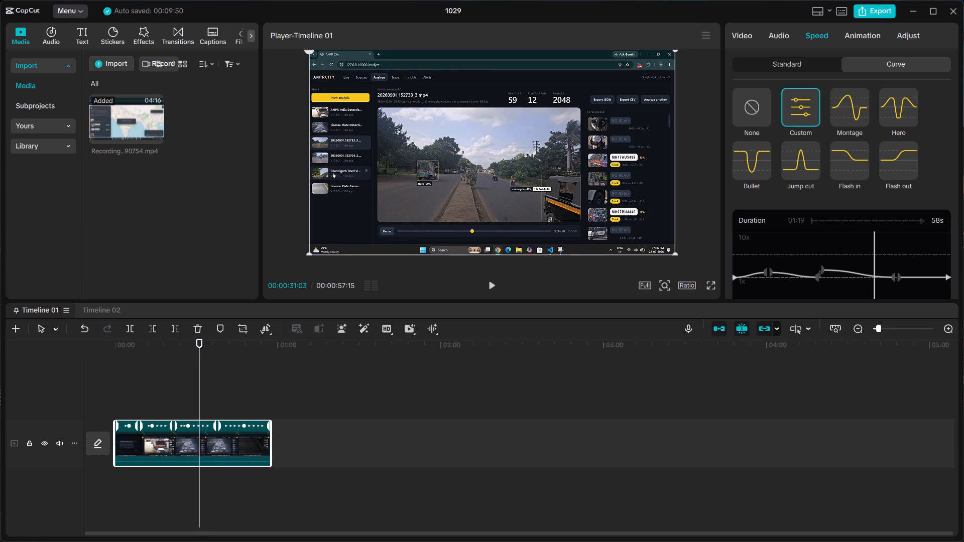
click(179, 325)
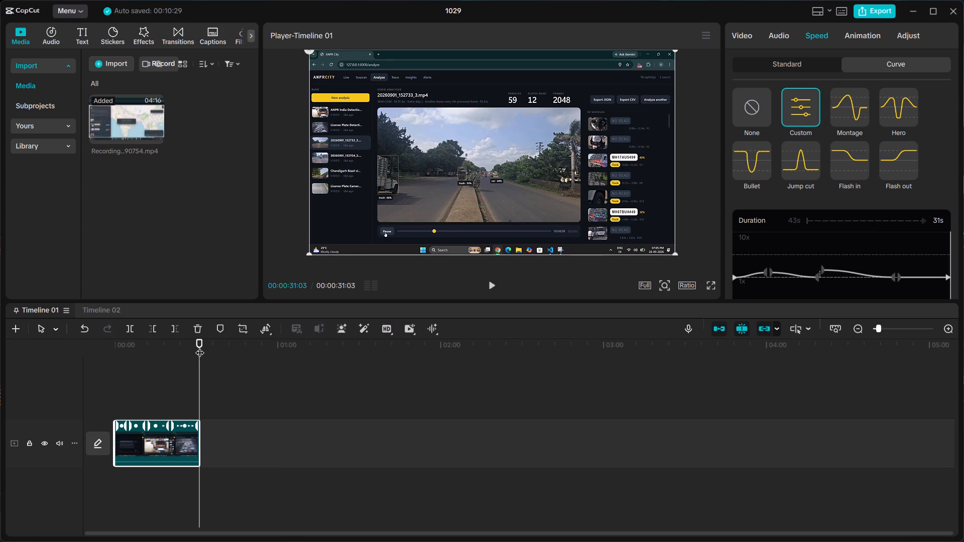
Play the trimmed clip from the beginning through to its end to review its pace.
drag(200, 346, 62, 348)
click(489, 278)
Free-crop the clip's bottom edge to just above the Windows taskbar, leaving the rotation at 0°.
right_click(508, 141)
right_click(308, 387)
click(172, 448)
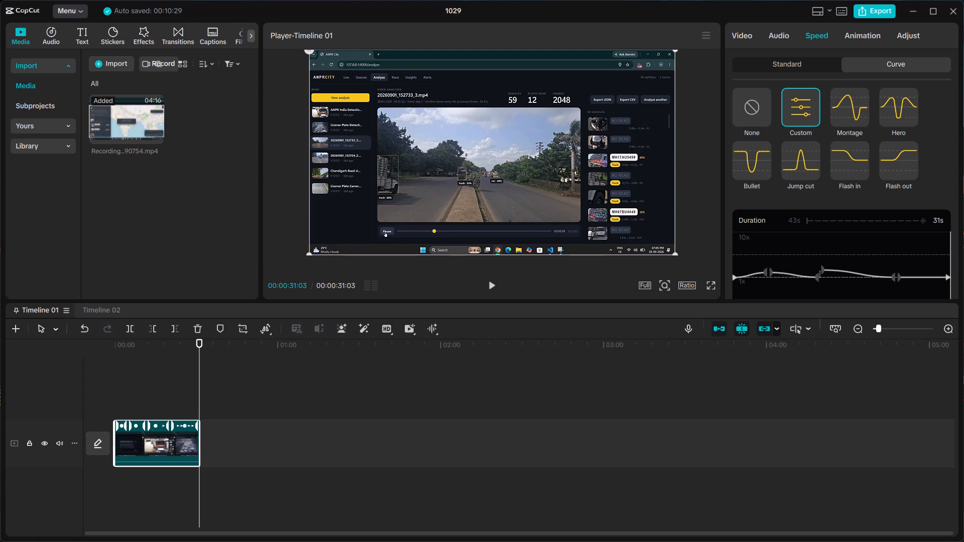
click(172, 448)
right_click(172, 448)
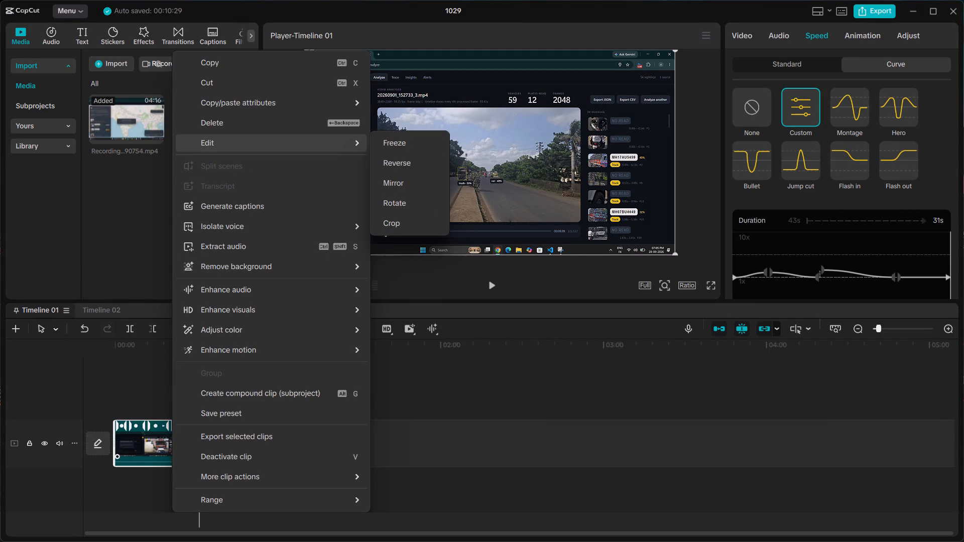
click(431, 228)
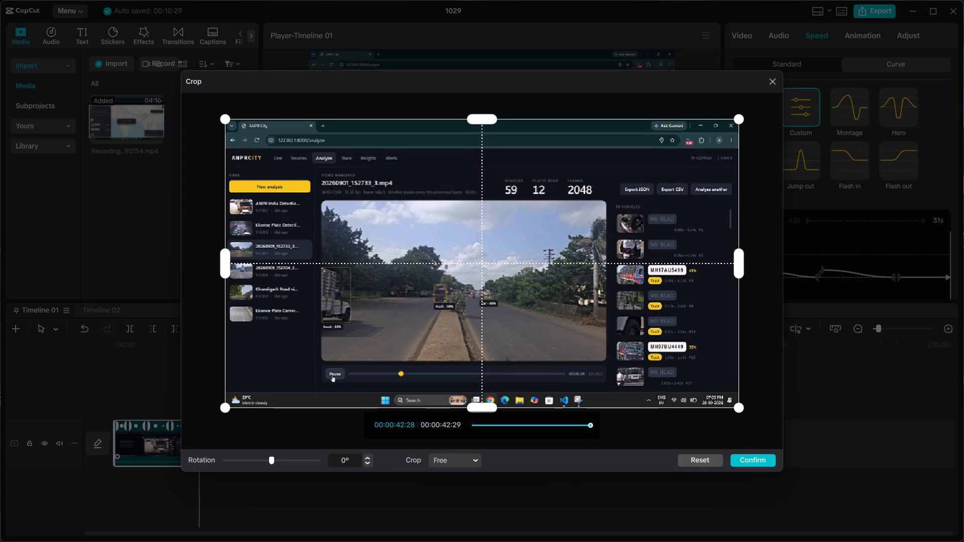
drag(487, 405, 487, 398)
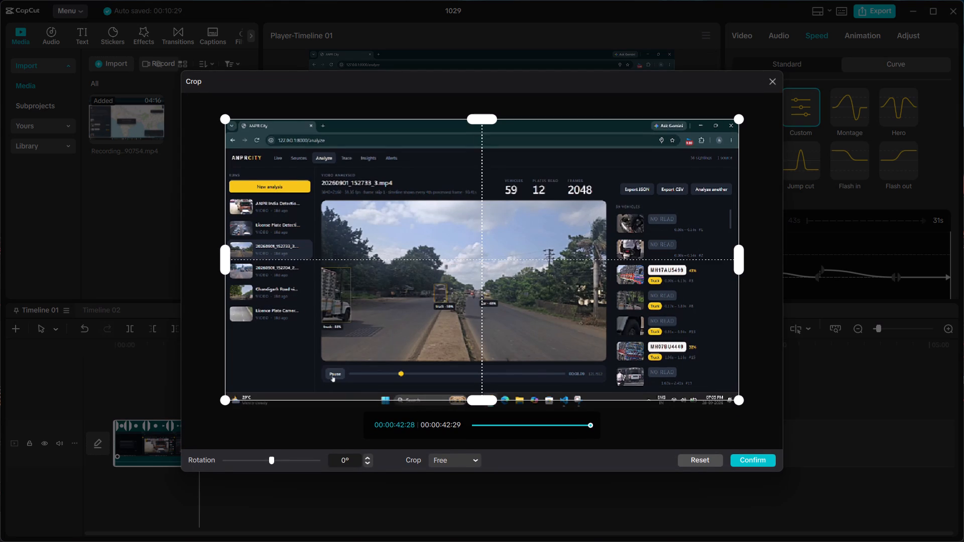
drag(487, 398, 492, 390)
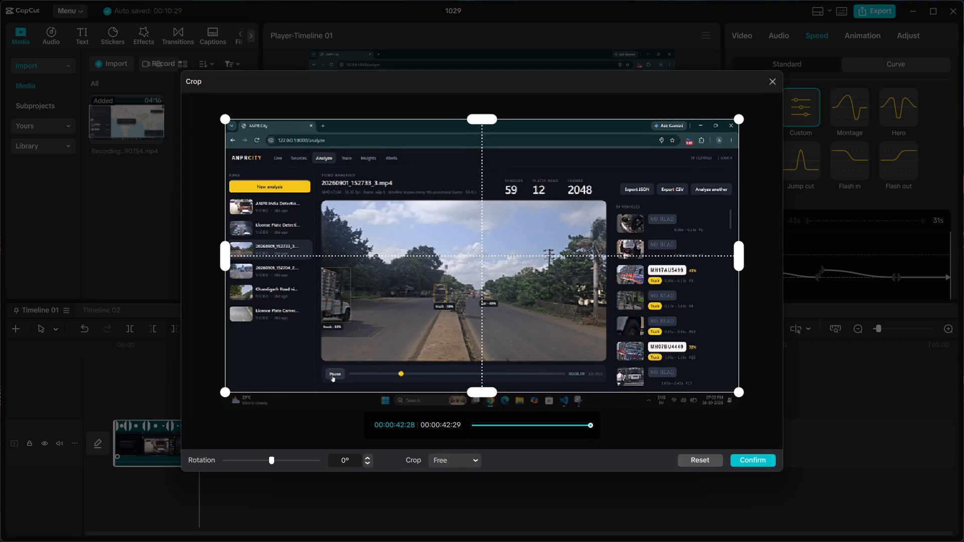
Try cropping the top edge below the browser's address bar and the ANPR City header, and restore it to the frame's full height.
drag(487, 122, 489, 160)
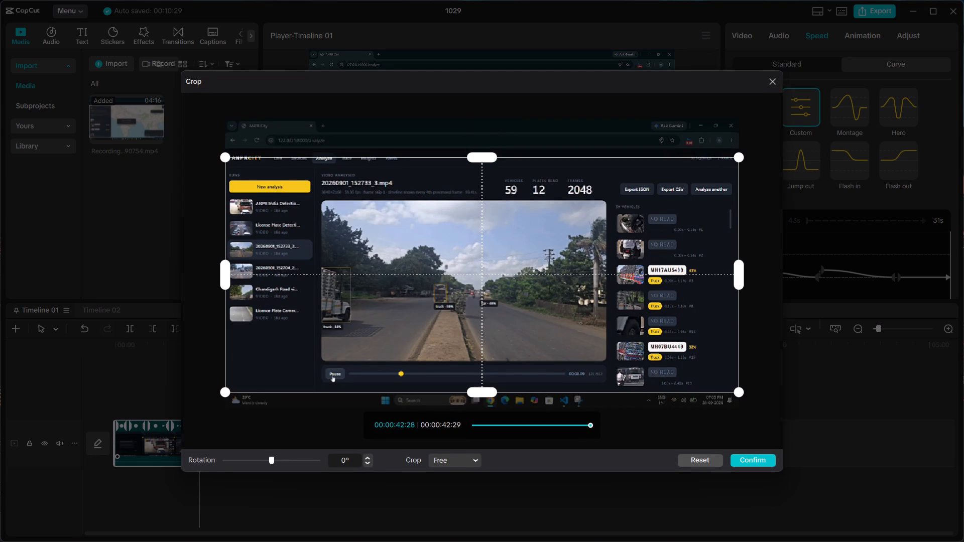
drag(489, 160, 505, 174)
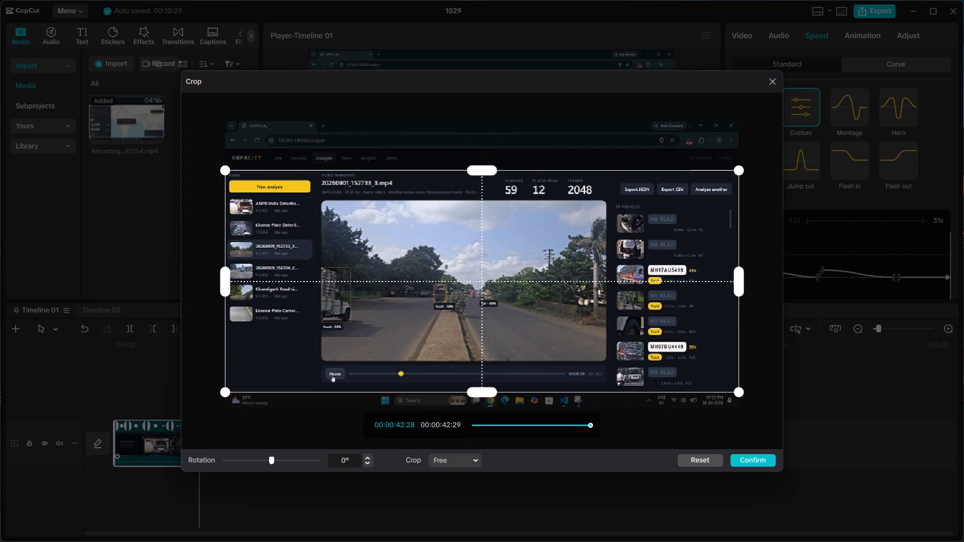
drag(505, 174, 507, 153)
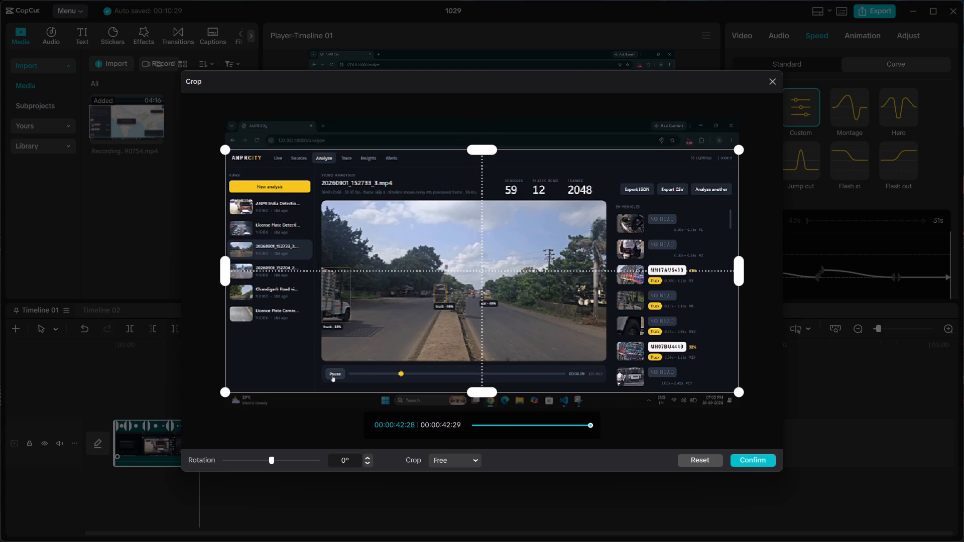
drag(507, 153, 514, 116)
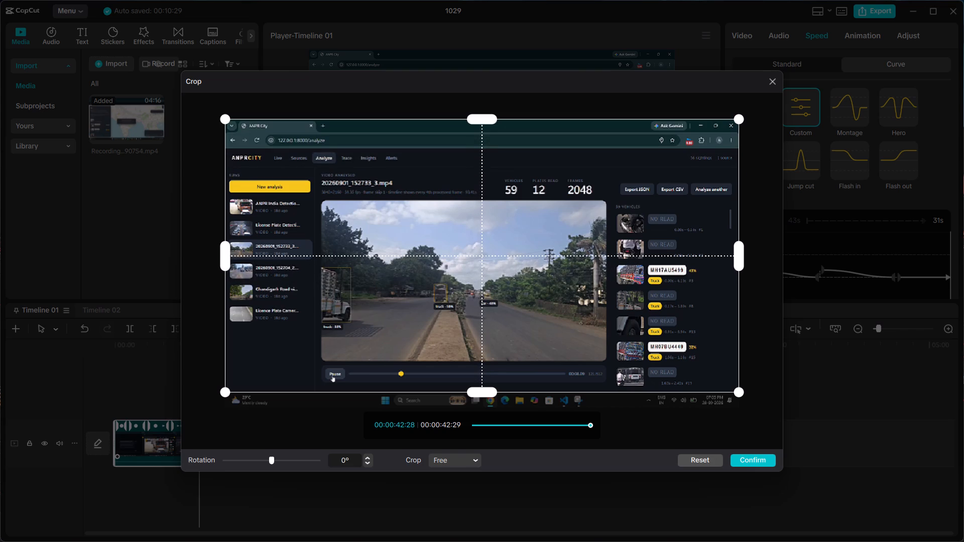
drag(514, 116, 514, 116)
Apply the crop to the clip.
click(739, 457)
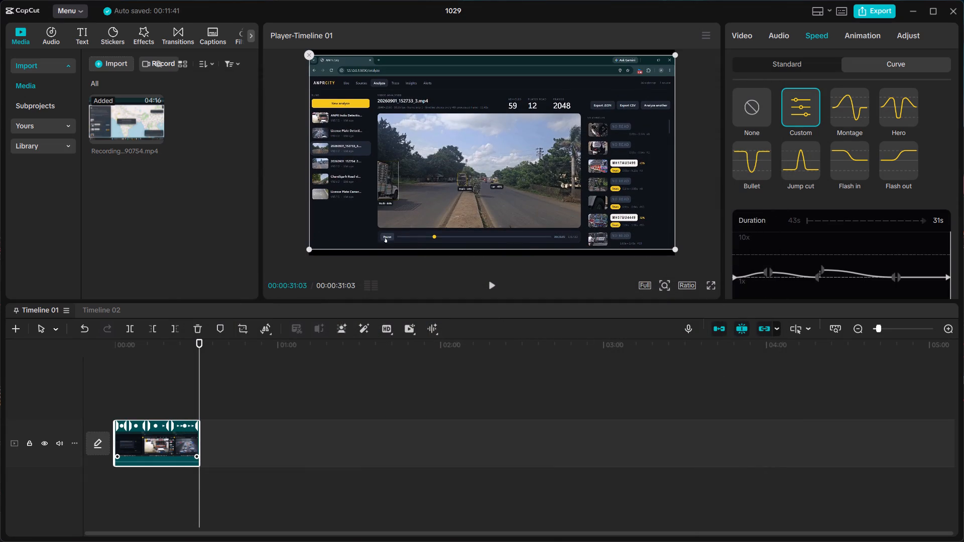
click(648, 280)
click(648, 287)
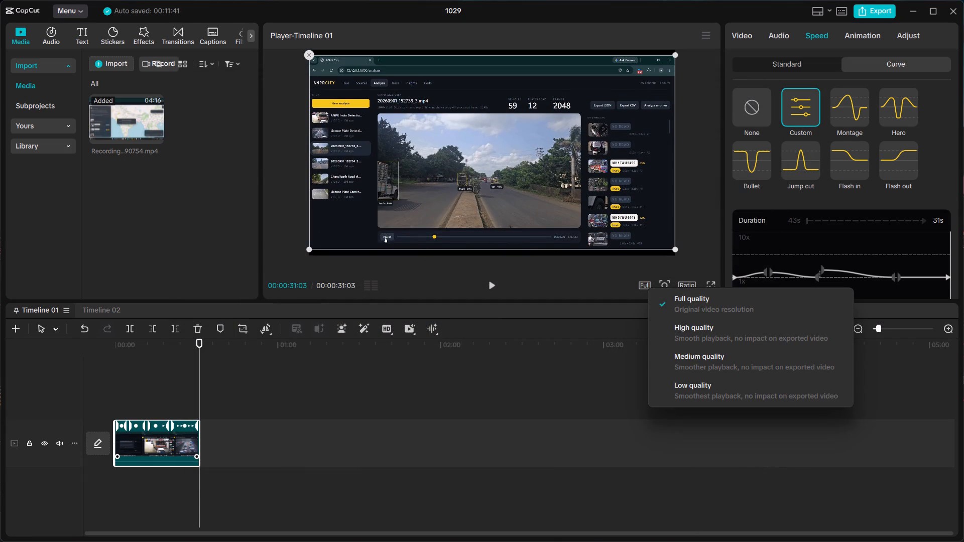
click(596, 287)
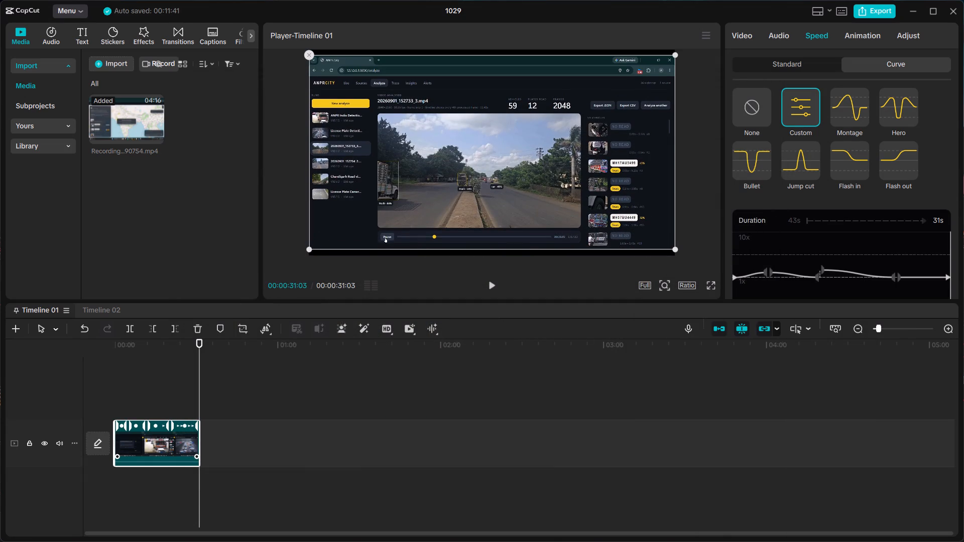
Play the cropped clip in full-screen preview to check its framing, and stop playback.
click(708, 288)
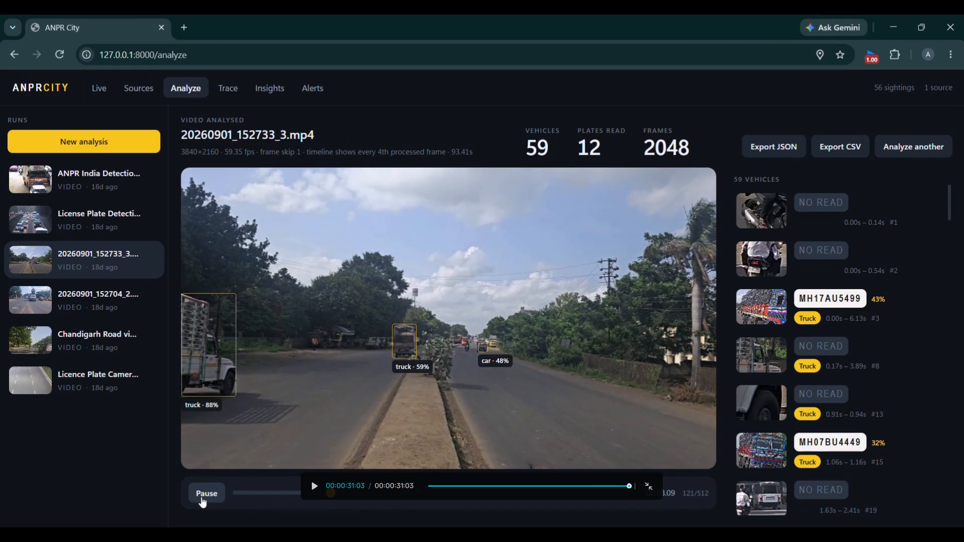
click(344, 327)
key(Escape)
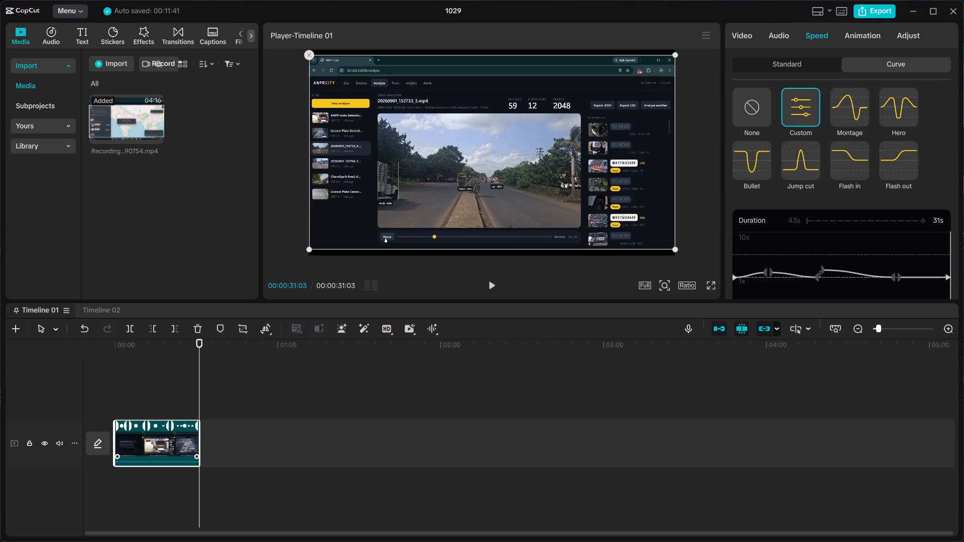
click(497, 286)
click(707, 286)
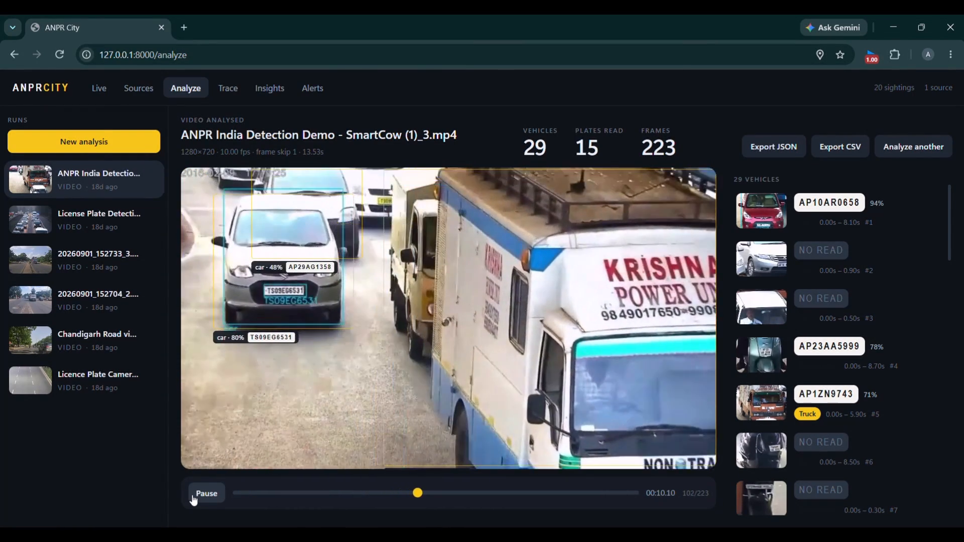
key(Escape)
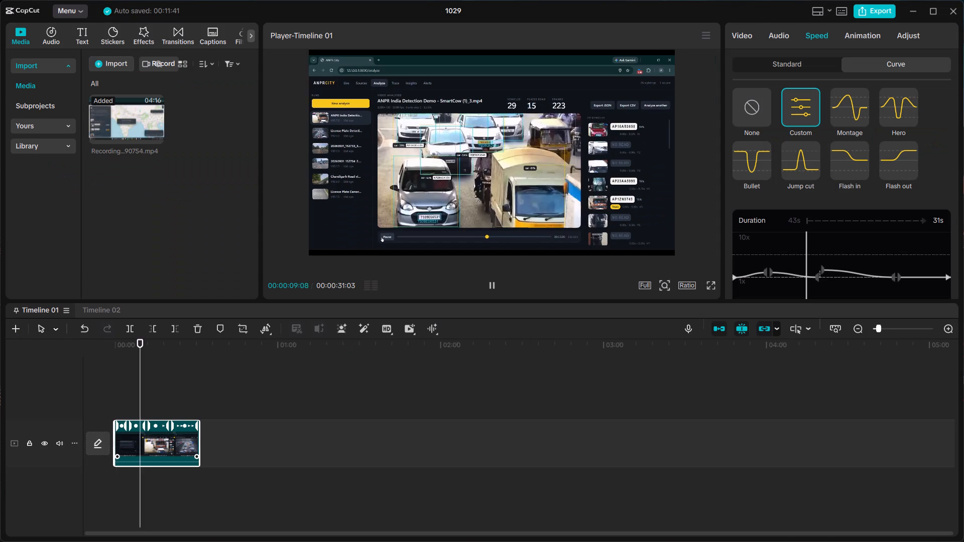
click(498, 283)
Start the video export setup with a resolution of 1080P and the Recommended bit rate.
click(880, 10)
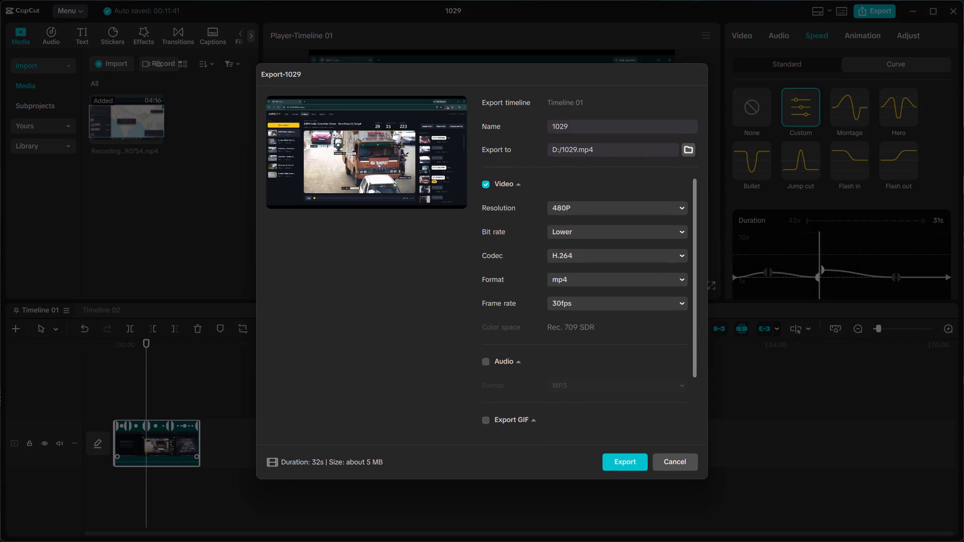
click(672, 212)
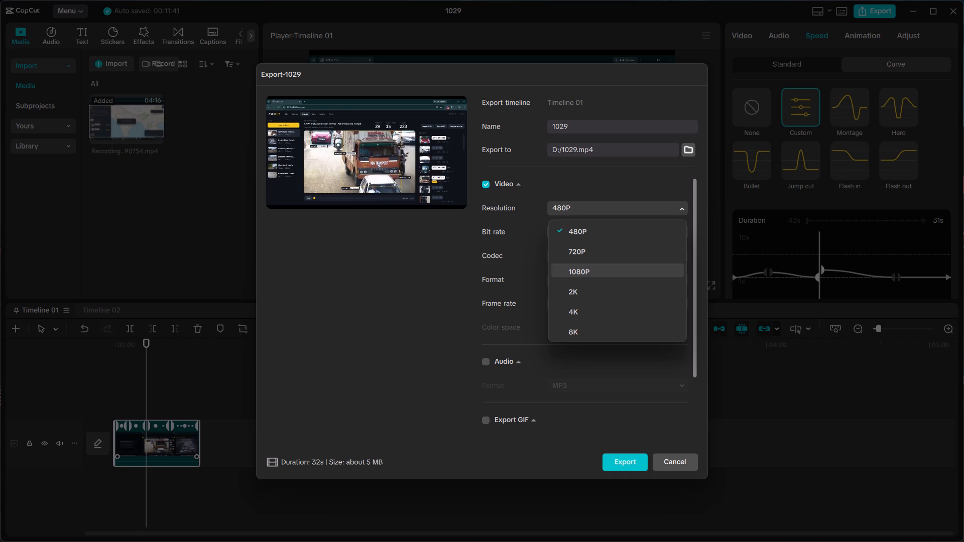
click(661, 262)
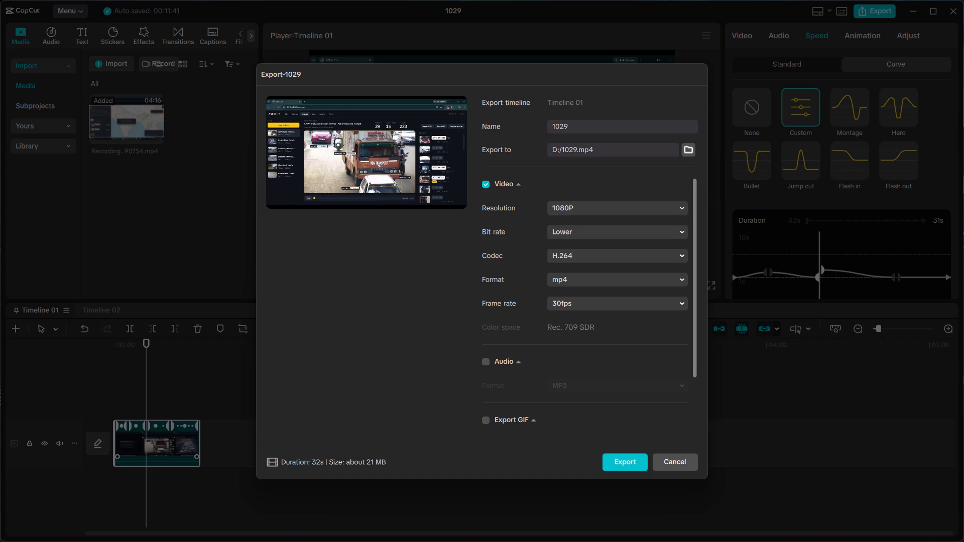
click(632, 226)
double_click(635, 236)
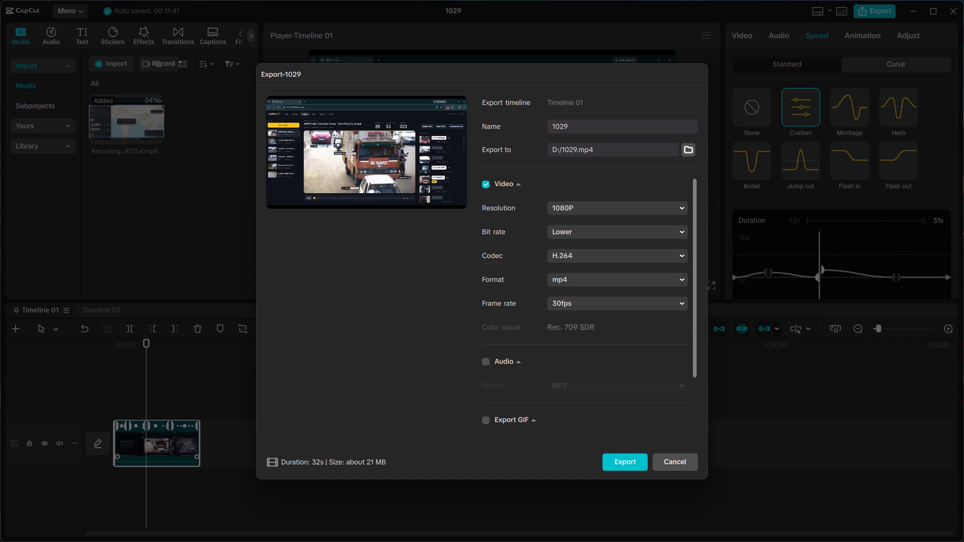
click(634, 232)
click(652, 272)
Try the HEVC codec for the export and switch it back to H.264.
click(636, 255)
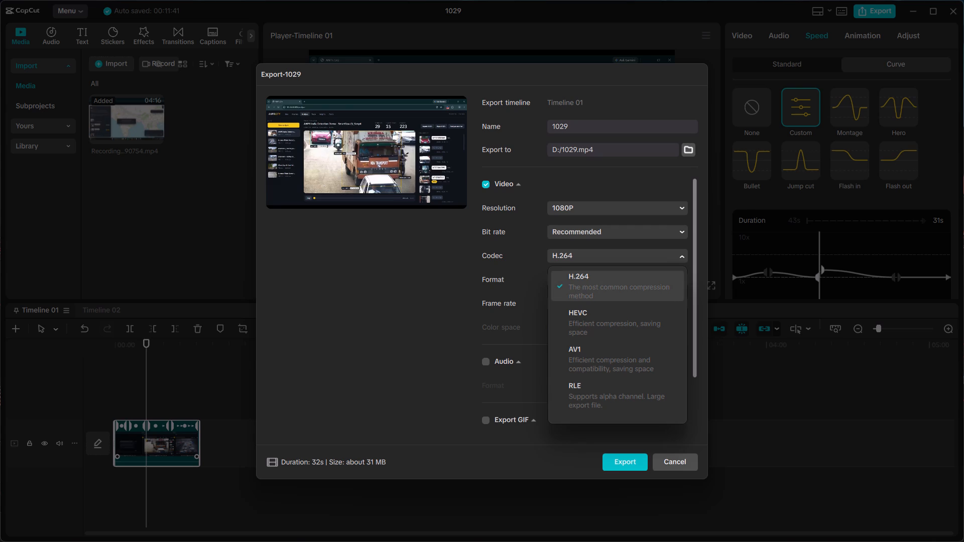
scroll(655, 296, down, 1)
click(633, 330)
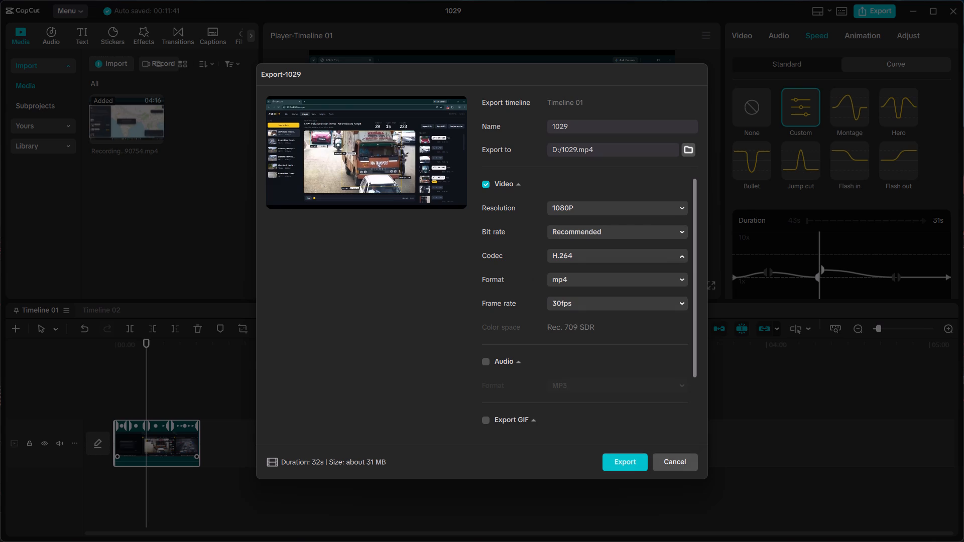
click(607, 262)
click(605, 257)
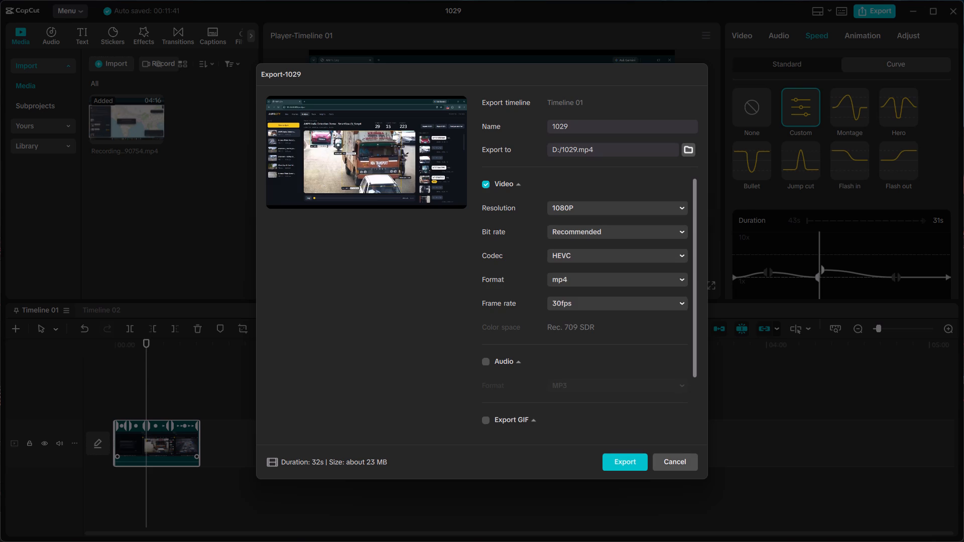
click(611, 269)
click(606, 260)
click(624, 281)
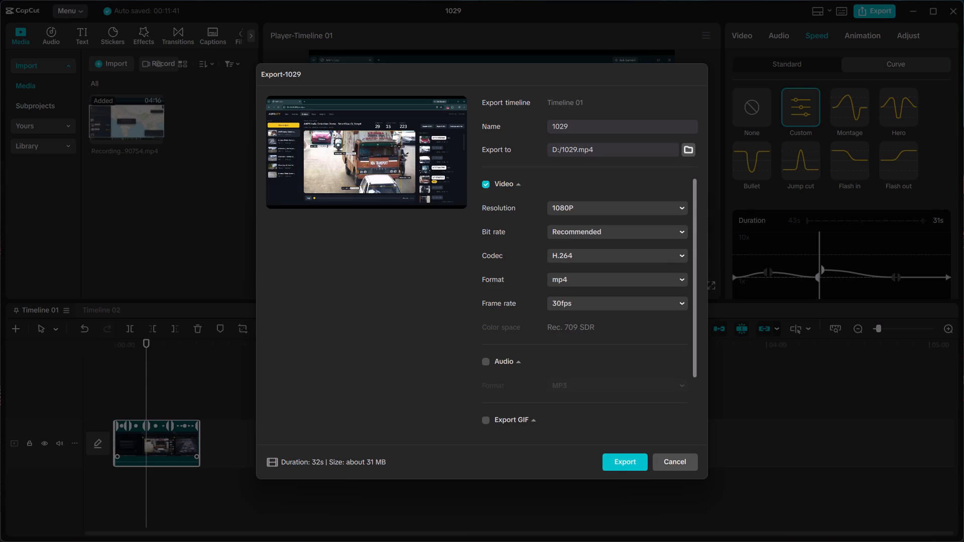
Set the export frame rate to 60fps and look over the remaining export options.
click(636, 302)
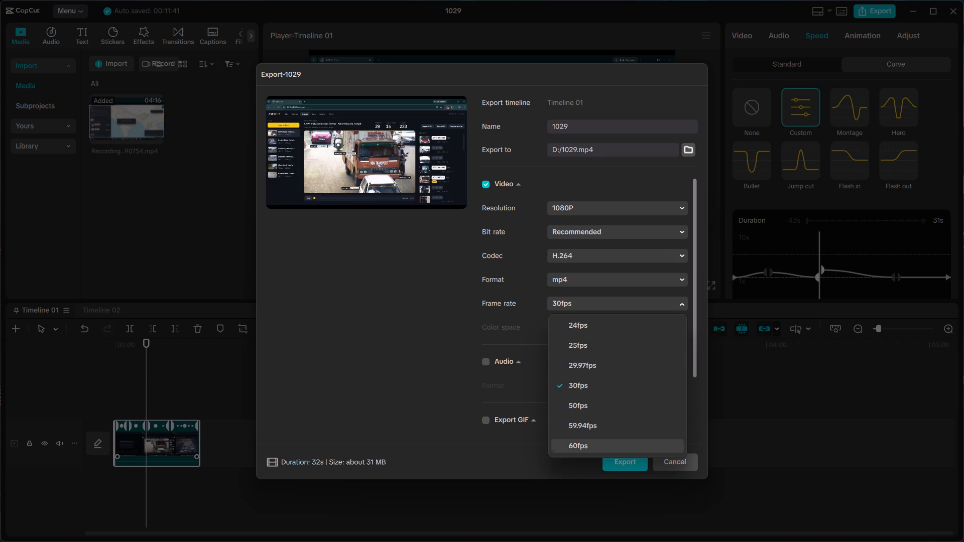
click(653, 450)
scroll(579, 220, down, 2)
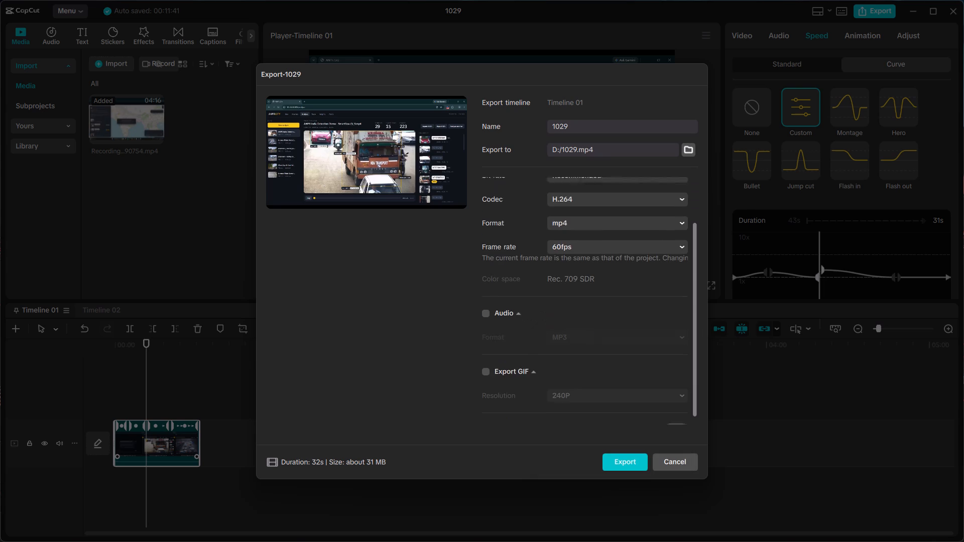
scroll(579, 220, down, 4)
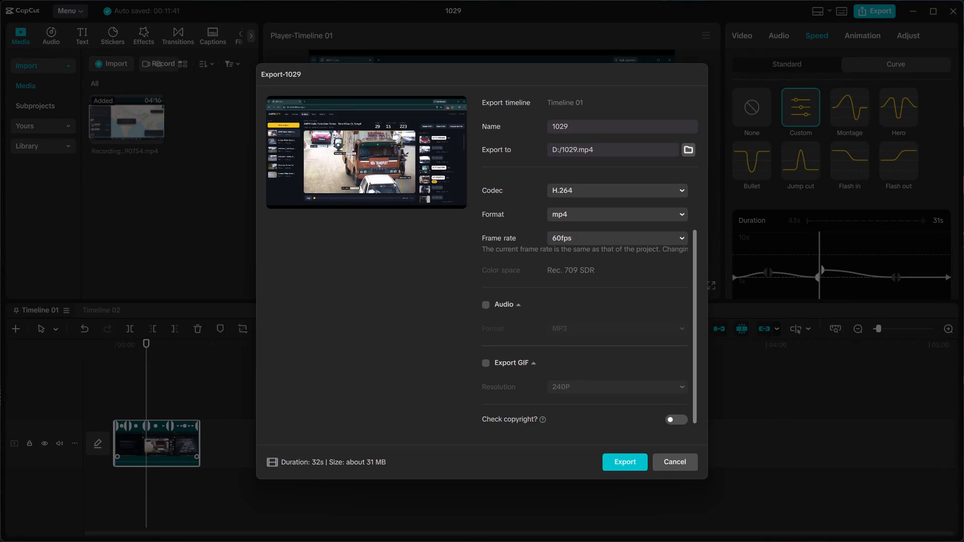
scroll(578, 251, down, 5)
scroll(564, 317, up, 4)
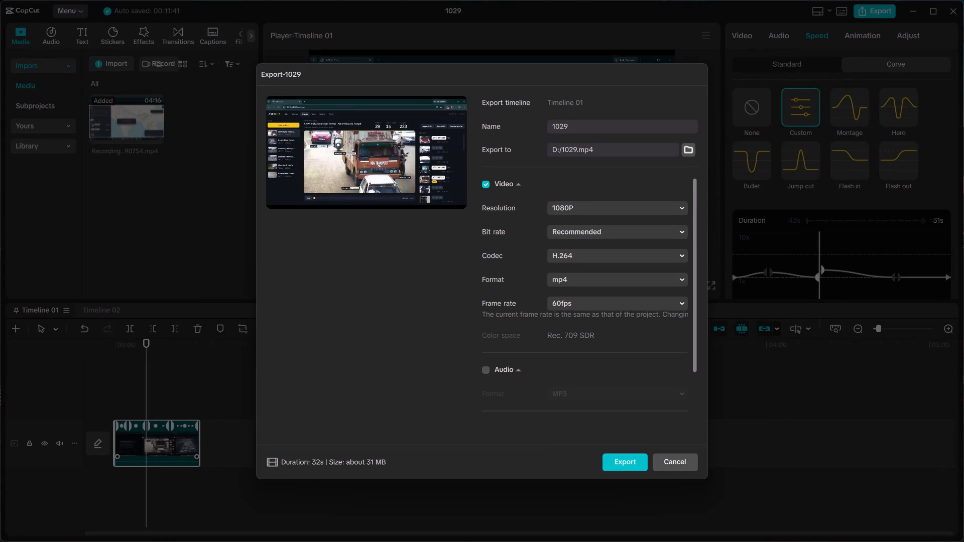
scroll(651, 197, up, 2)
Switch the export resolution to 8K and back to 1080P.
click(647, 206)
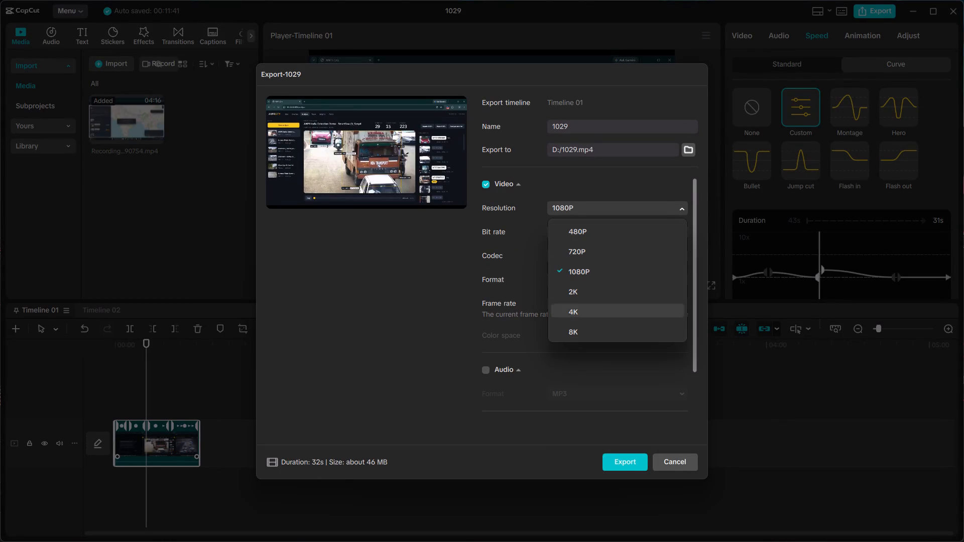
click(643, 329)
click(633, 216)
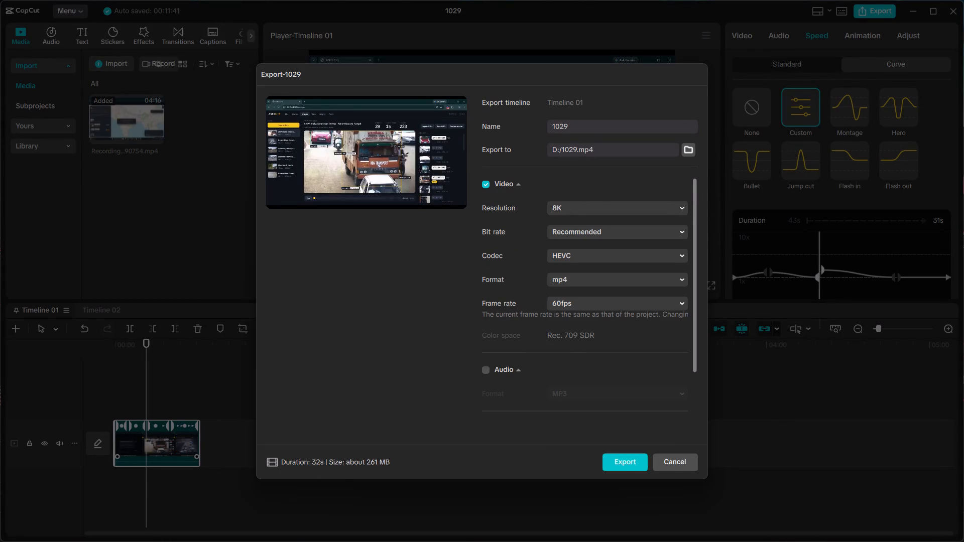
click(619, 196)
click(626, 212)
click(620, 273)
Set the export destination to the Linkedin posts folder on drive D.
scroll(603, 161, up, 4)
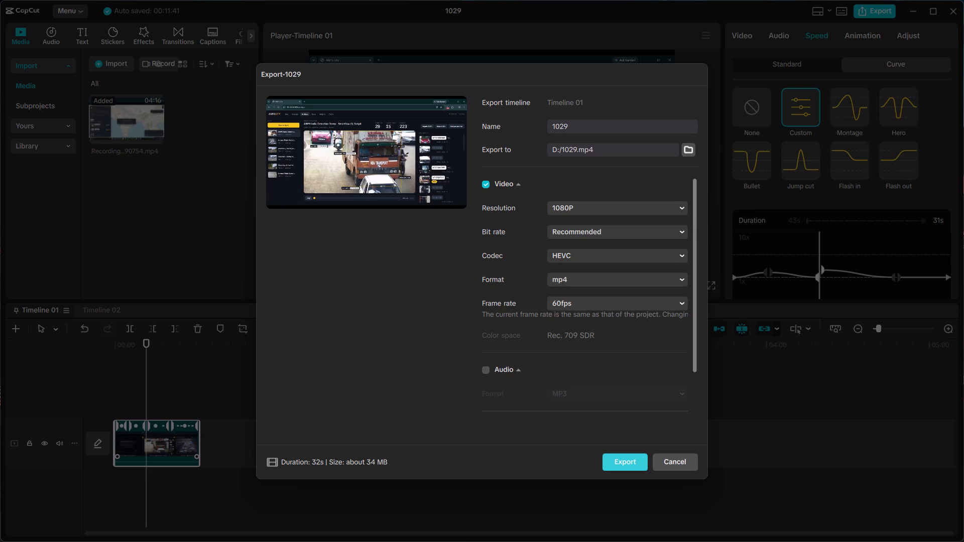
click(691, 156)
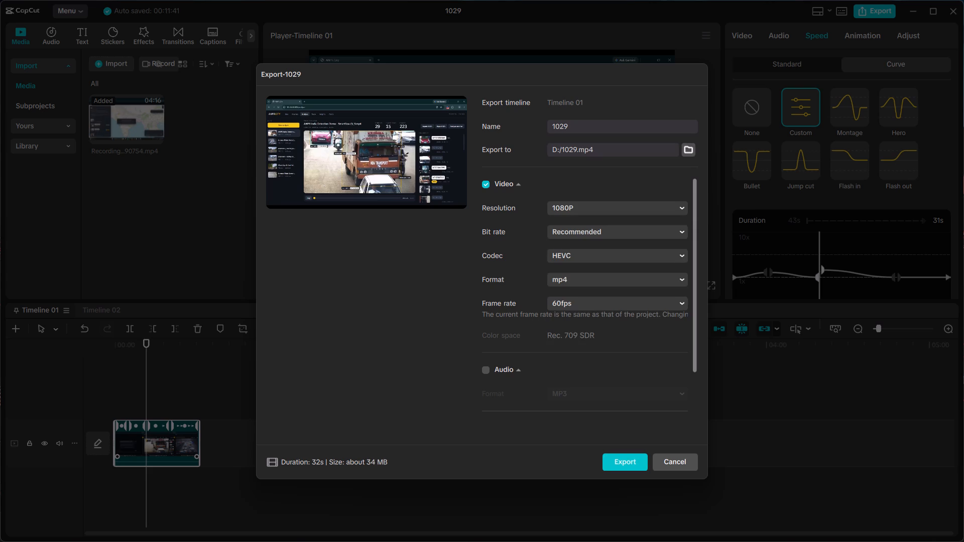
click(535, 308)
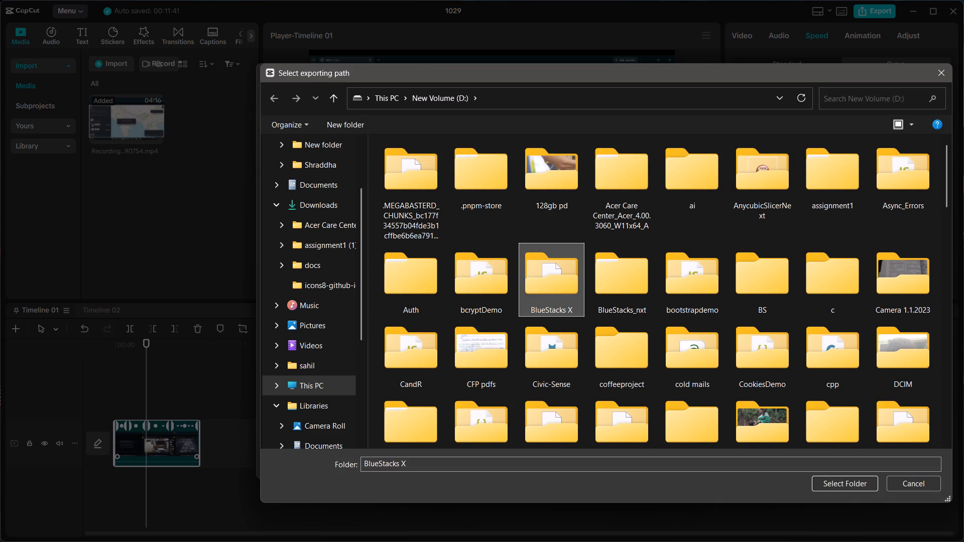
key(l)
click(845, 489)
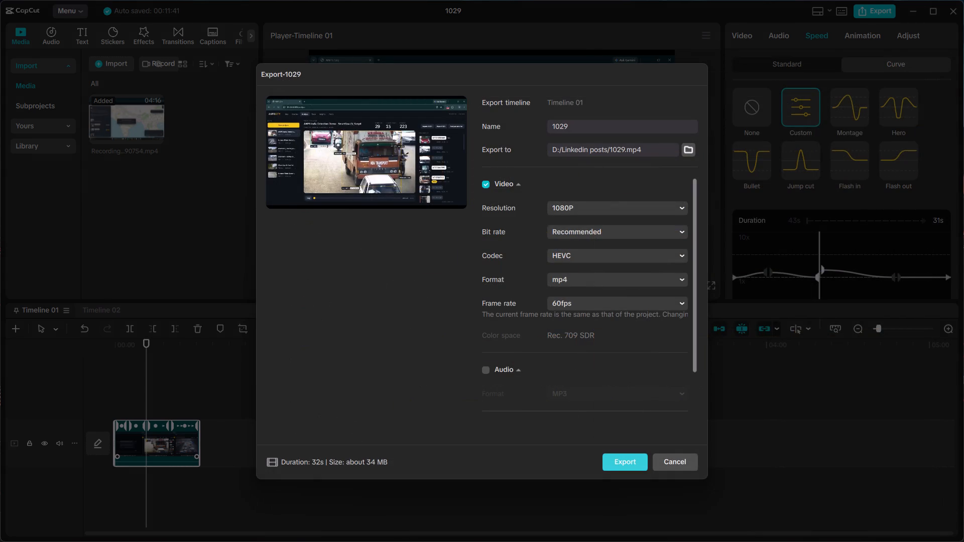
Review the export settings, export the video, and dismiss the sharing options without posting it.
scroll(620, 401, down, 8)
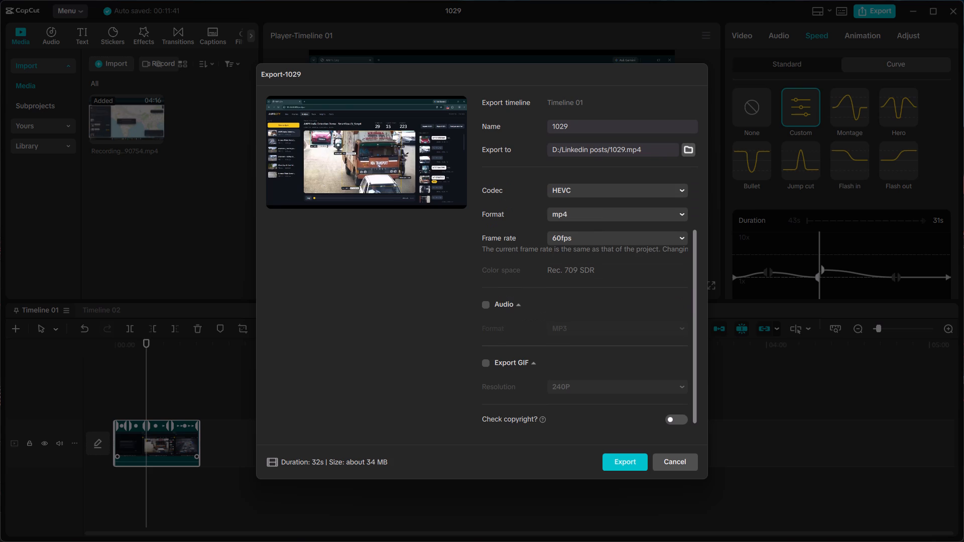
scroll(619, 414, up, 5)
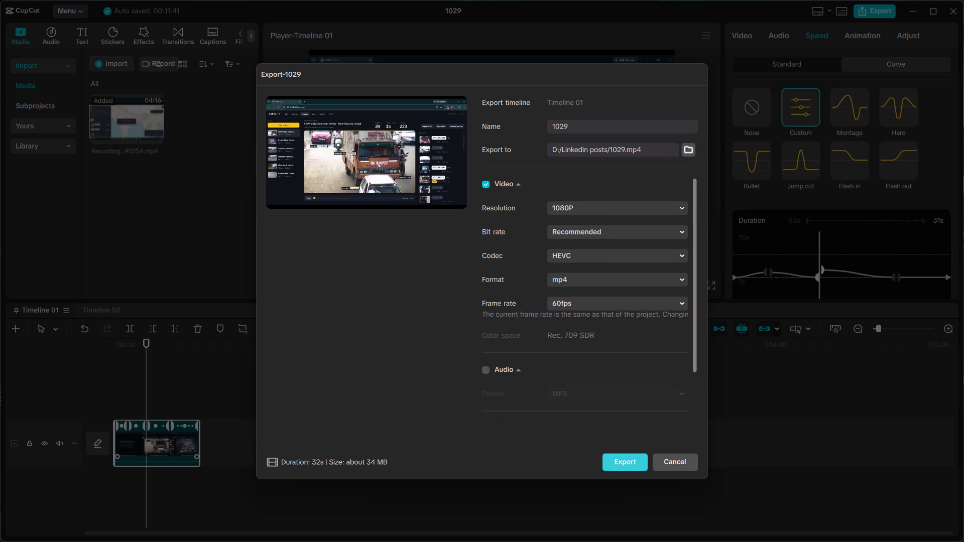
click(616, 464)
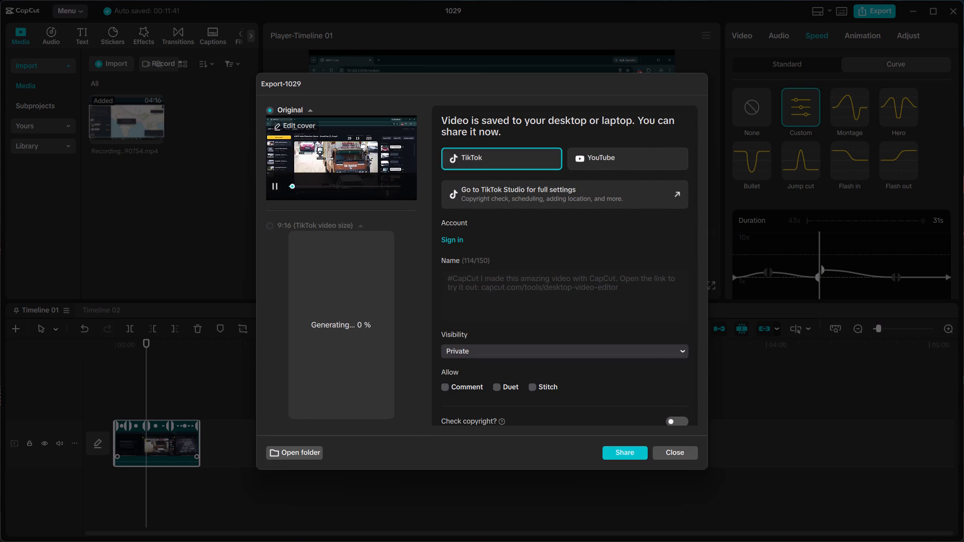
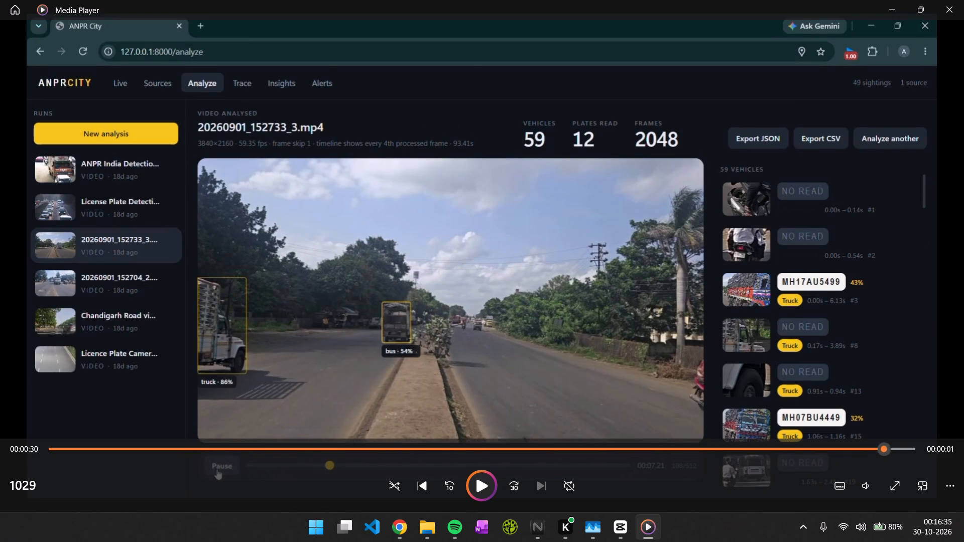
Play the last seconds of the exported 1029 video and close Media Player.
click(476, 485)
click(479, 475)
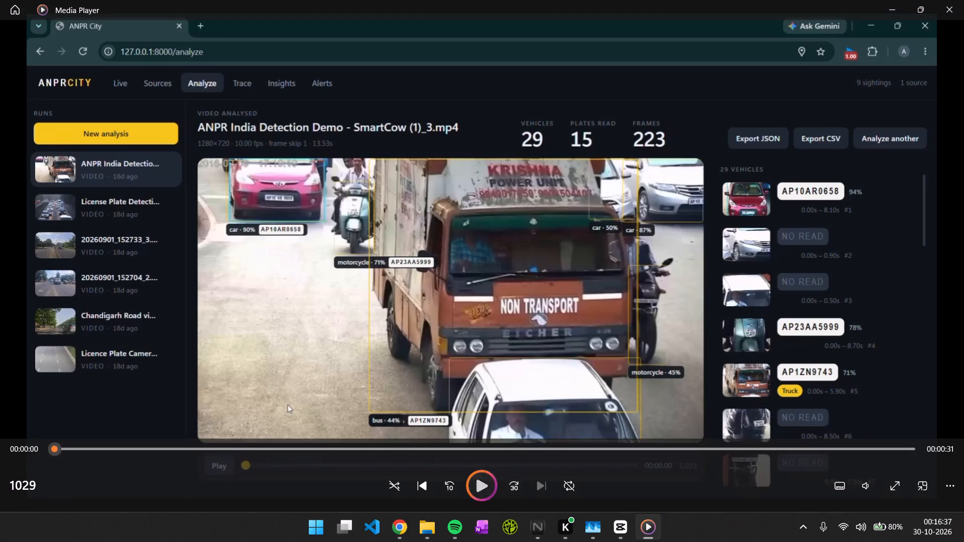
click(478, 478)
click(957, 1)
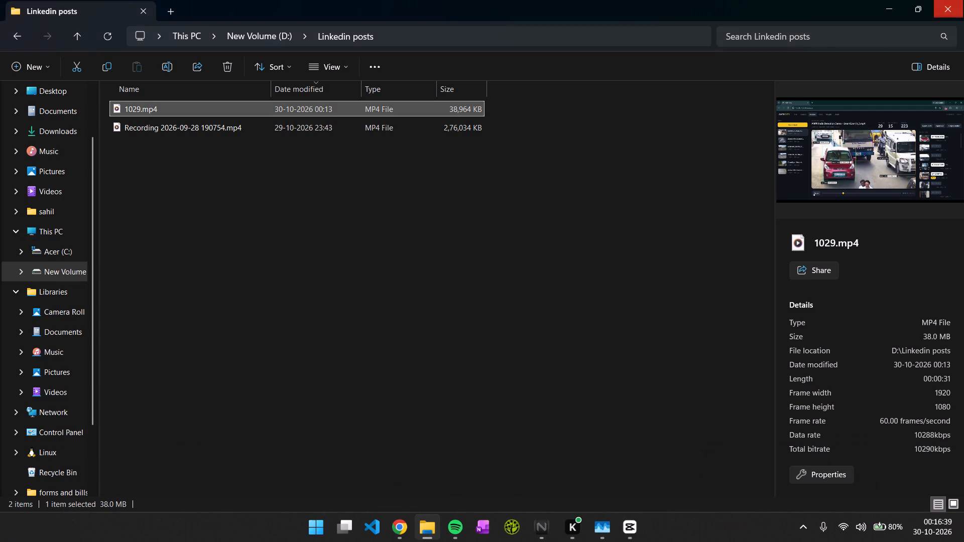
Reopen 1029.mp4 from the Linkedin posts folder twice, close the player each time, and clear the file selection.
click(459, 296)
click(357, 116)
drag(357, 116, 517, 199)
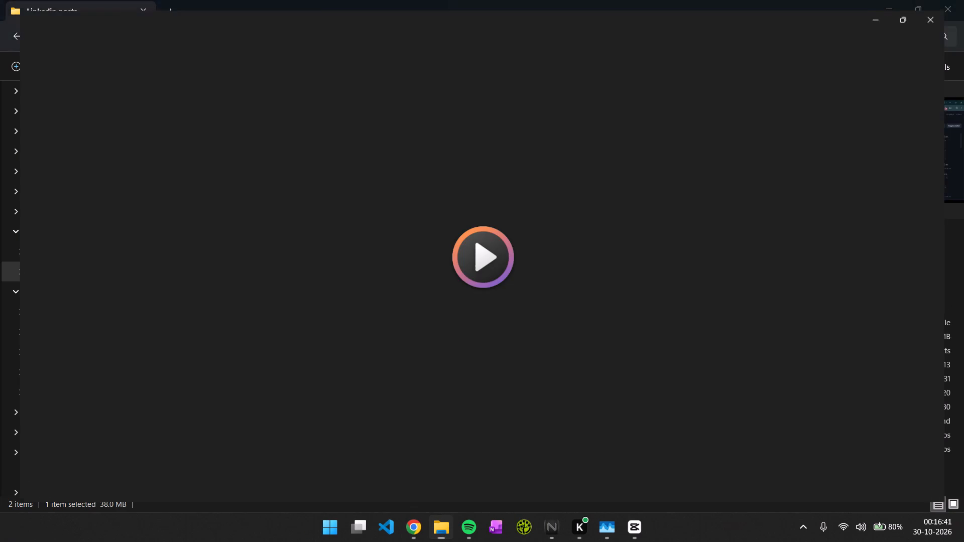
drag(517, 199, 417, 445)
click(963, 0)
drag(496, 234, 502, 238)
click(380, 112)
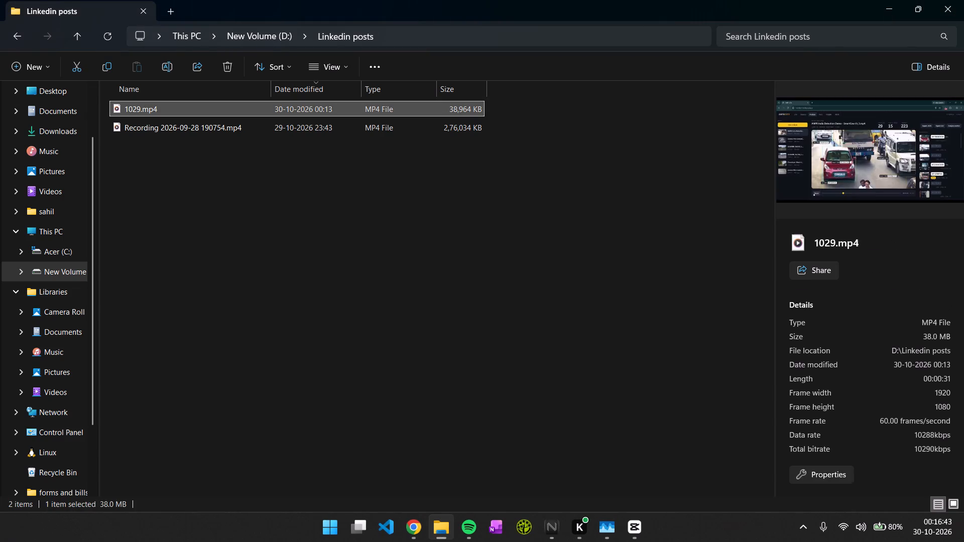
drag(380, 112, 435, 436)
drag(503, 363, 508, 363)
click(963, 0)
click(373, 241)
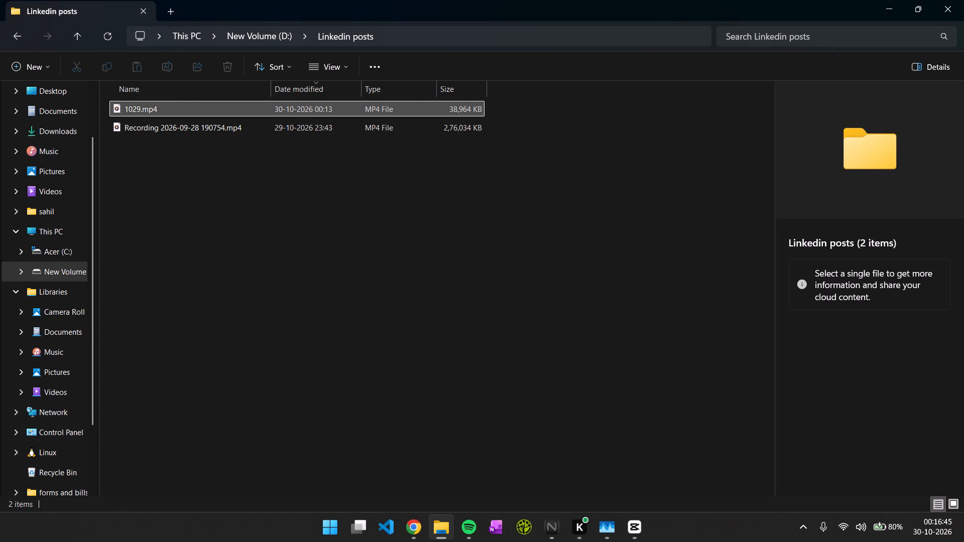
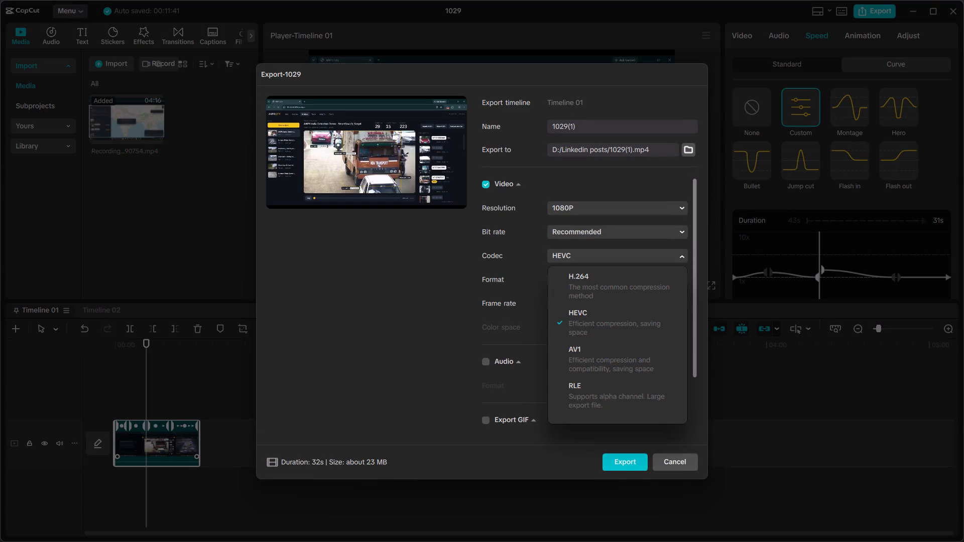
Set the video codec to H.264 and export the timeline as 1029(1) in 1080P mp4 at 30fps.
click(630, 280)
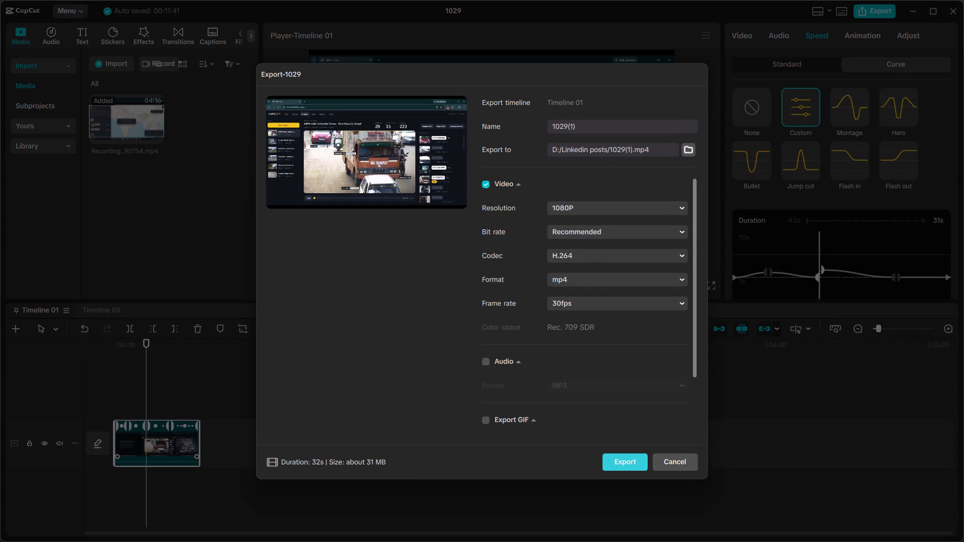
click(616, 458)
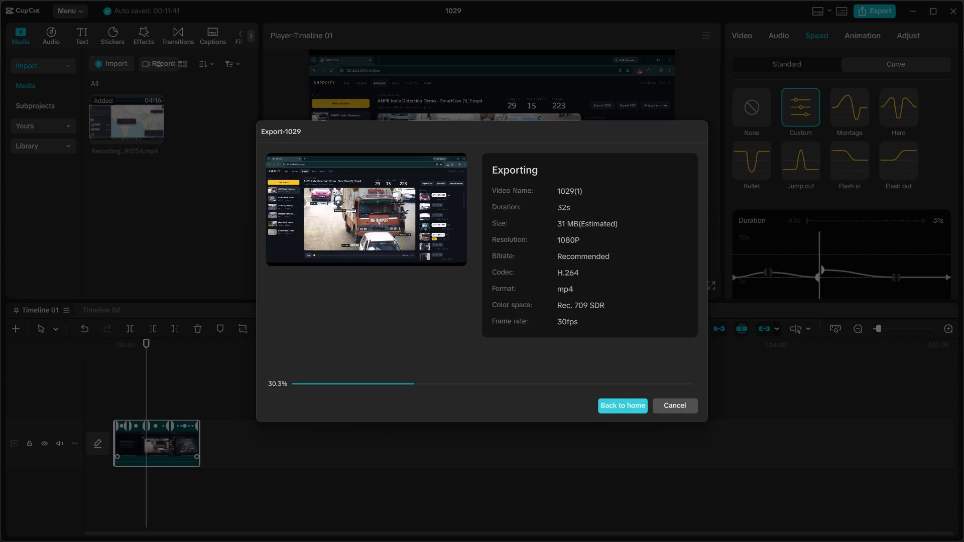
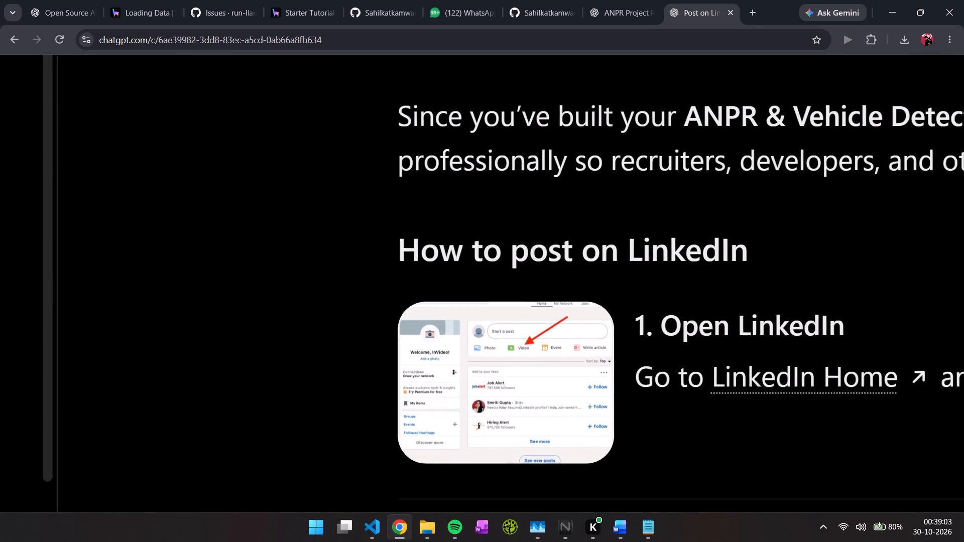
Open the LinkedIn home feed in a new browser tab.
click(741, 8)
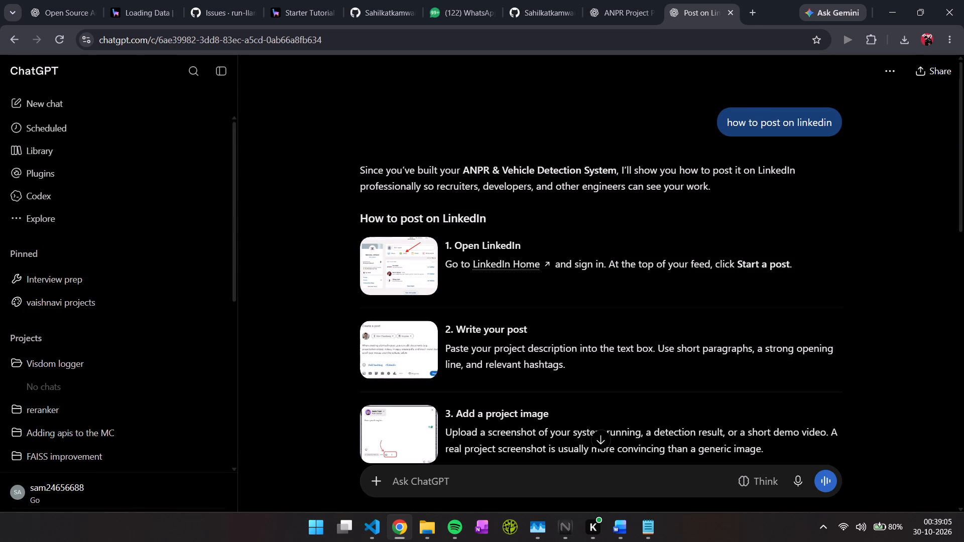
click(739, 9)
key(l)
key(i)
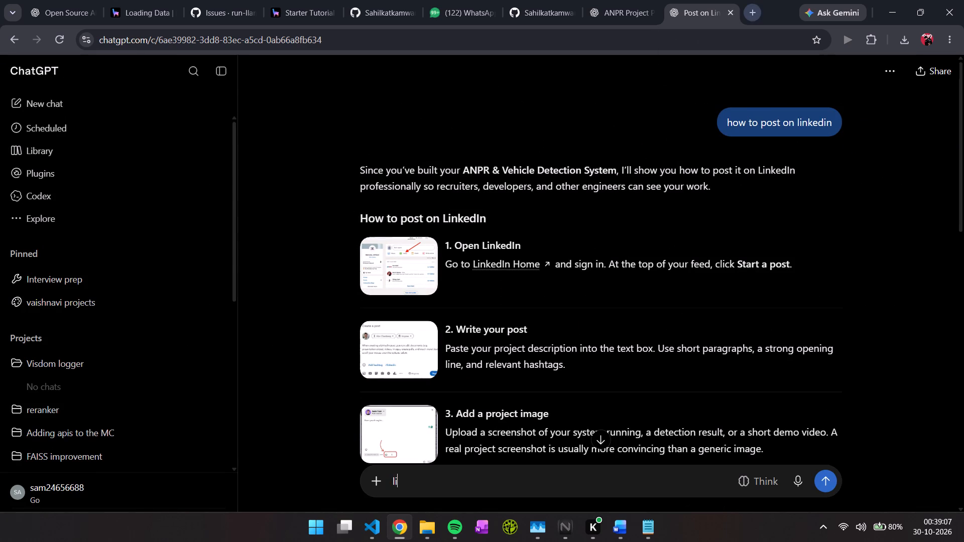
click(755, 11)
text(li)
click(396, 75)
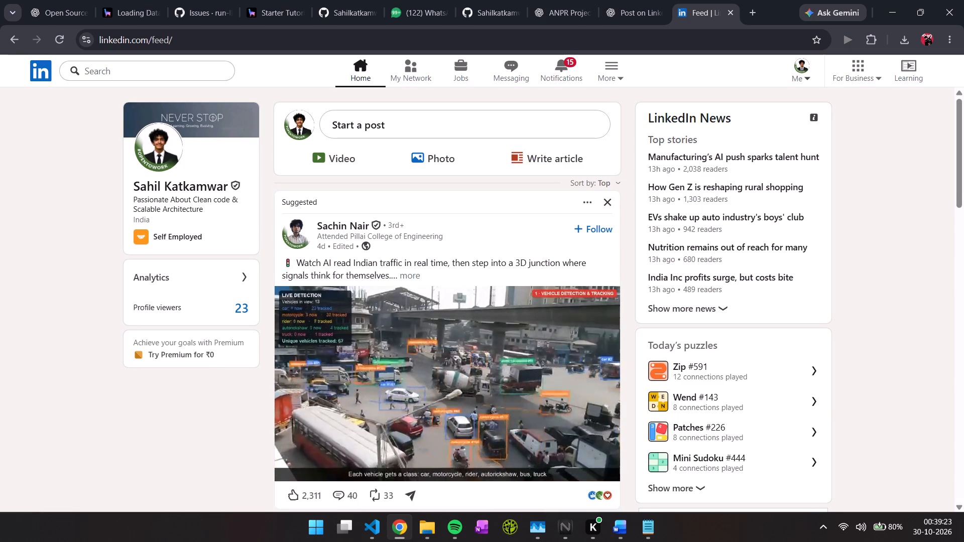
Read the full text of the suggested TraffiSense post in the feed, including its link and hashtags, and examine its video.
scroll(457, 303, down, 1)
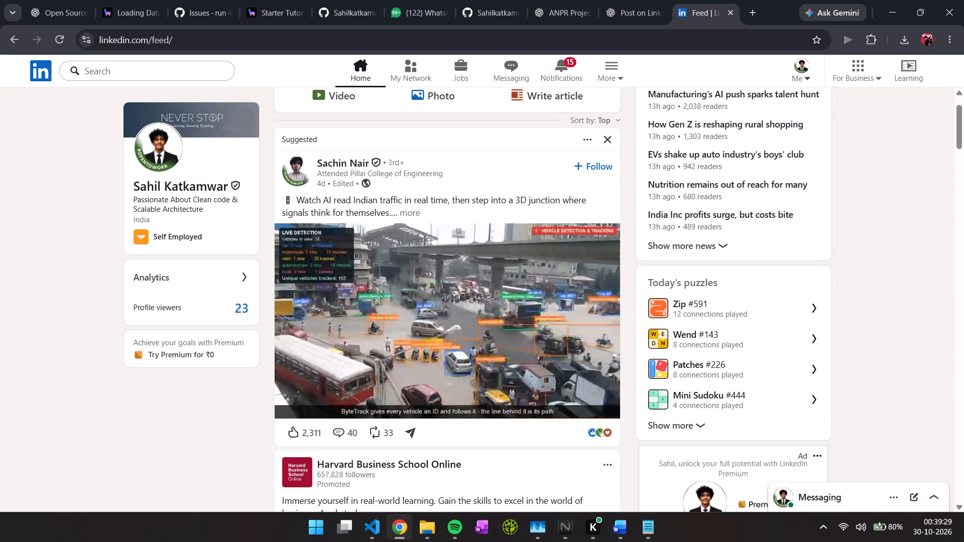
click(412, 210)
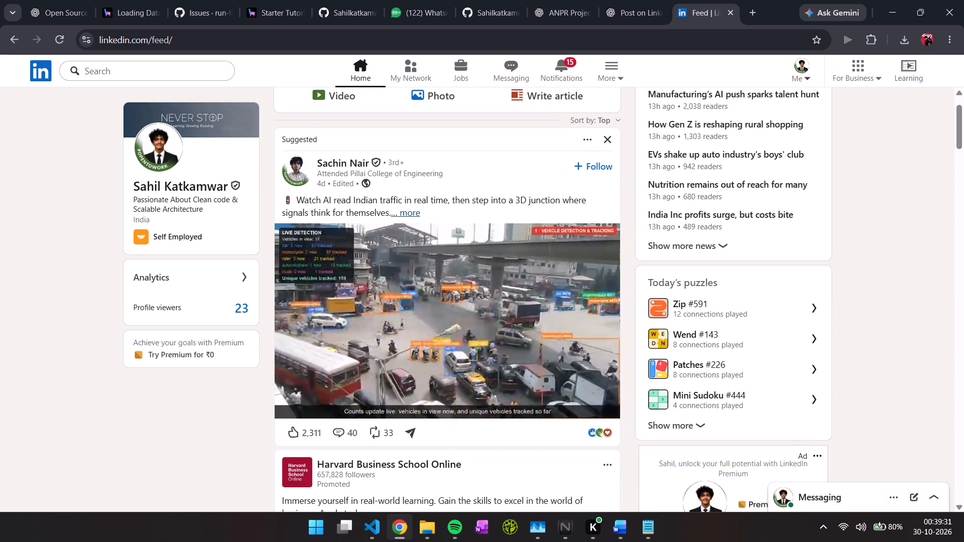
scroll(400, 213, down, 2)
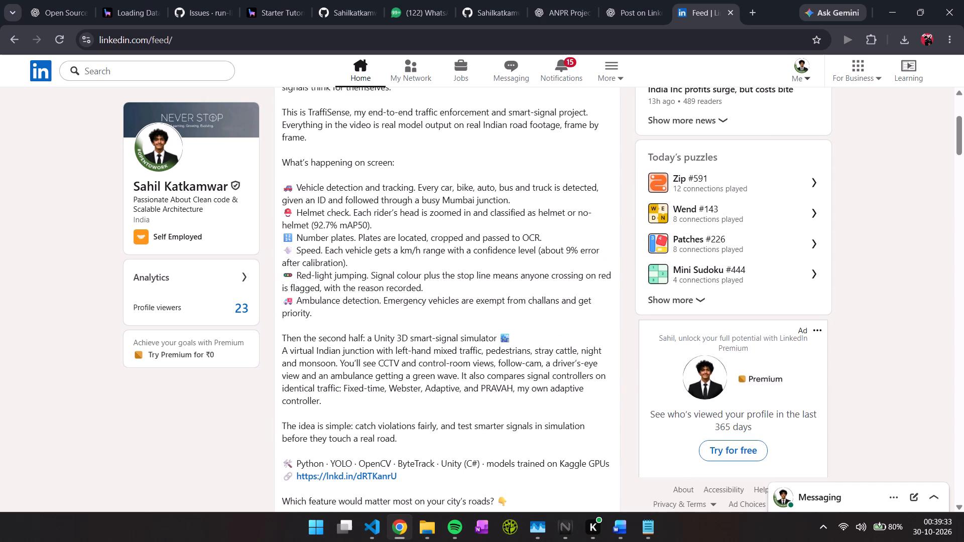
scroll(400, 217, down, 3)
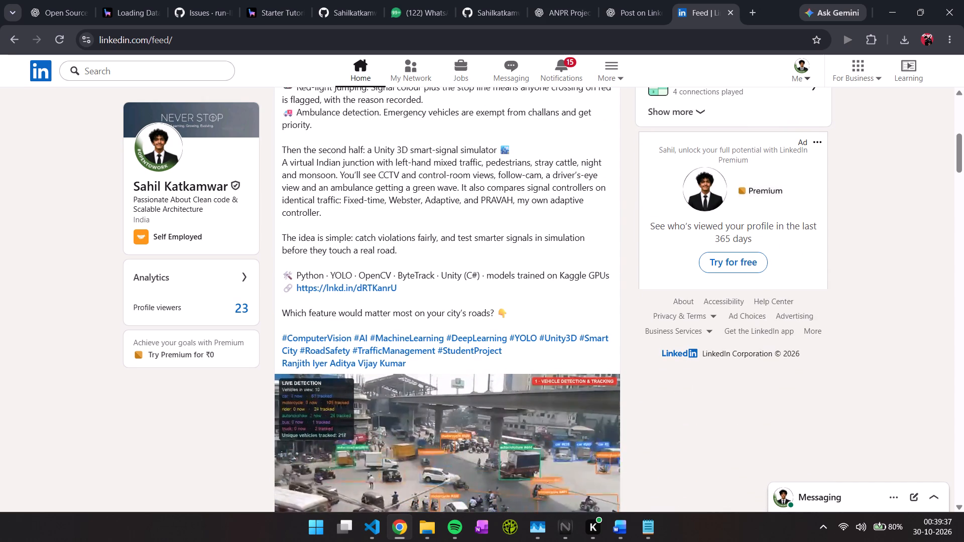
scroll(400, 217, down, 4)
scroll(400, 217, up, 2)
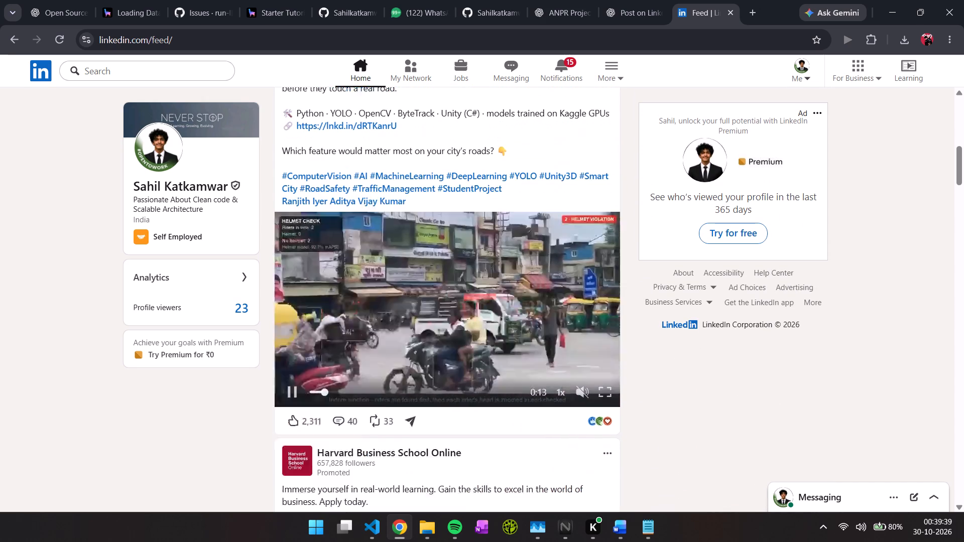
scroll(400, 217, up, 2)
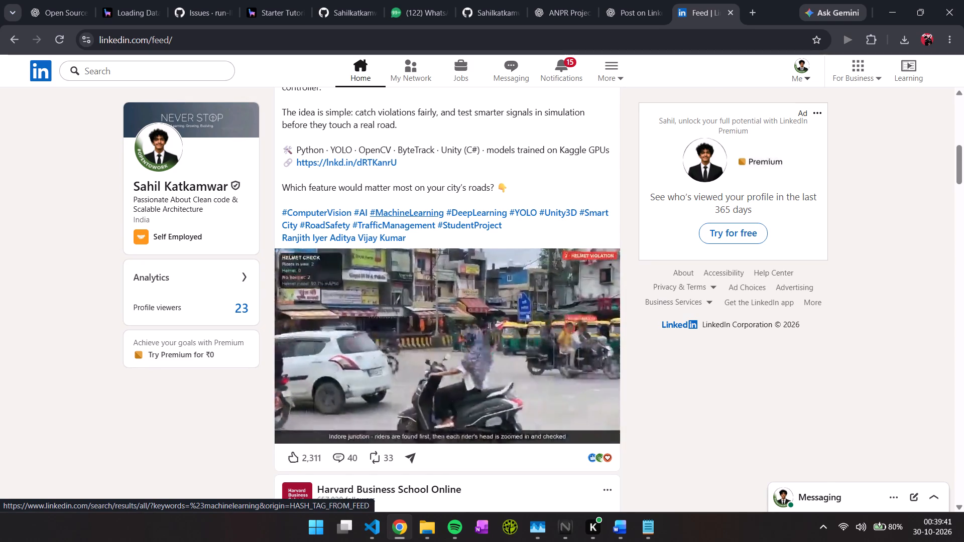
Start a video post with 1029(1).mp4 from the Linkedin posts folder.
scroll(400, 217, up, 9)
click(354, 161)
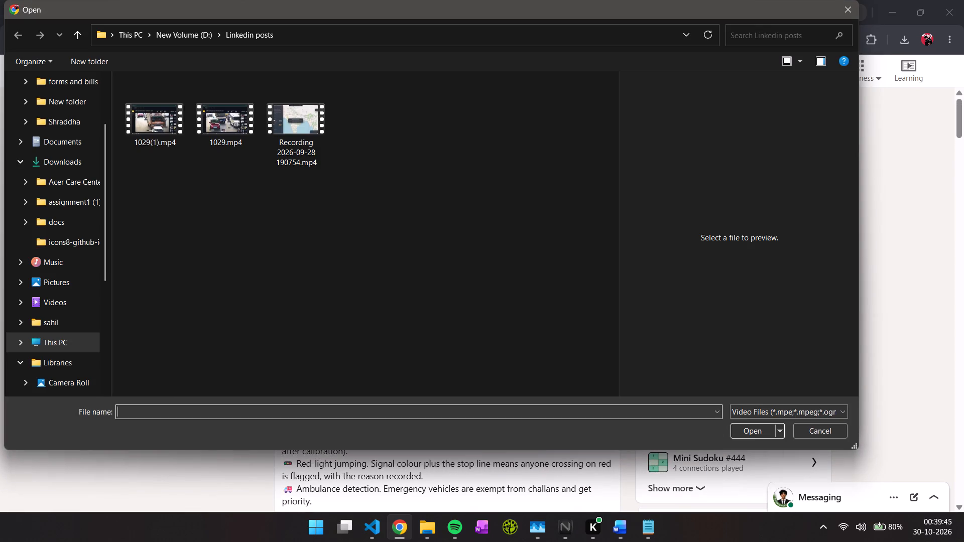
click(293, 135)
click(221, 115)
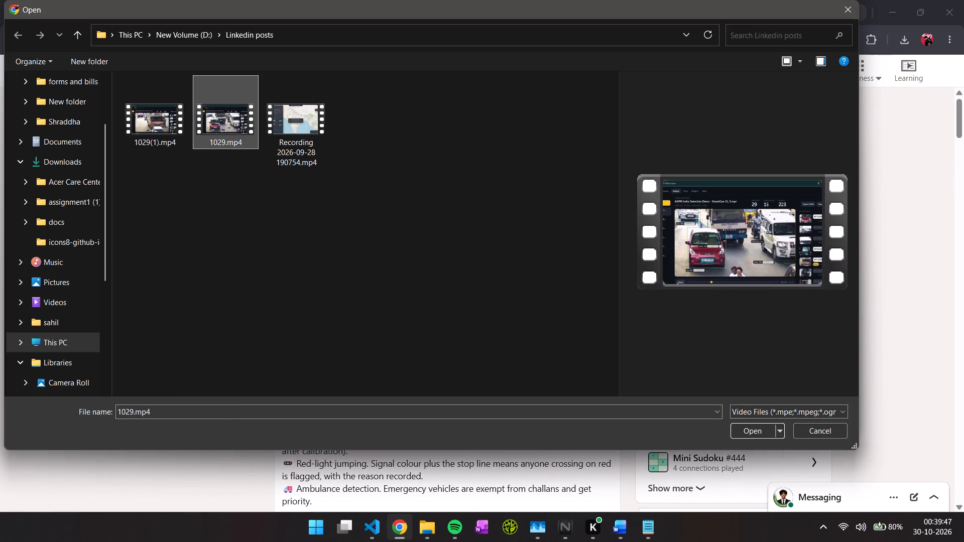
click(170, 116)
click(756, 429)
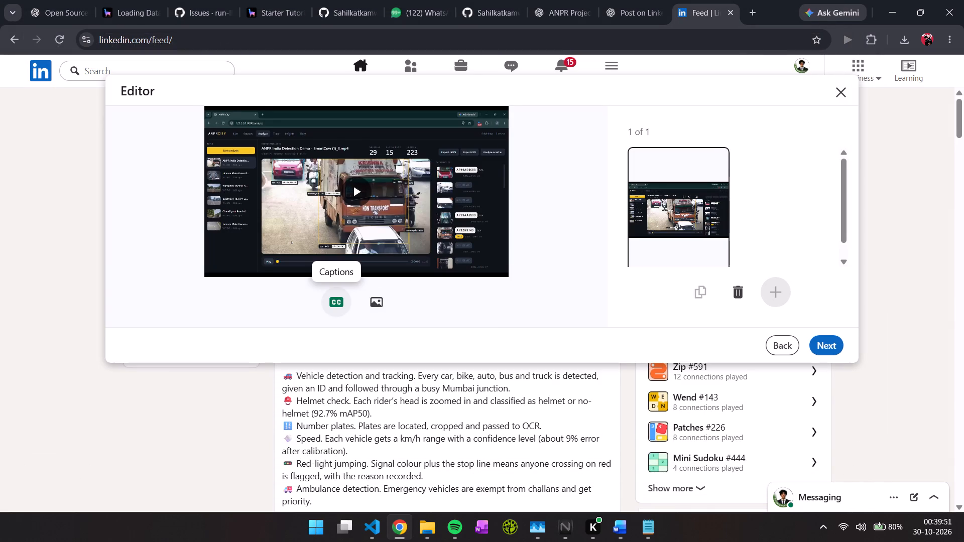
Examine the caption and thumbnail options available for the attached video.
click(340, 299)
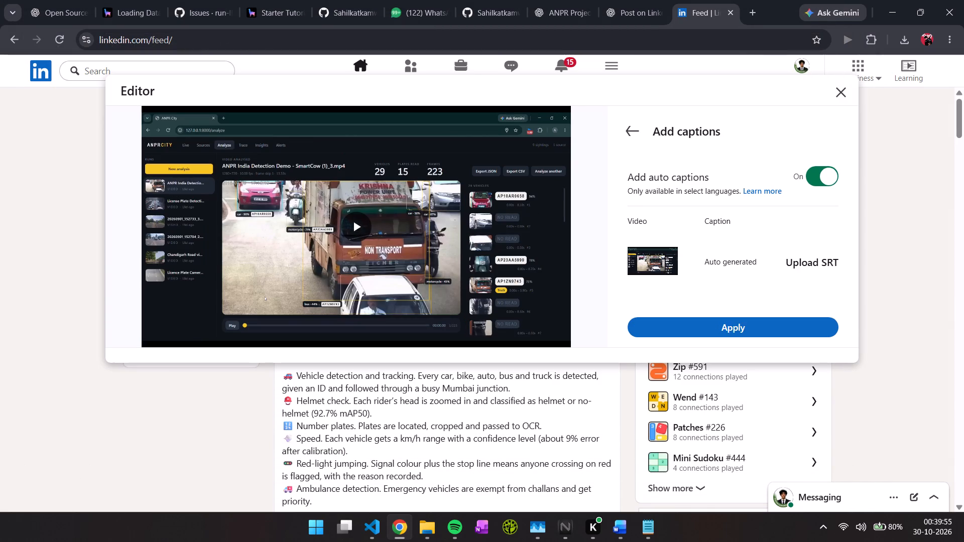
click(669, 133)
click(667, 132)
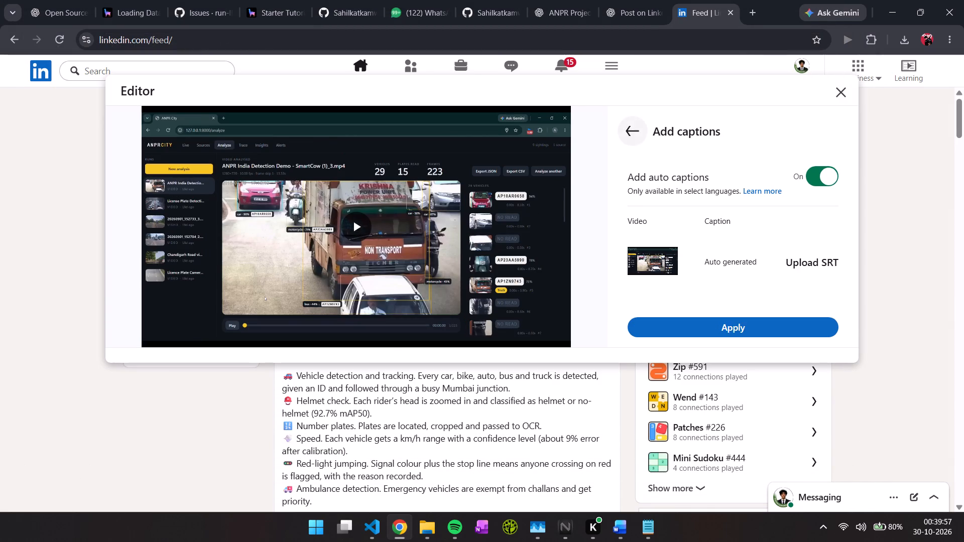
click(638, 127)
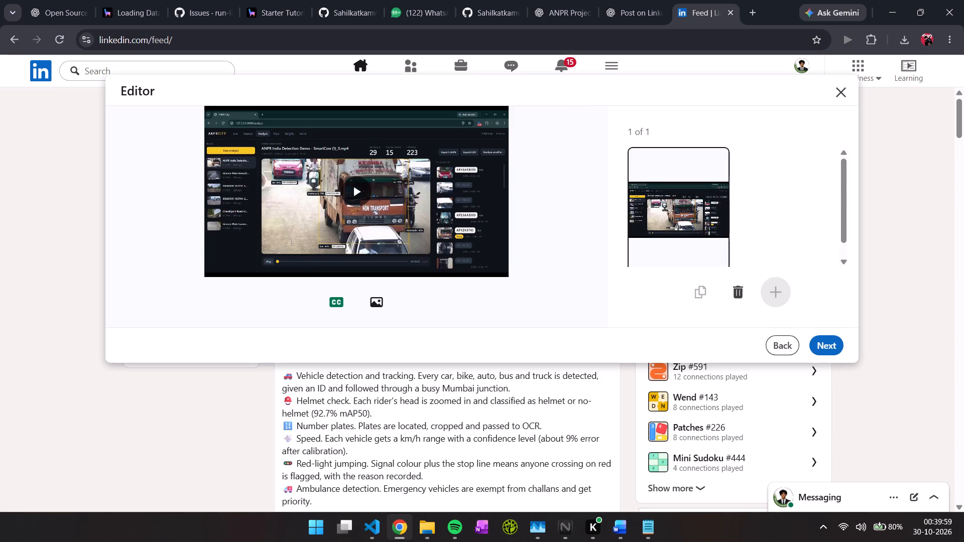
click(368, 301)
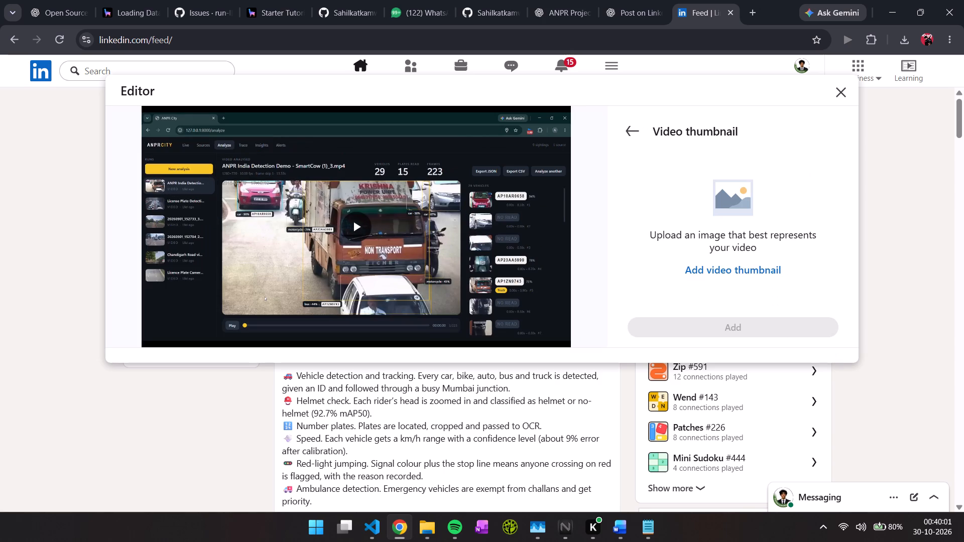
click(638, 131)
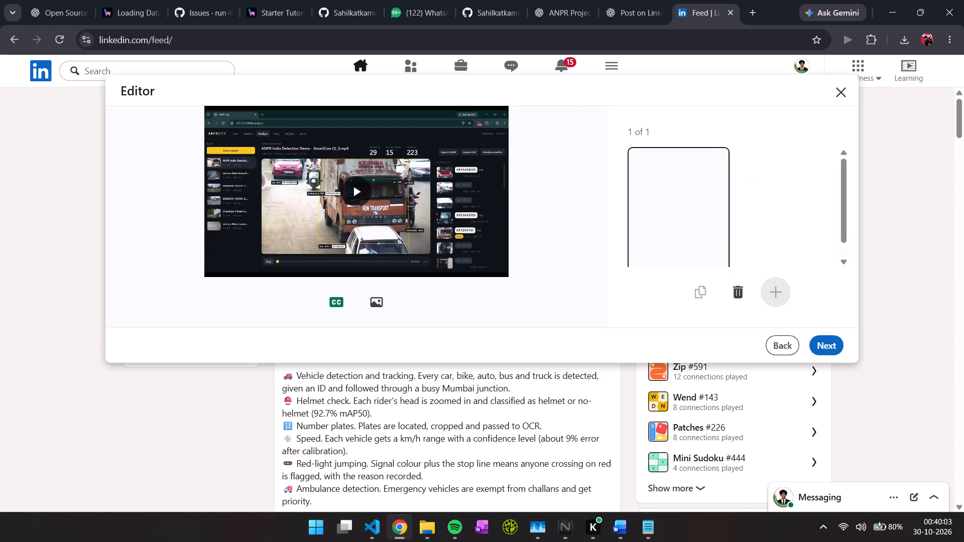
scroll(357, 219, up, 4)
click(334, 301)
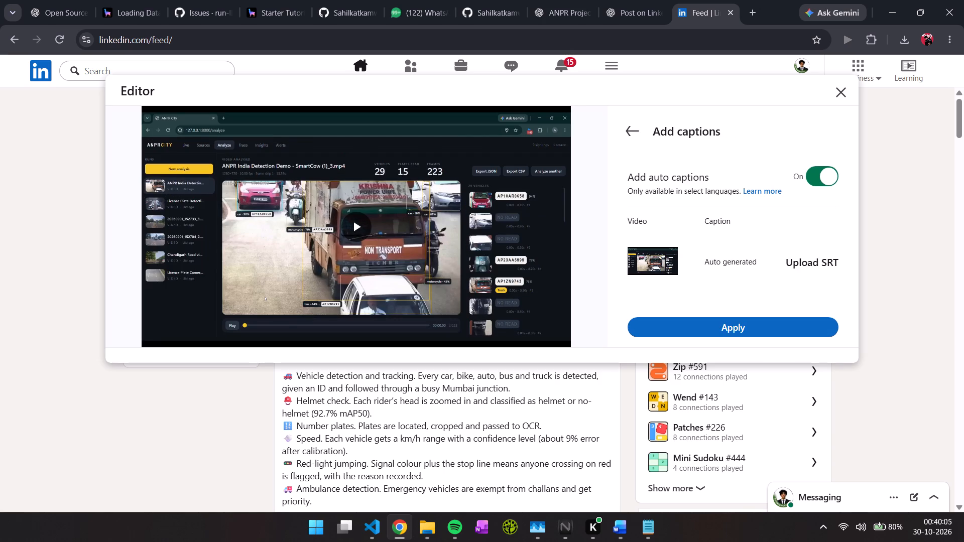
click(721, 227)
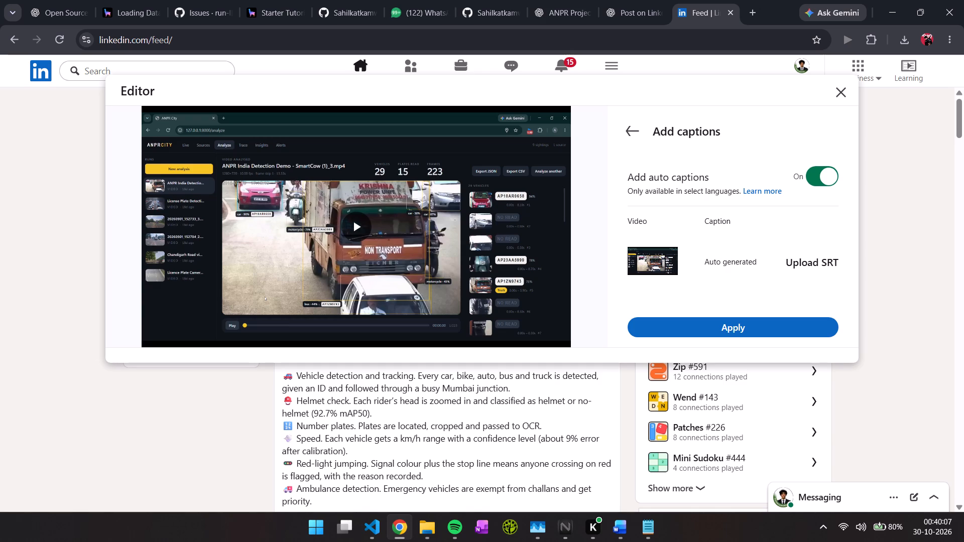
click(712, 221)
click(646, 223)
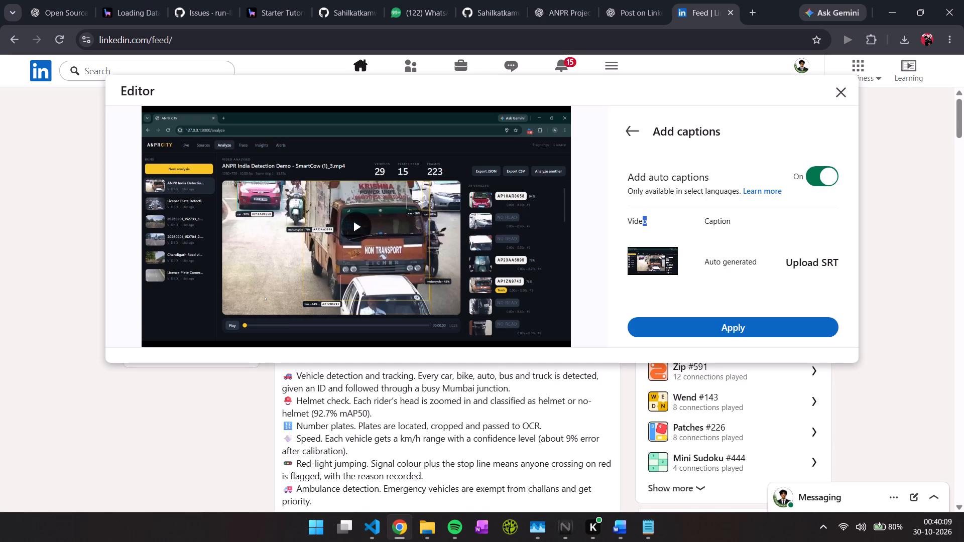
click(680, 129)
click(634, 220)
click(734, 220)
click(724, 220)
click(630, 130)
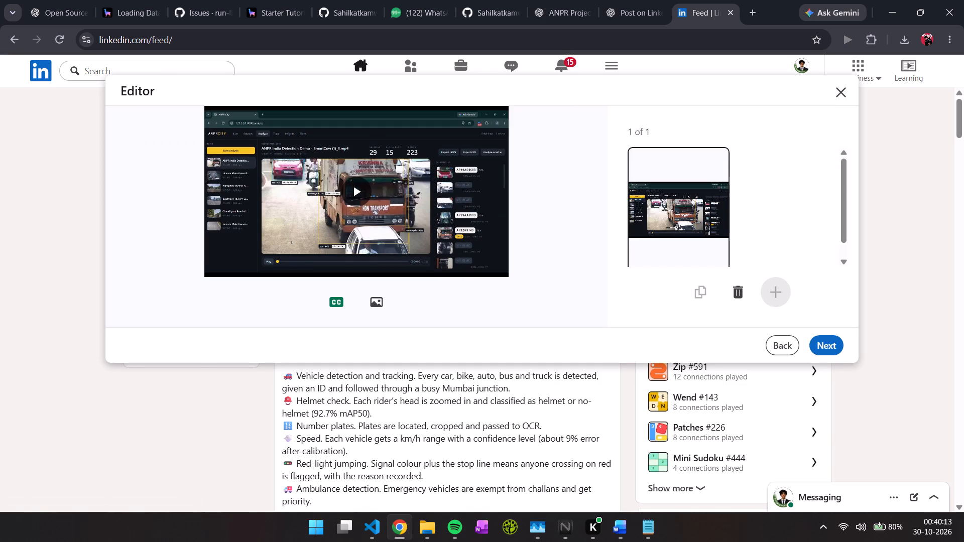
Accept the attached video in the editor and continue to the post composer.
scroll(461, 200, up, 5)
scroll(790, 231, down, 11)
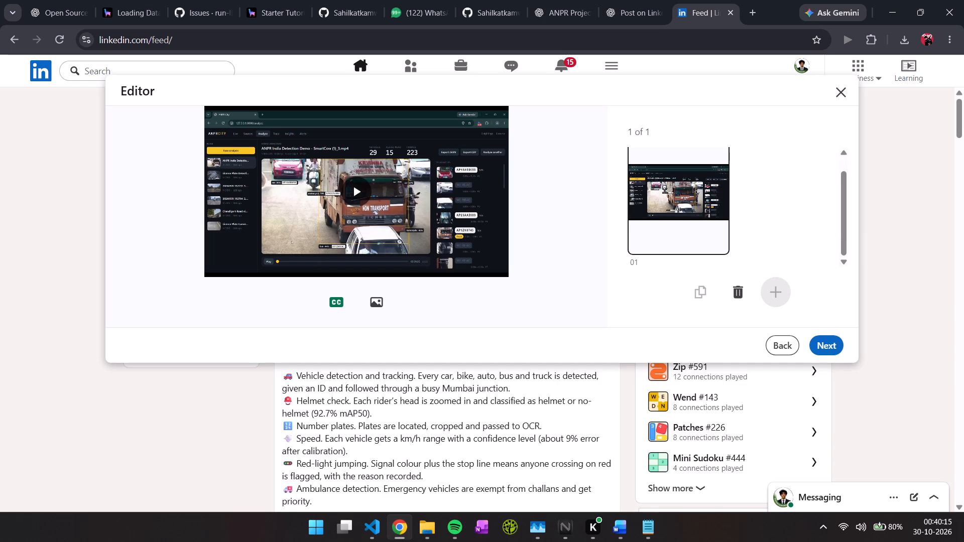
click(824, 347)
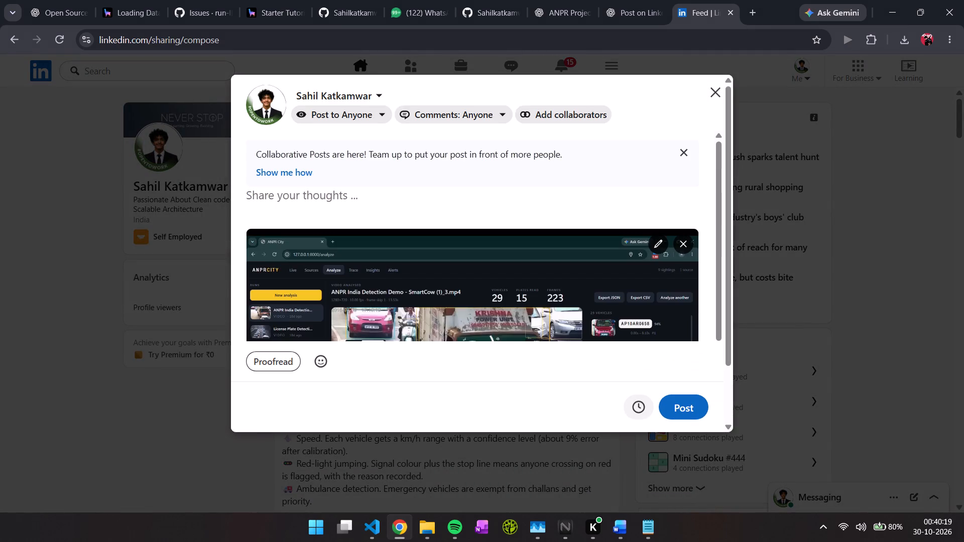
Select two collaborators for the post by searching for "chaitanya" and "avinash" and picking the first match of each.
scroll(439, 193, up, 4)
click(299, 173)
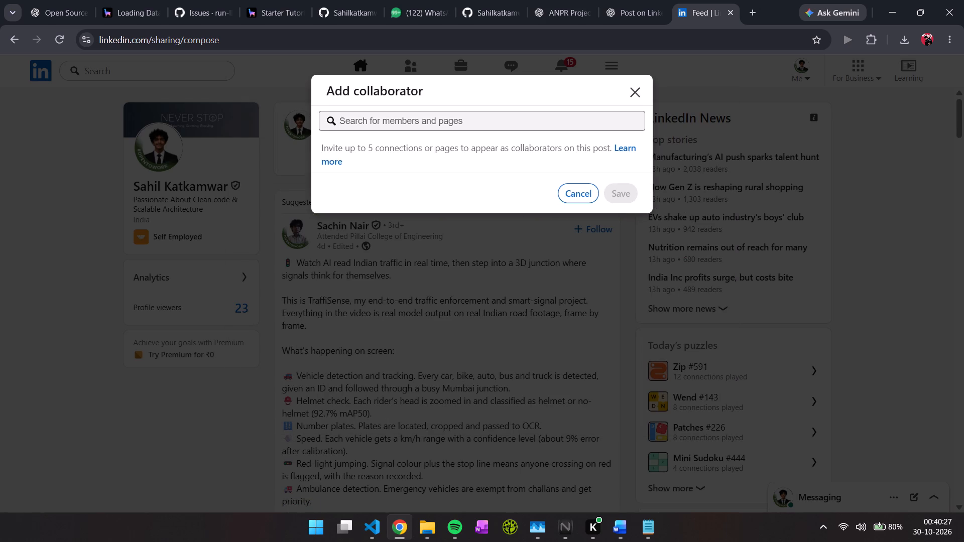
click(410, 127)
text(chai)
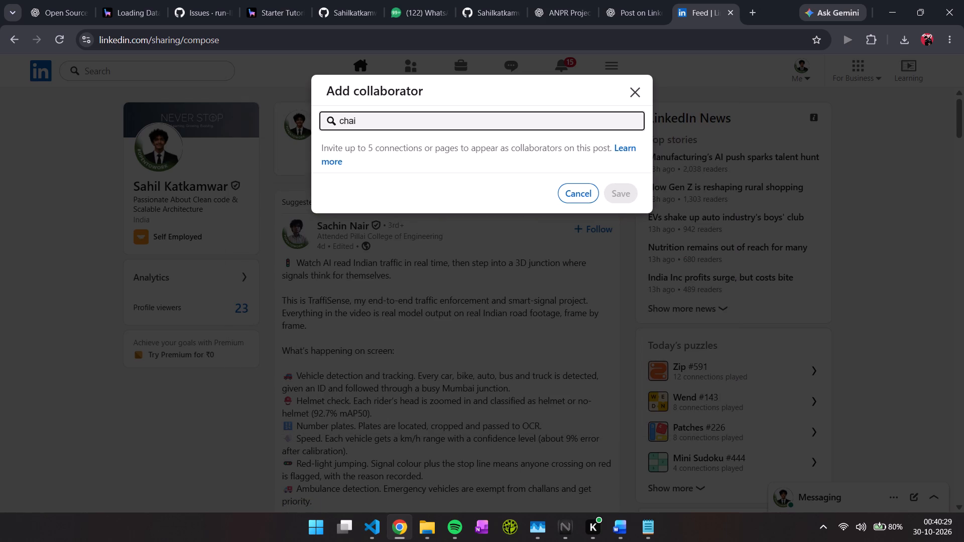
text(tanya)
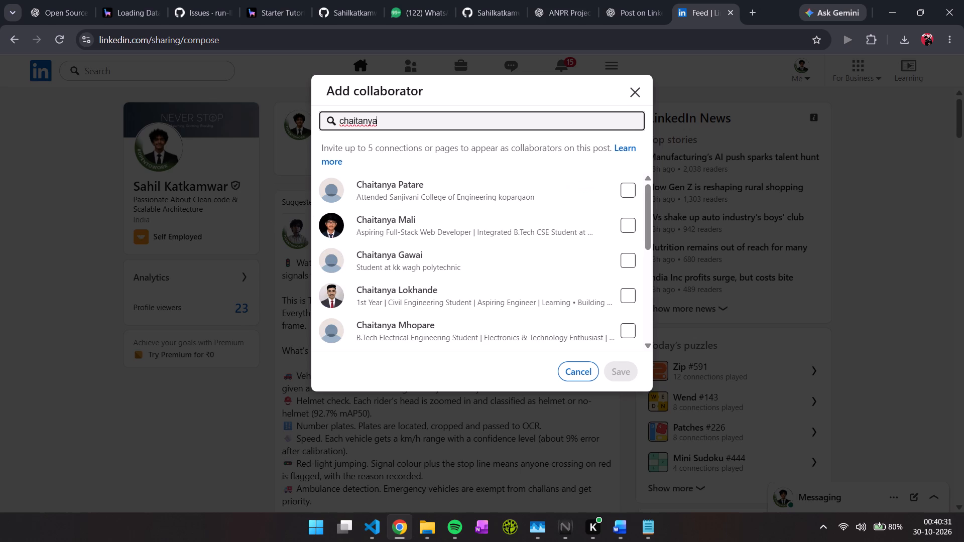
click(576, 194)
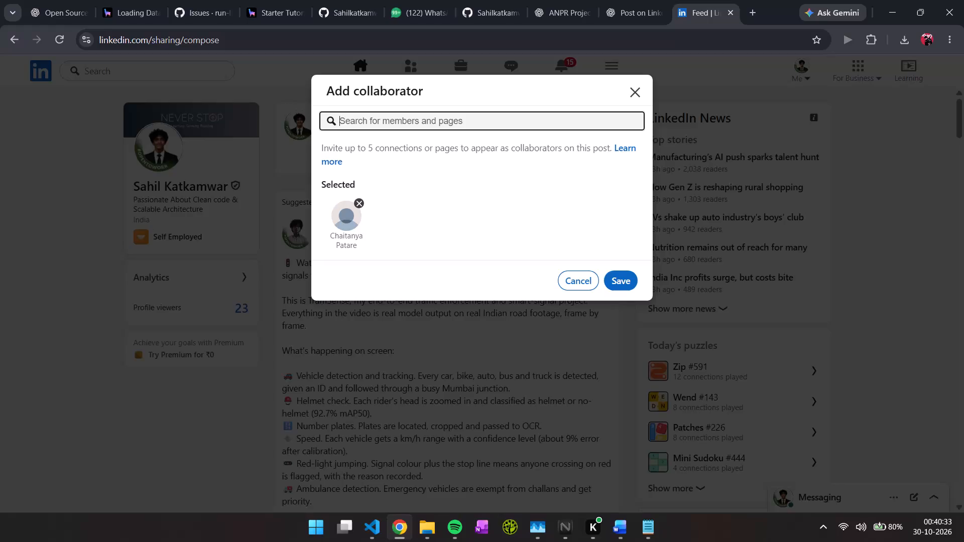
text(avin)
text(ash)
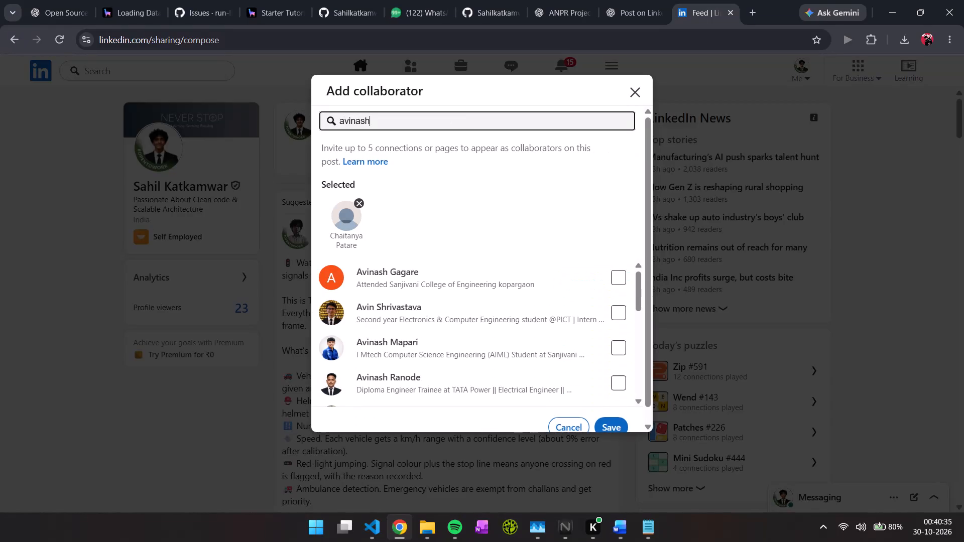
click(602, 287)
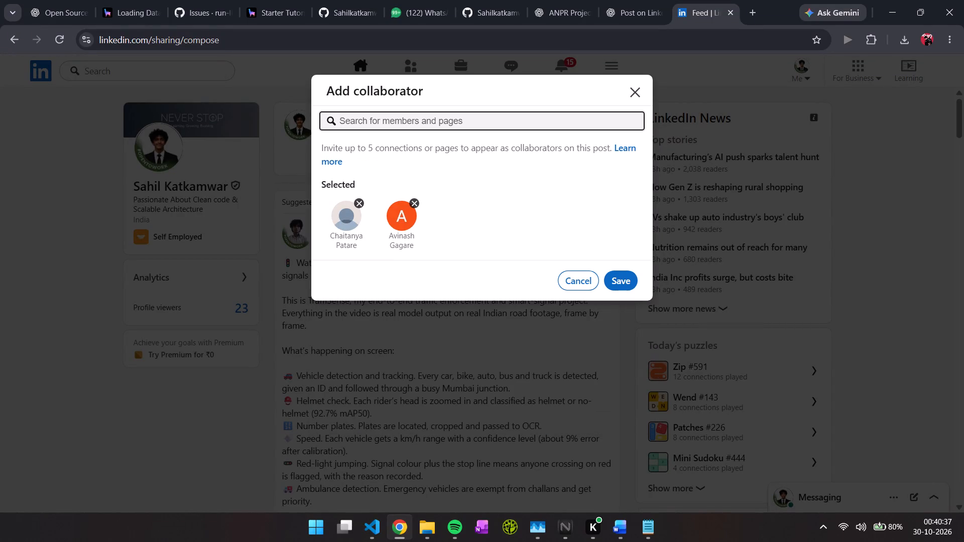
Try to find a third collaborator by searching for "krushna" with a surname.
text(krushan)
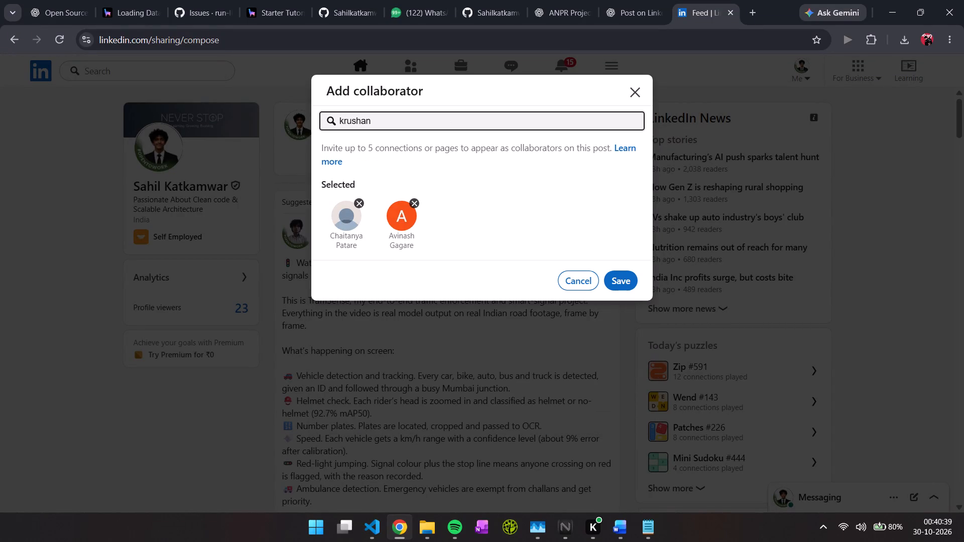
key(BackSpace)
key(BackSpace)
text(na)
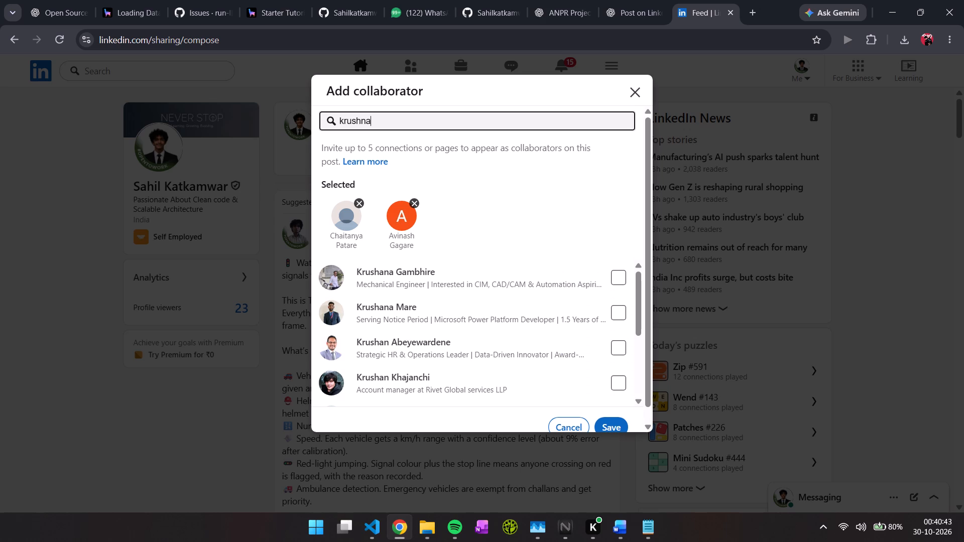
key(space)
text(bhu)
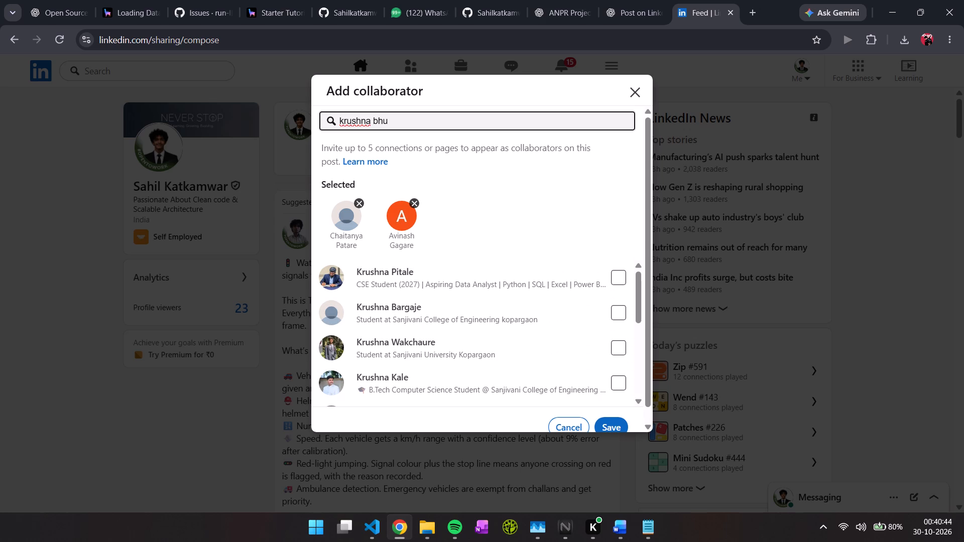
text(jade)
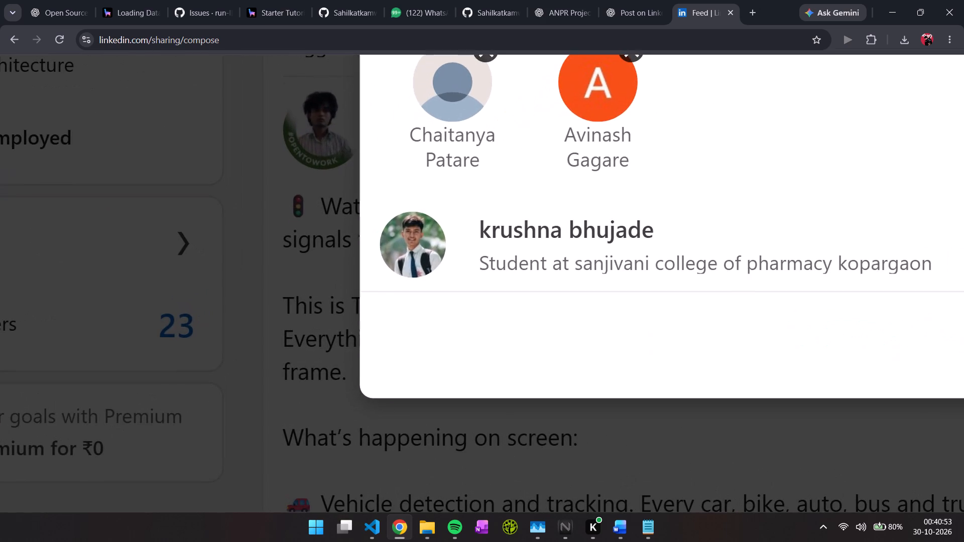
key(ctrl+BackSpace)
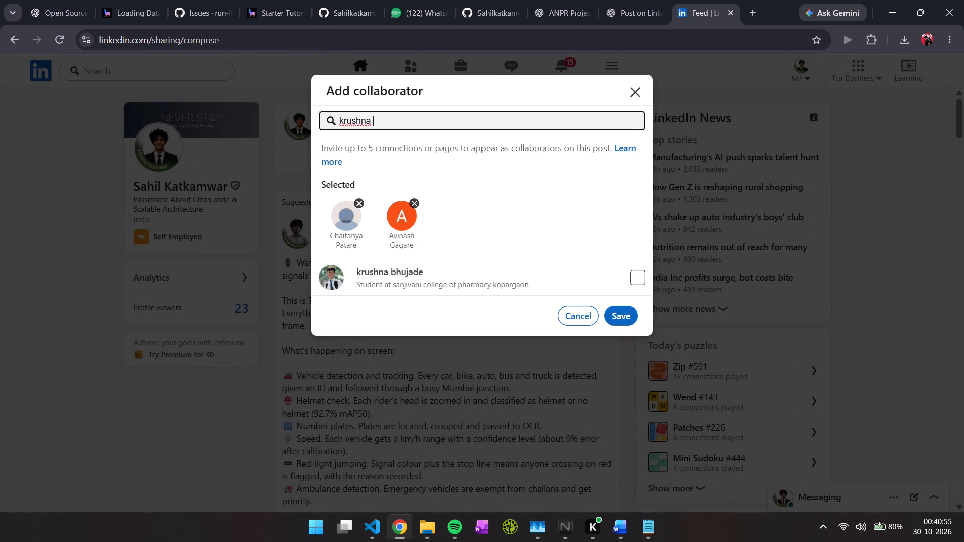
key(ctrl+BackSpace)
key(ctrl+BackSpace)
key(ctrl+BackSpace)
Save the two selected collaborators to the post.
click(619, 281)
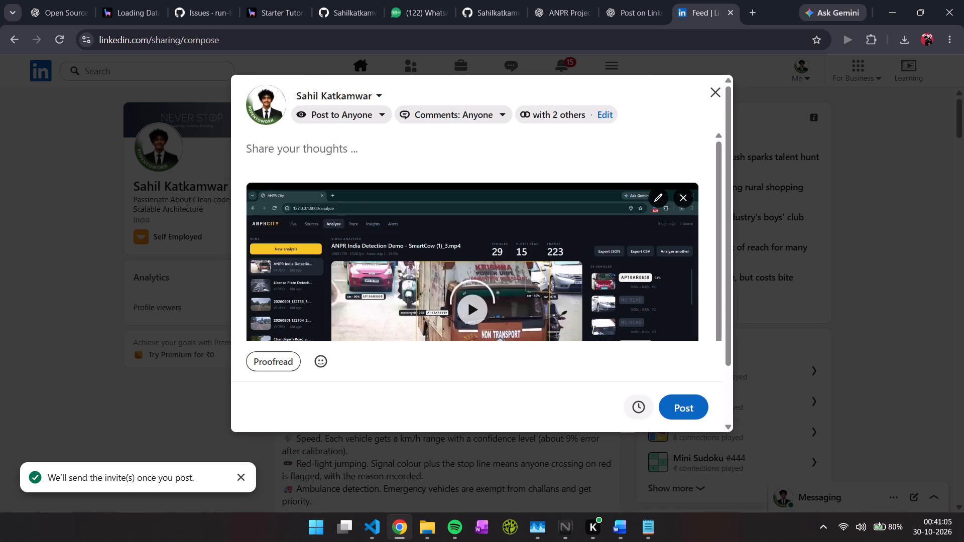
scroll(476, 281, down, 2)
click(475, 281)
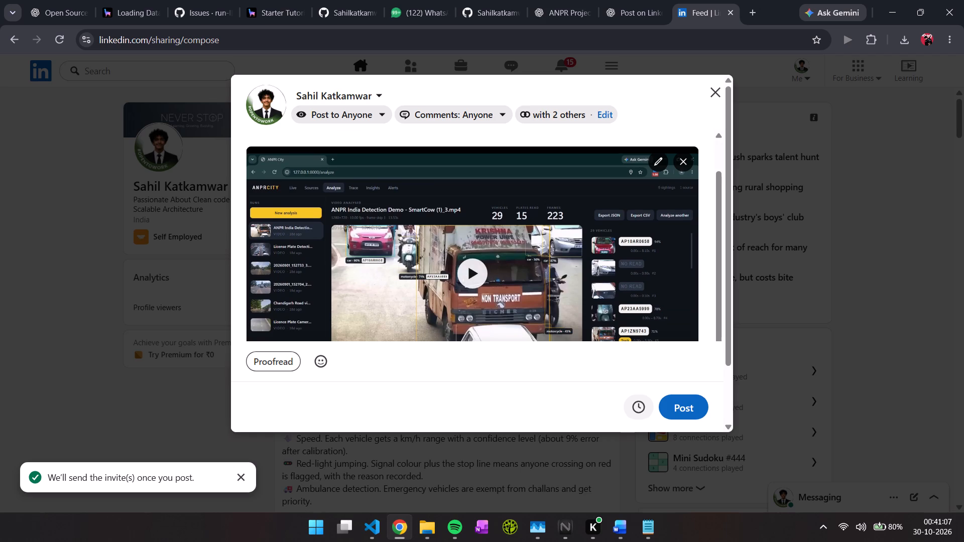
scroll(475, 281, down, 1)
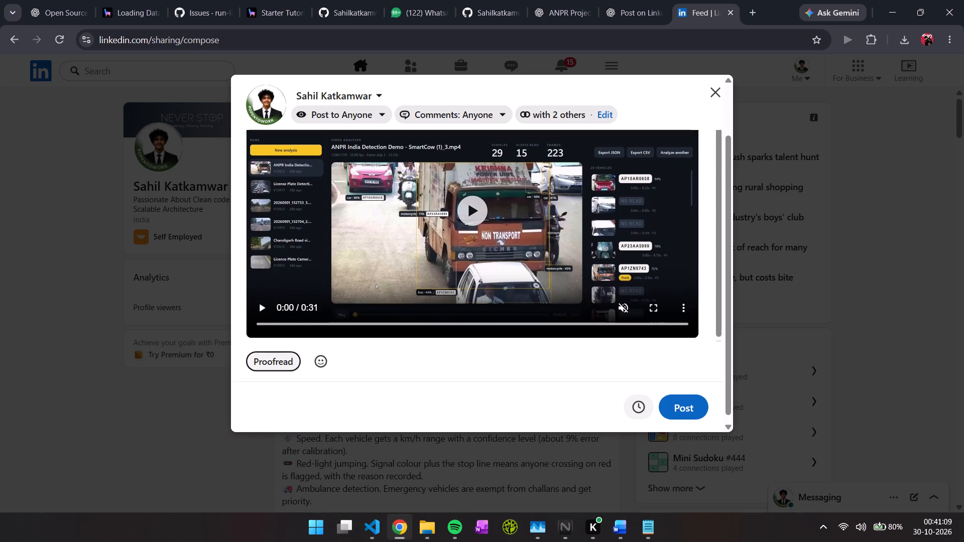
click(267, 367)
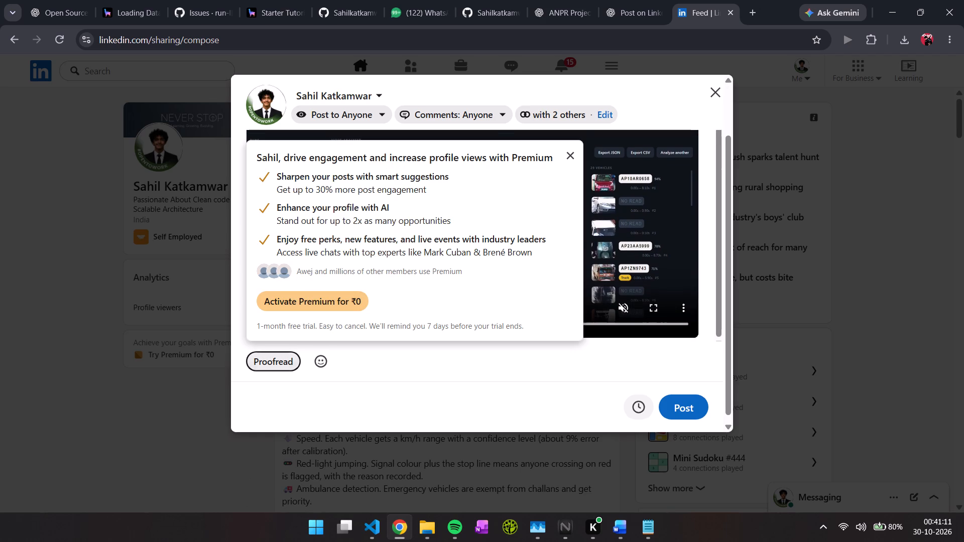
click(267, 367)
click(471, 207)
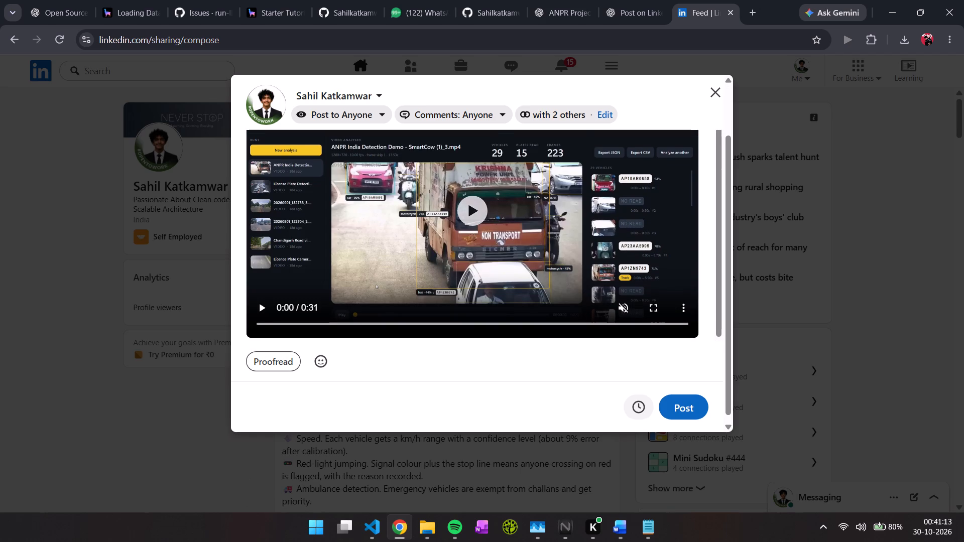
click(268, 305)
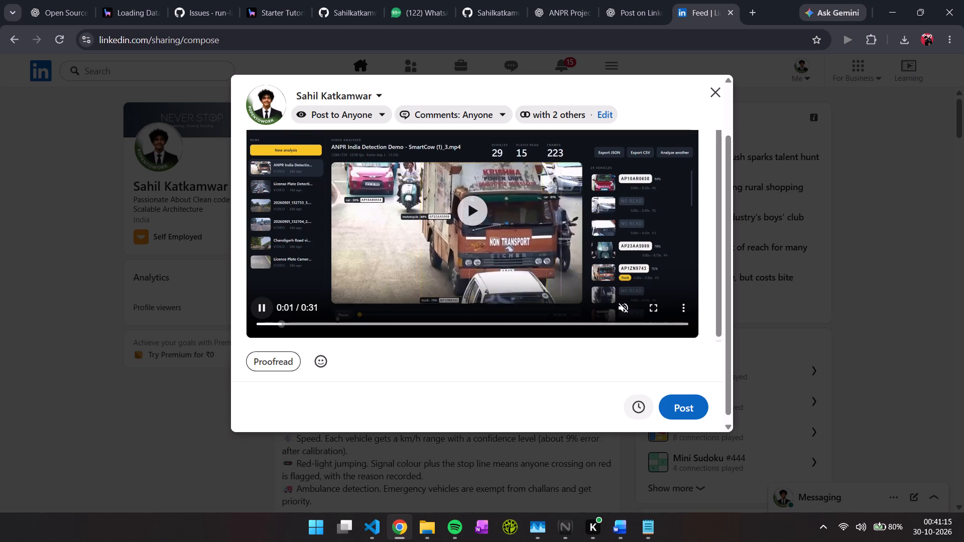
scroll(535, 288, up, 1)
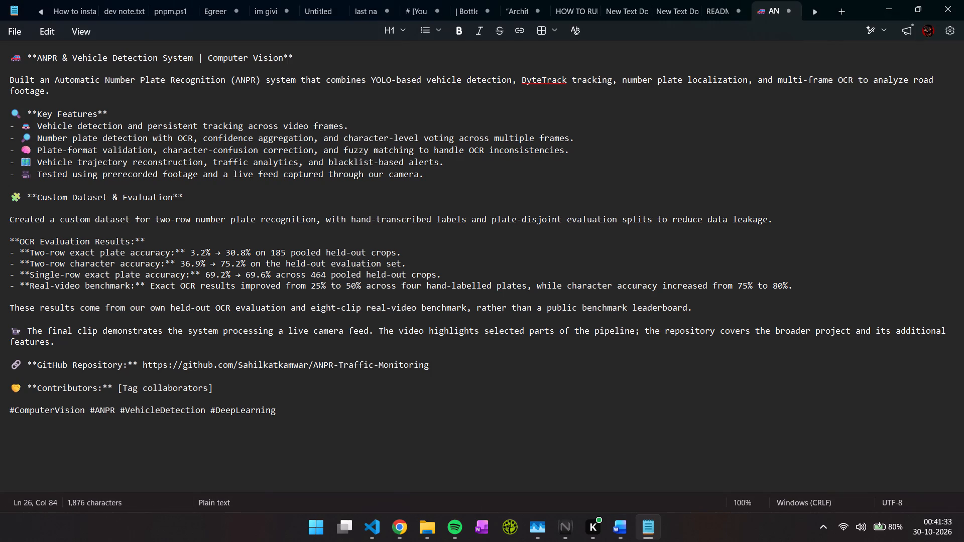
click(237, 256)
key(BackSpace)
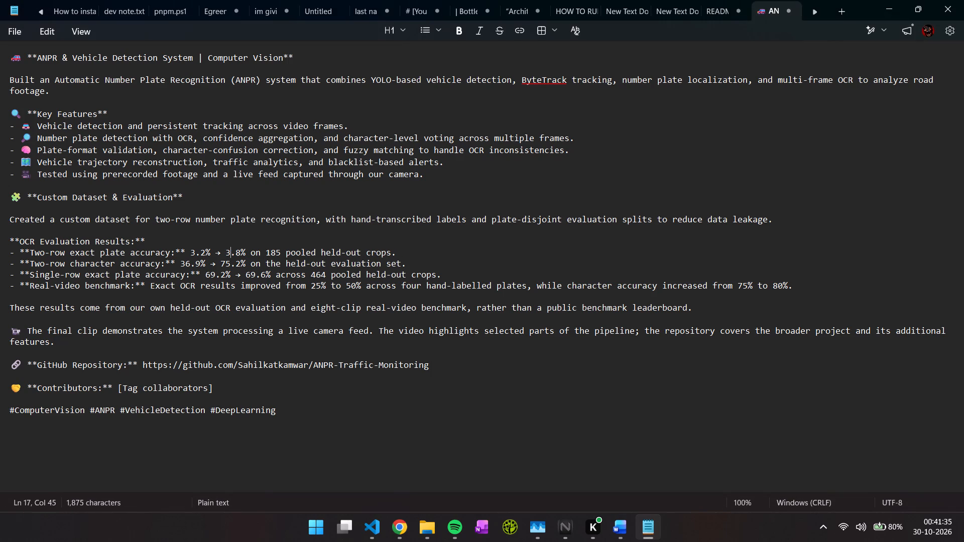
key(BackSpace)
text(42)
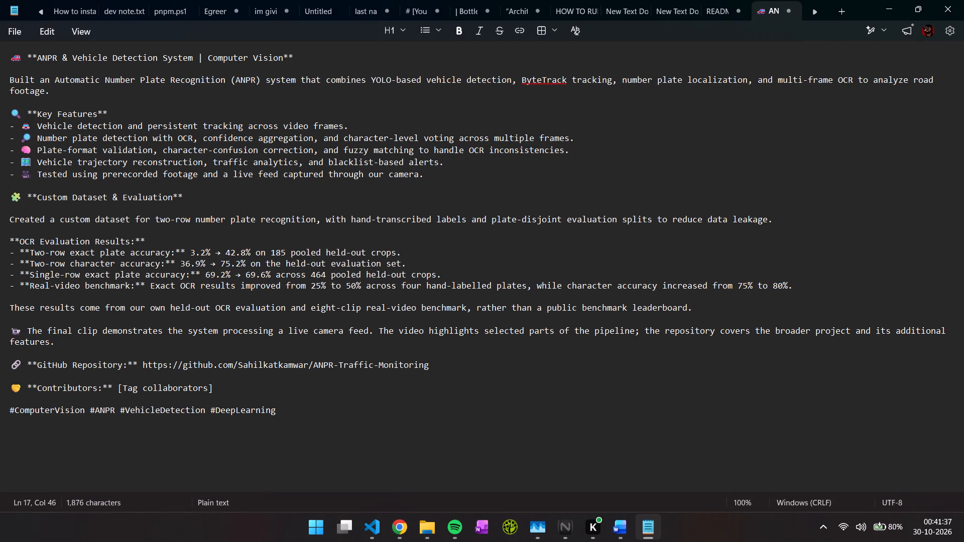
click(284, 246)
click(285, 249)
key(BackSpace)
key(BackSpace)
key(BackSpace)
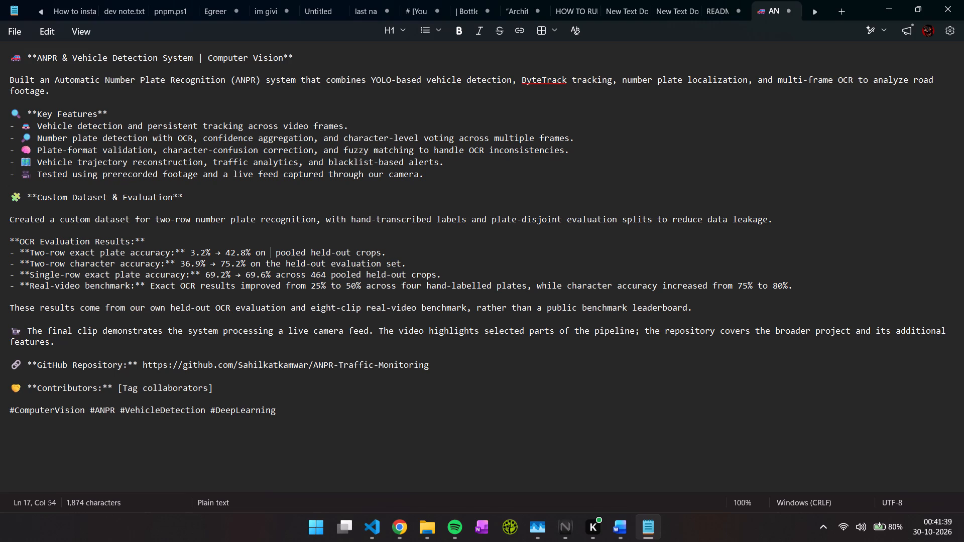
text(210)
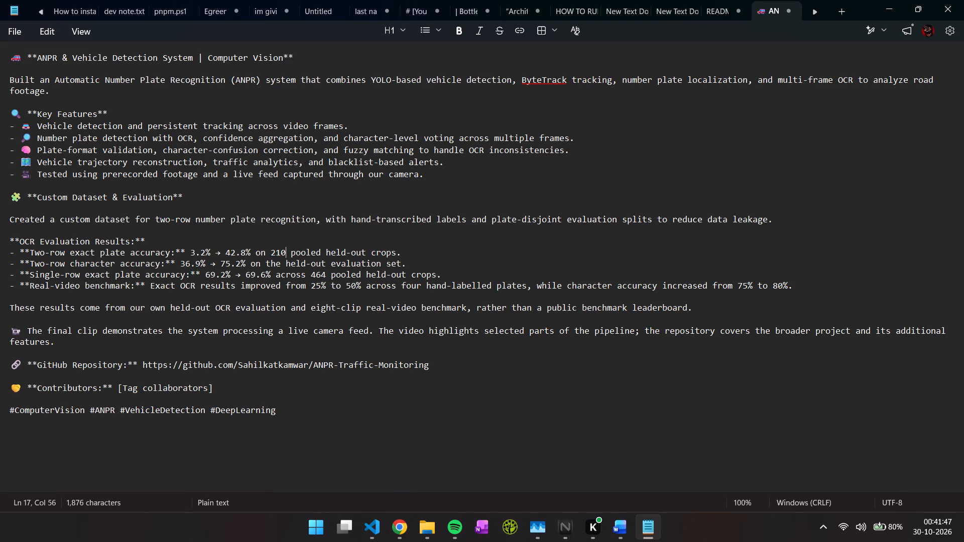
Change the improved single-row exact plate accuracy in the draft to 82.8%.
click(214, 276)
click(258, 276)
key(Right)
key(Right)
key(BackSpace)
key(BackSpace)
key(BackSpace)
key(BackSpace)
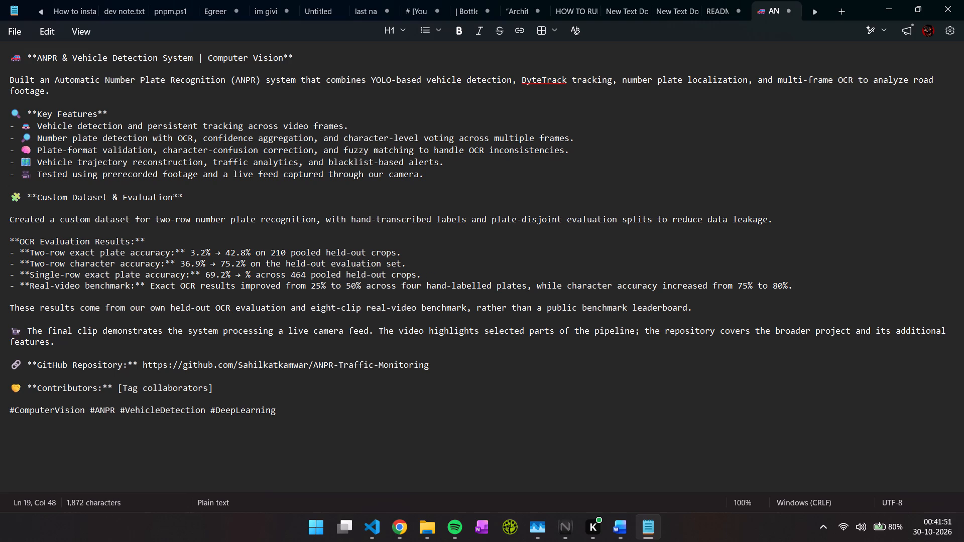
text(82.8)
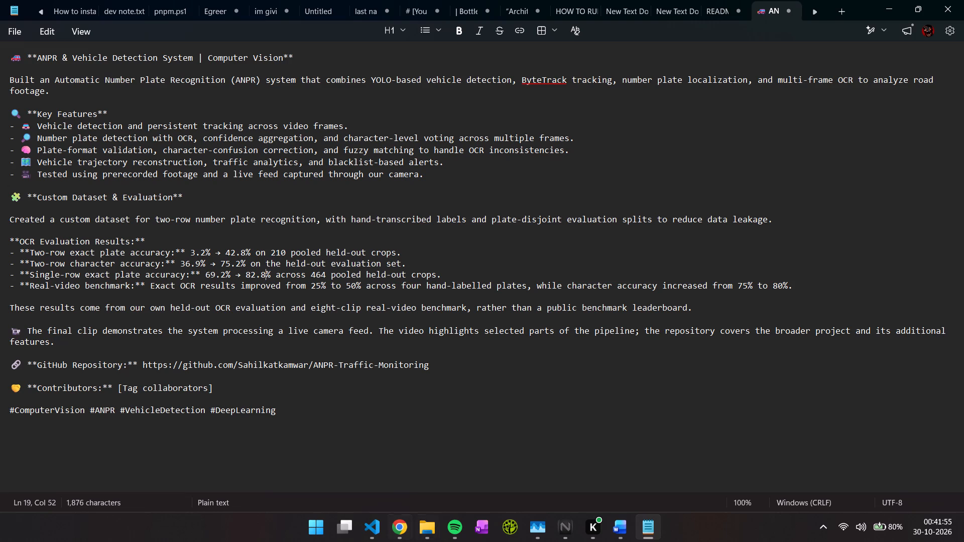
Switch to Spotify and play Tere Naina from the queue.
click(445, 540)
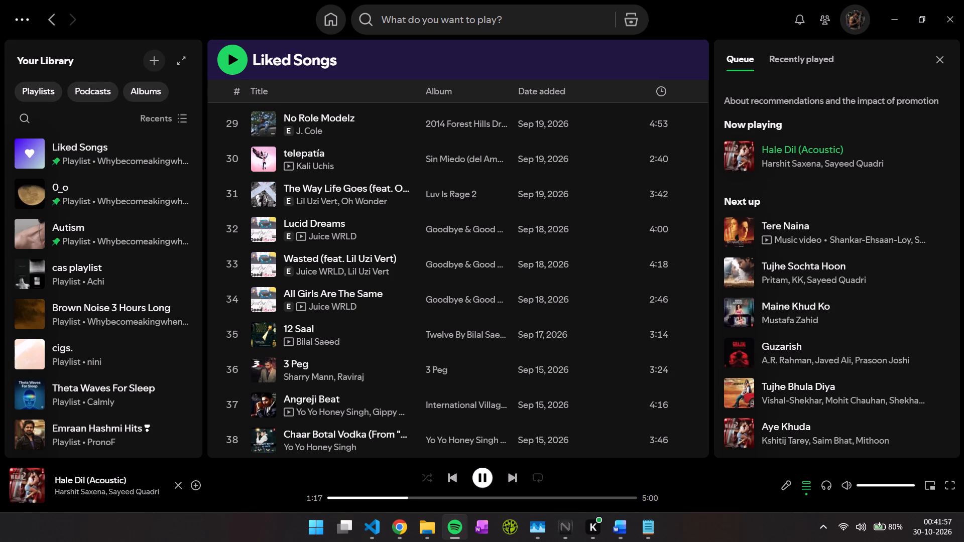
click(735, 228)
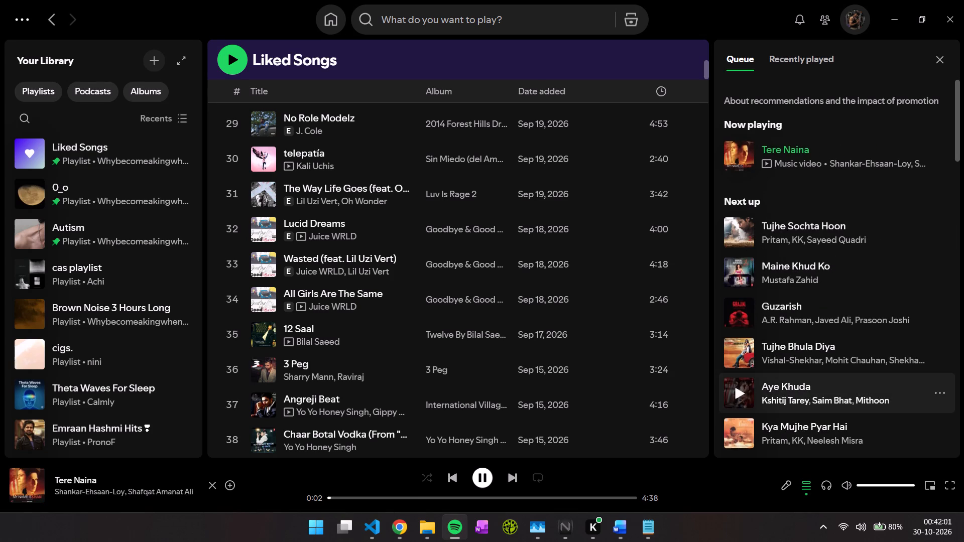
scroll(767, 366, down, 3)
Play NUMB by XXXTENTACION from the recent searches and return to the post draft.
click(516, 22)
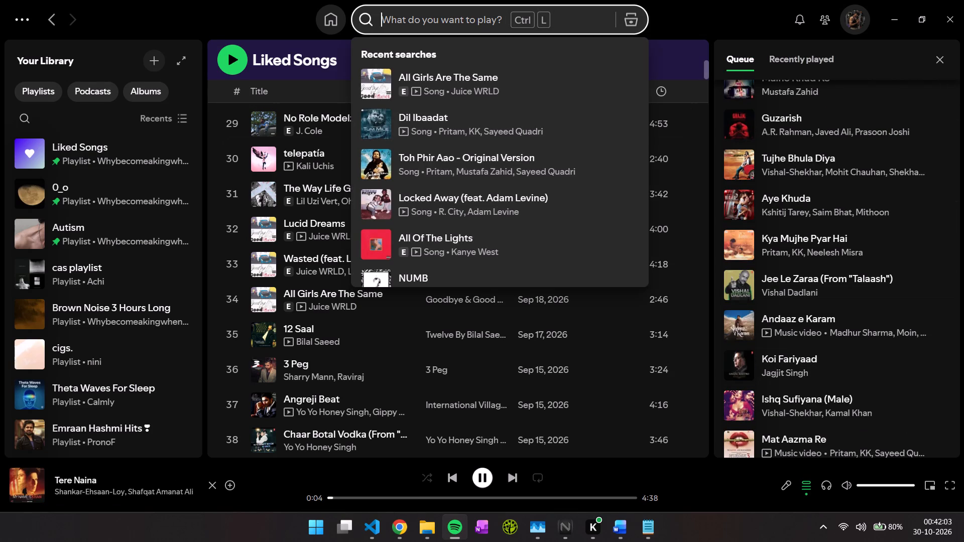
scroll(372, 245, down, 1)
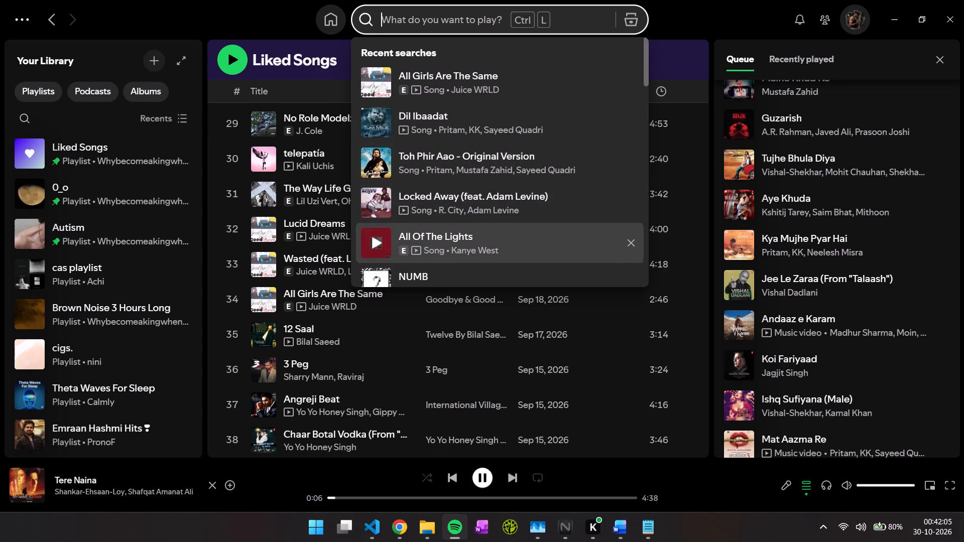
click(384, 215)
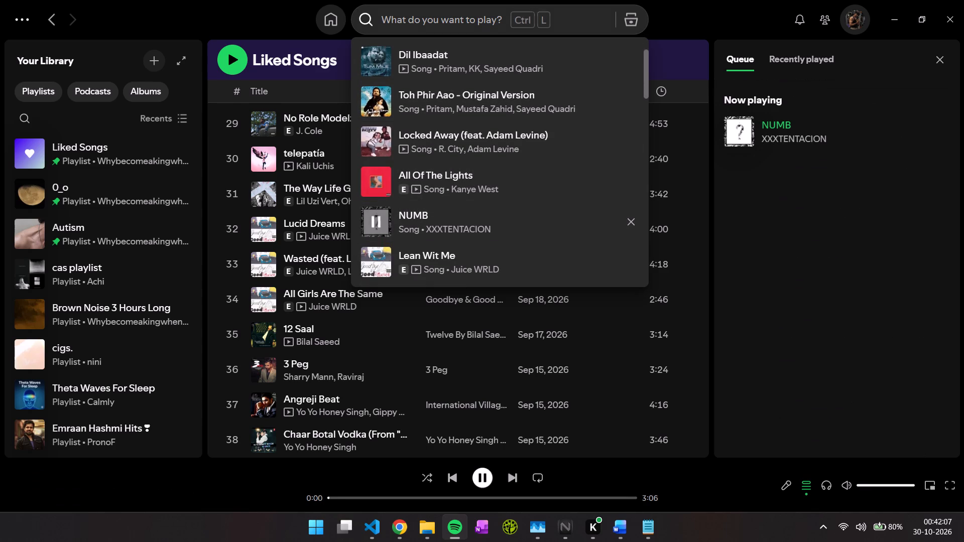
scroll(915, 224, up, 5)
click(884, 6)
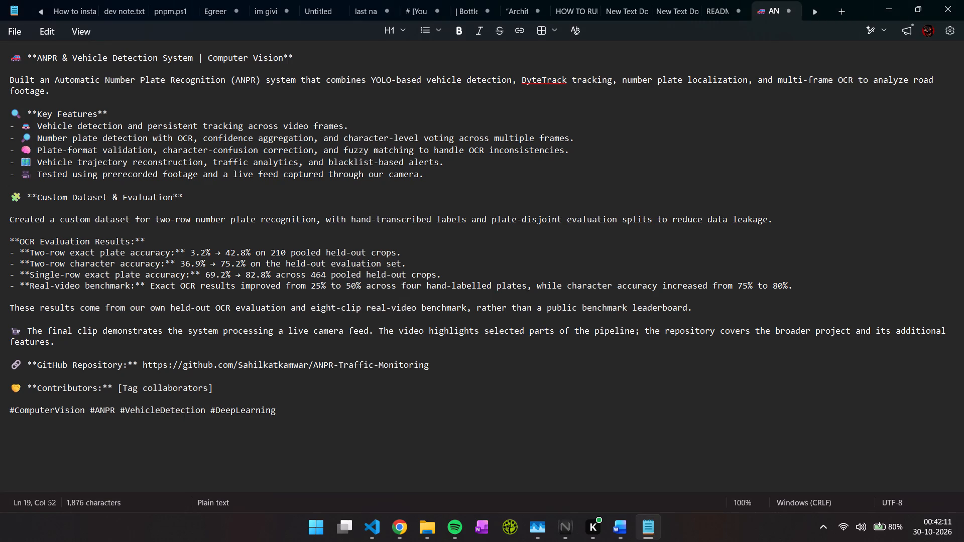
Switch to Chrome and open the LinkedIn feed in a new tab.
click(403, 535)
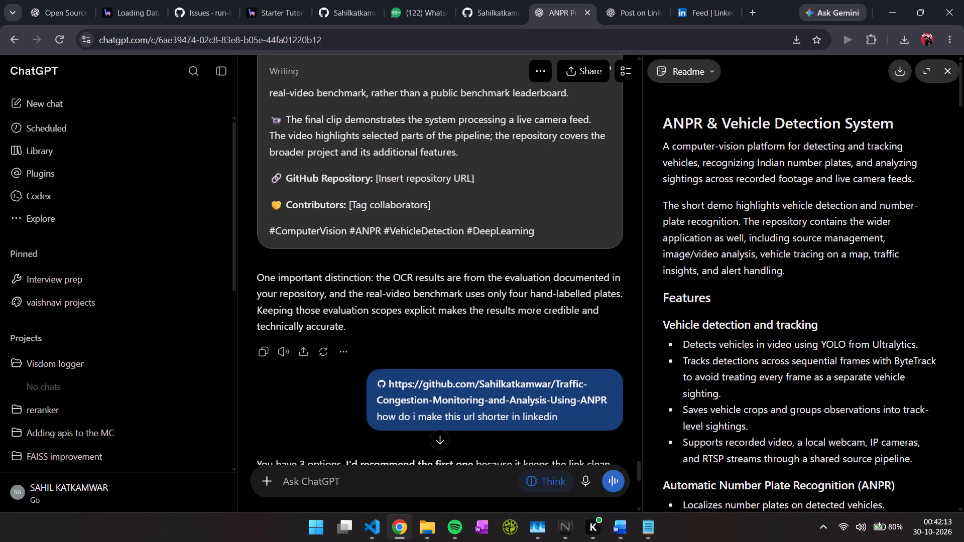
click(756, 14)
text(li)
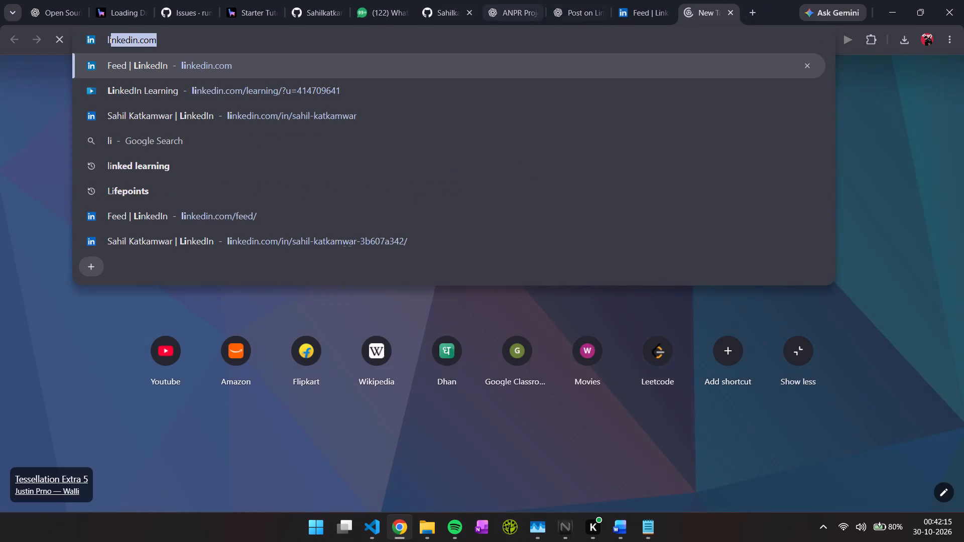
click(363, 61)
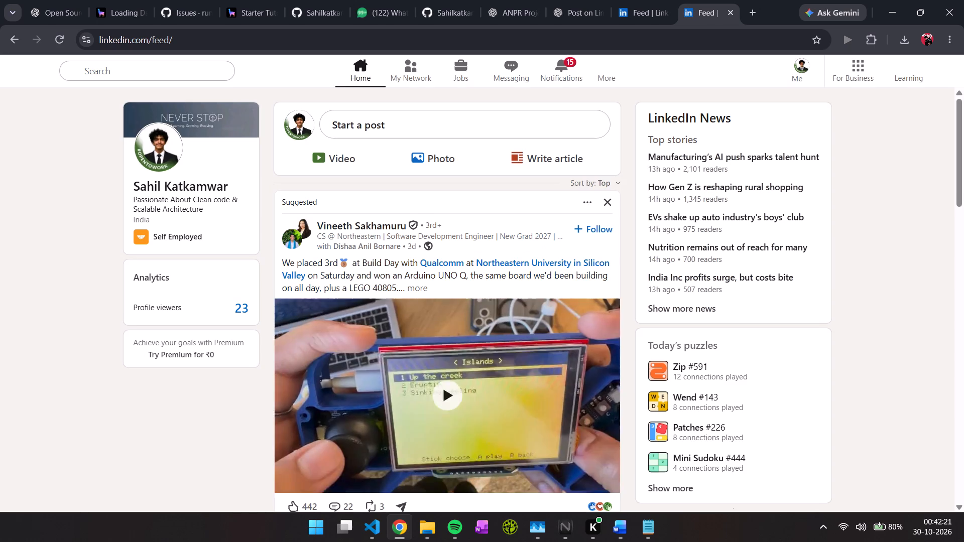
Expand the Build Day post about the RAGEBAIT game, then read it and browse the feed posts below it.
click(412, 288)
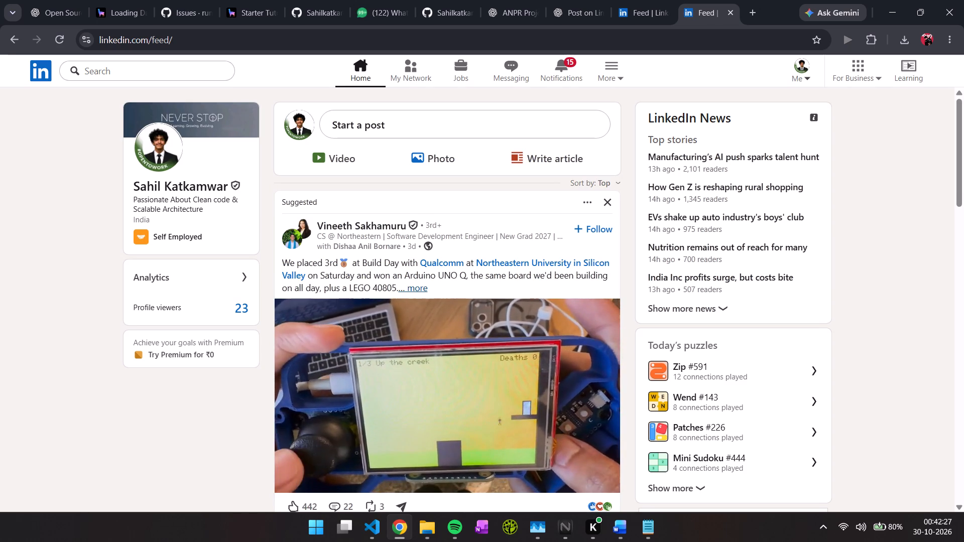
scroll(414, 286, down, 3)
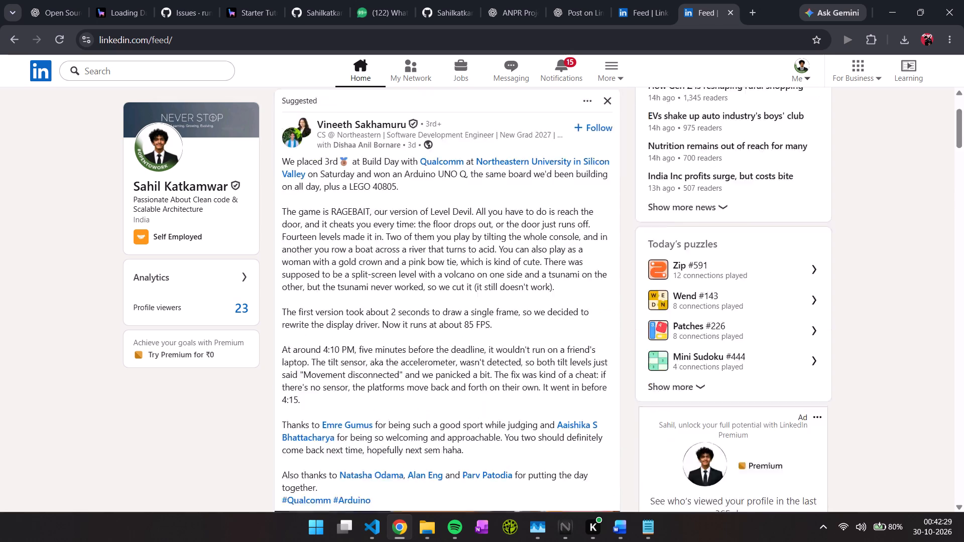
scroll(414, 286, down, 2)
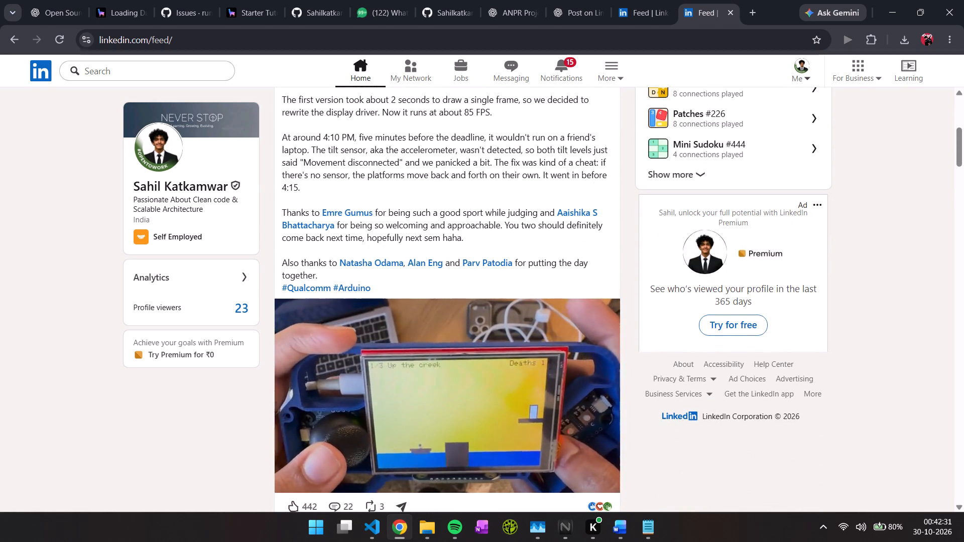
scroll(415, 286, down, 1)
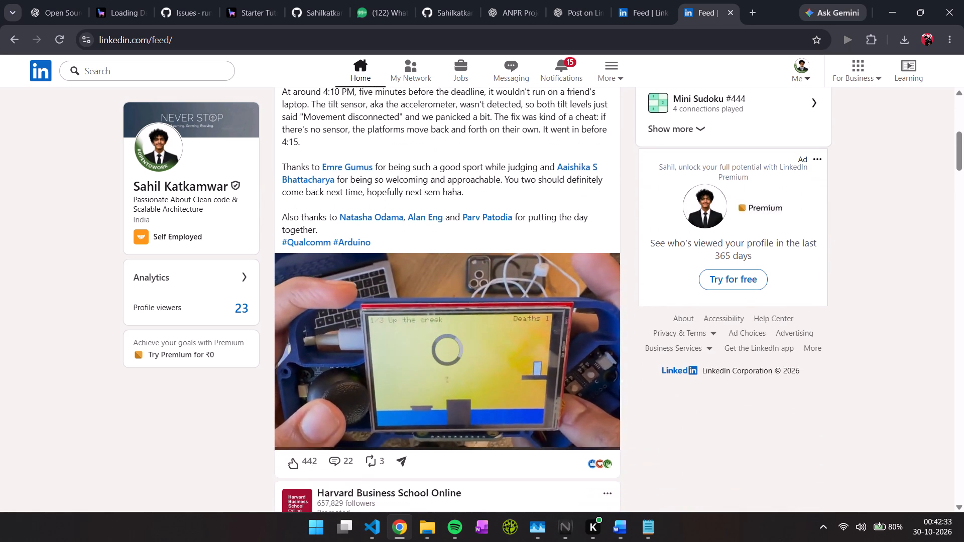
scroll(415, 286, down, 7)
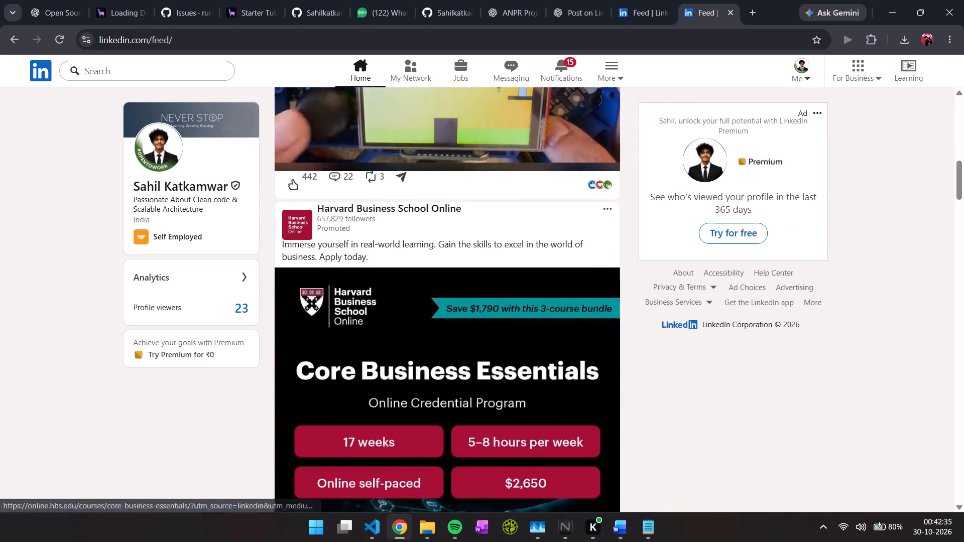
scroll(415, 288, down, 14)
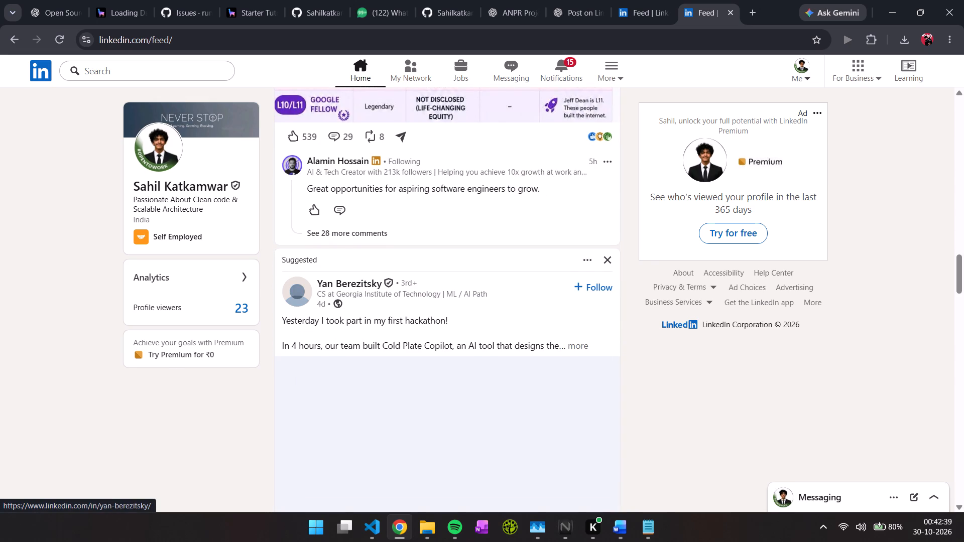
scroll(548, 281, down, 4)
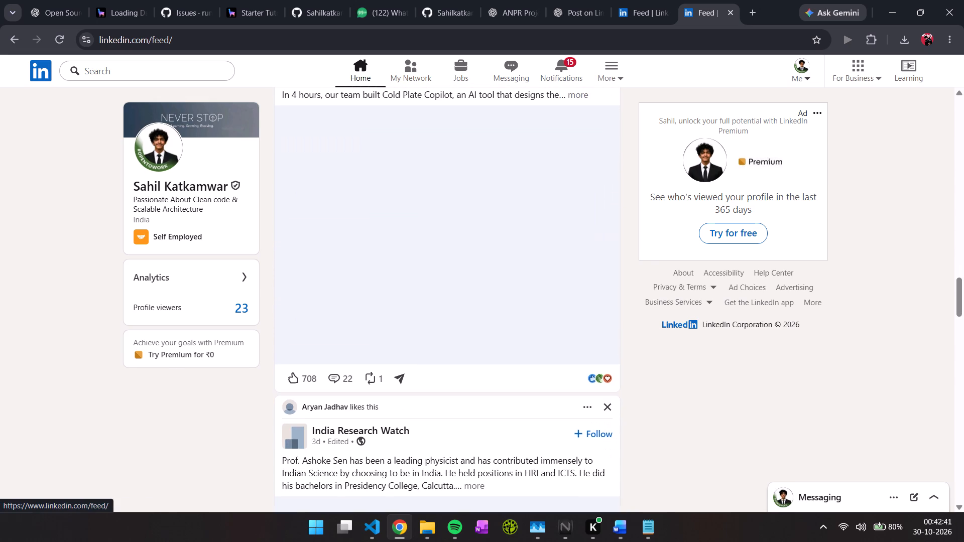
Read the Cold Plate Copilot hackathon post and its comments, and return to the top of the LinkedIn feed.
scroll(548, 281, up, 8)
scroll(548, 281, down, 5)
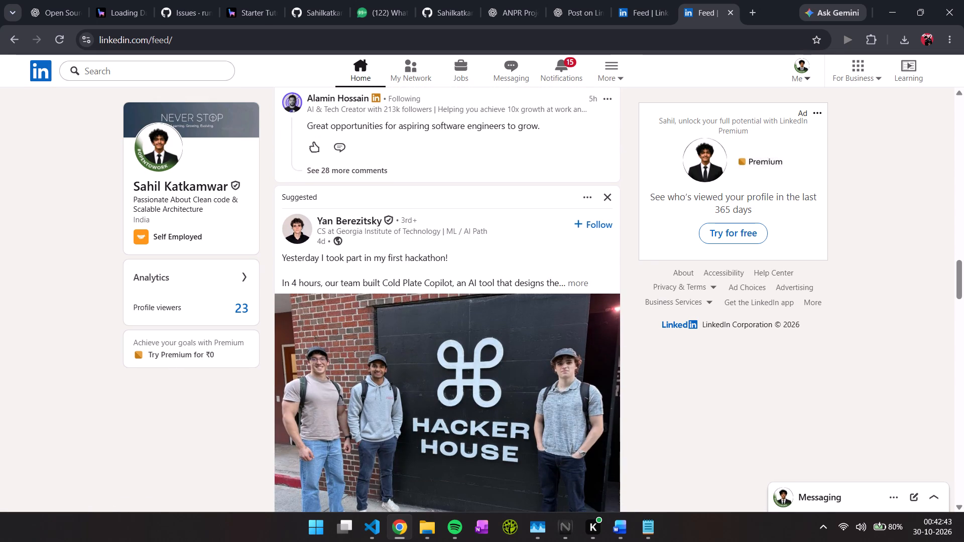
scroll(398, 326, down, 2)
scroll(321, 280, right, 1)
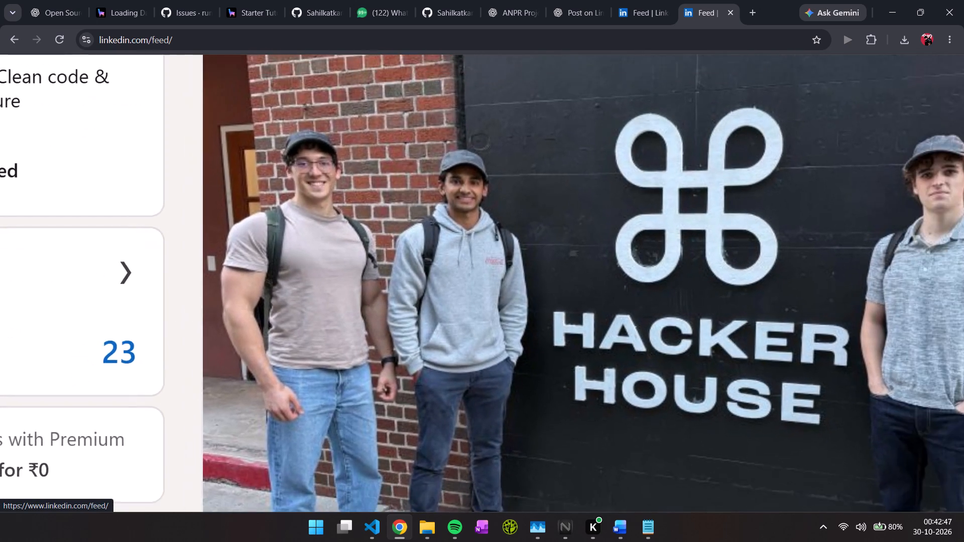
scroll(333, 292, down, 1)
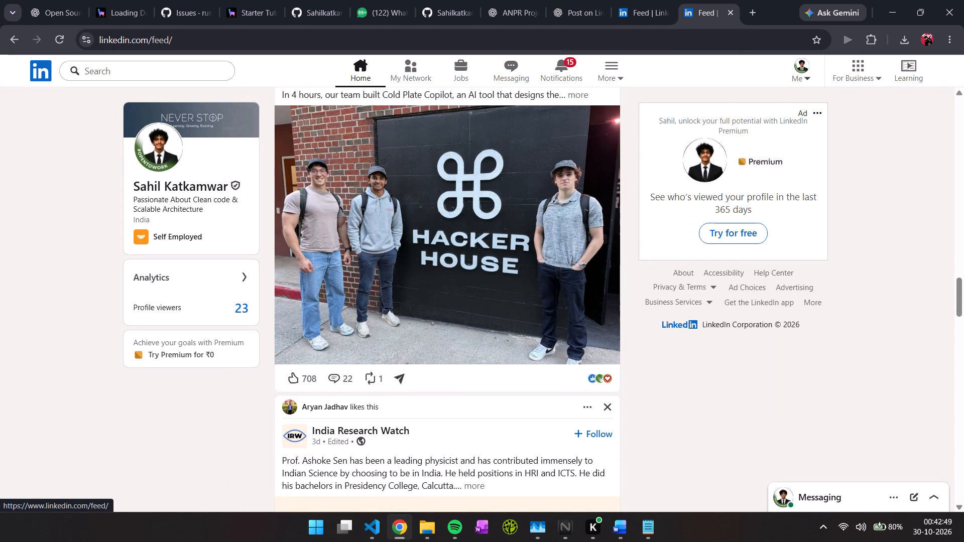
click(335, 372)
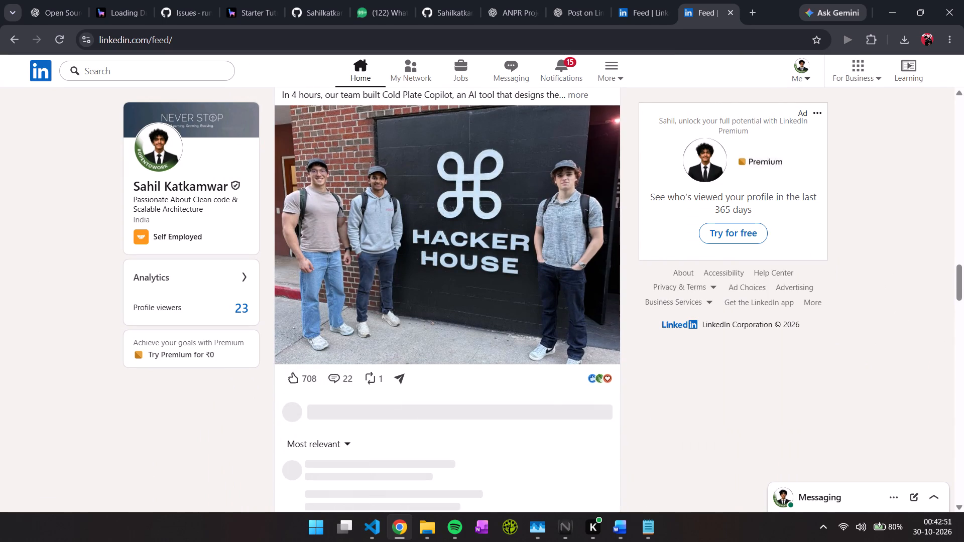
scroll(277, 336, down, 1)
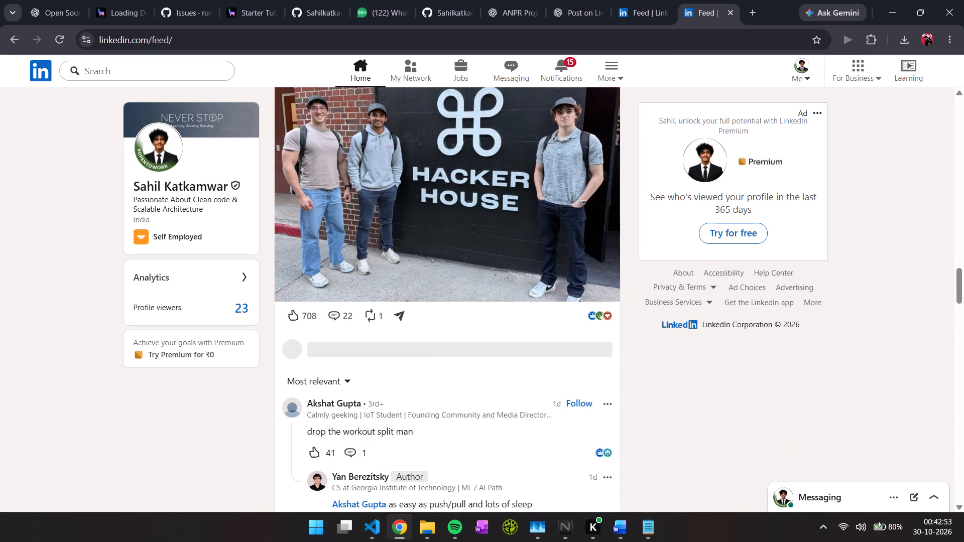
scroll(262, 351, down, 2)
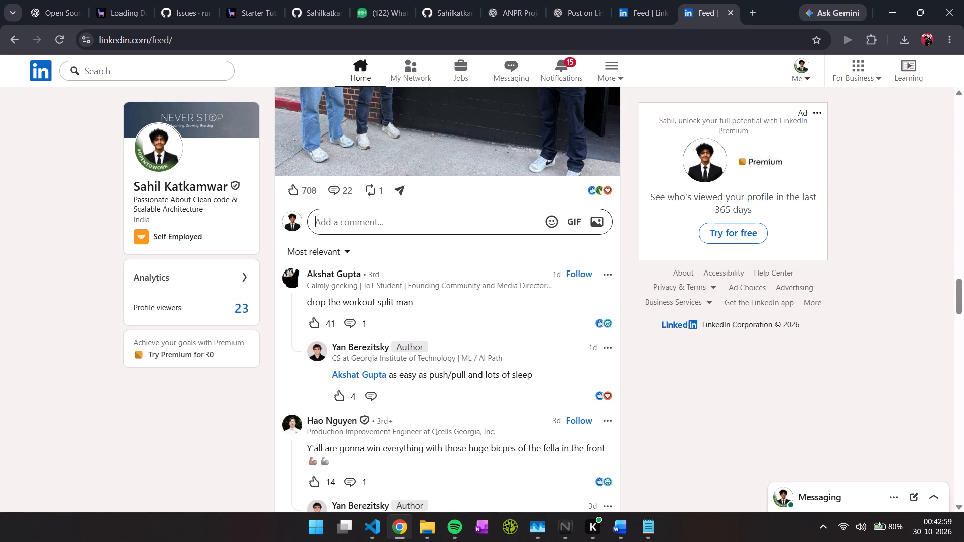
scroll(258, 335, down, 2)
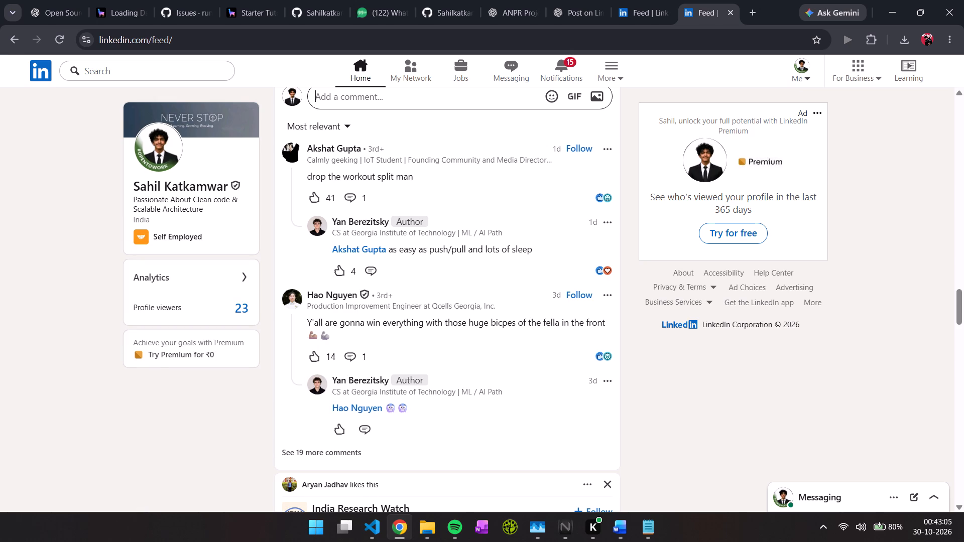
scroll(418, 351, up, 6)
scroll(346, 274, right, 1)
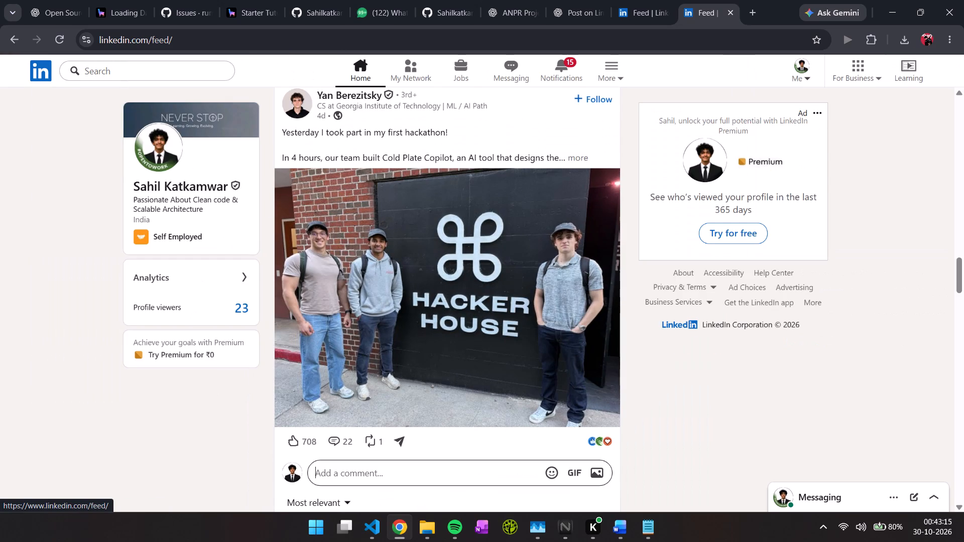
scroll(492, 263, up, 16)
scroll(491, 262, up, 10)
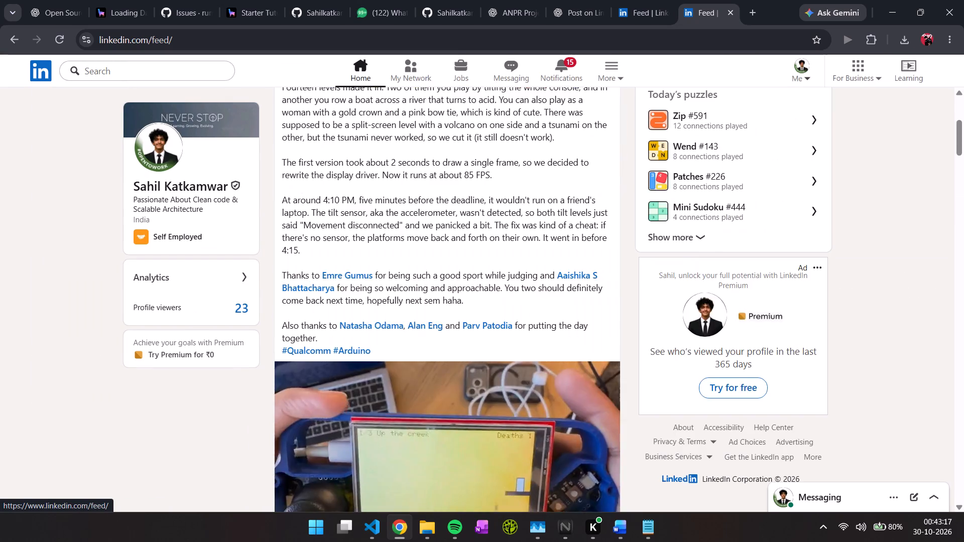
scroll(491, 262, up, 17)
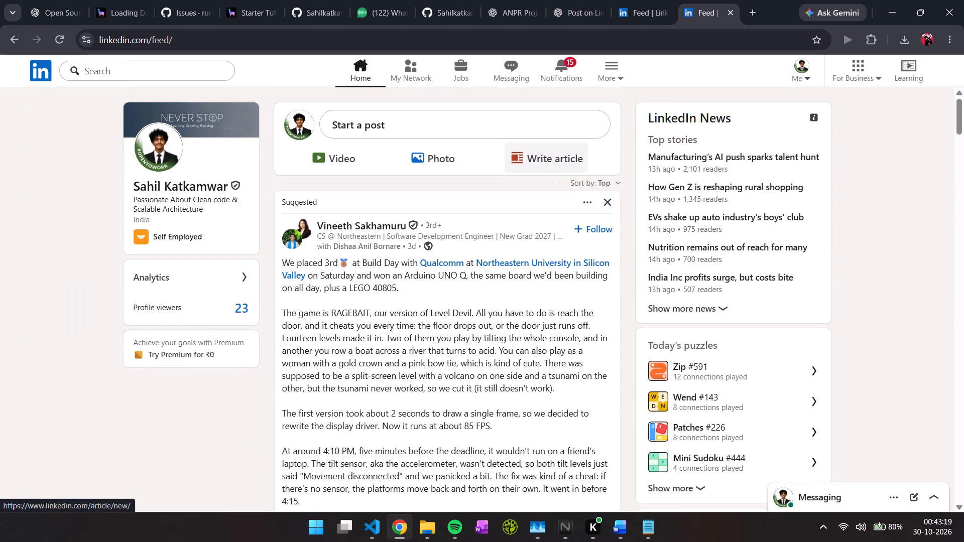
Review the Key Features part of the ANPR draft in ChatGPT against the Build Day post's style and return to the LinkedIn post composer.
click(516, 0)
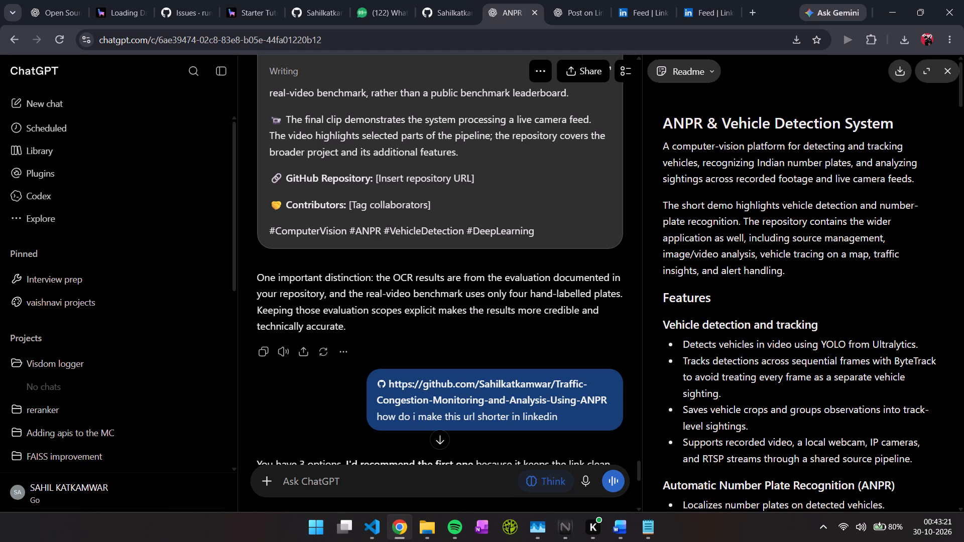
scroll(478, 167, up, 7)
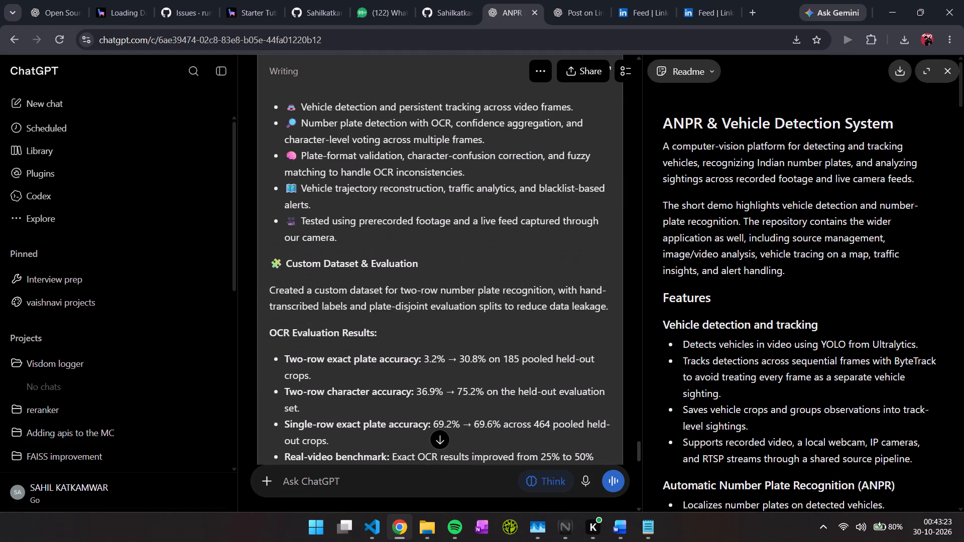
scroll(474, 174, up, 1)
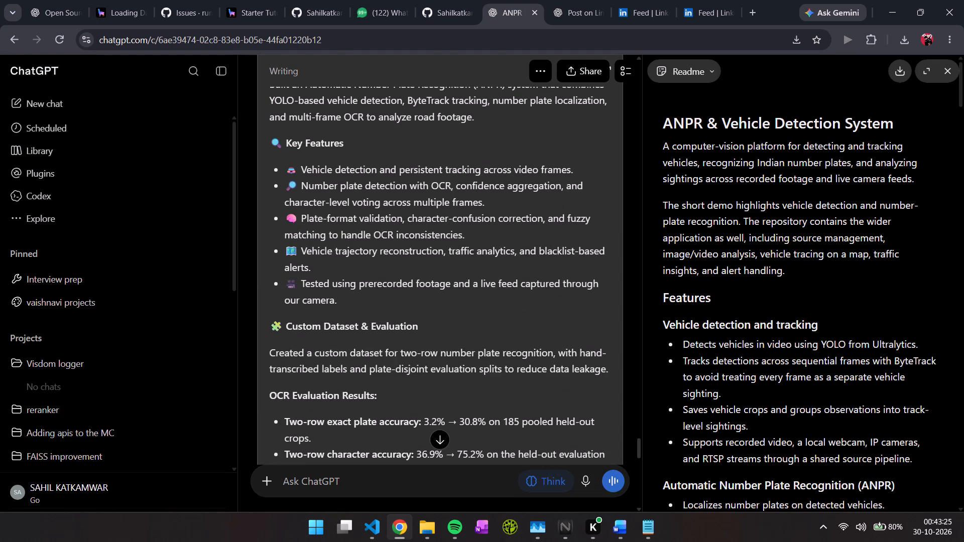
click(697, 0)
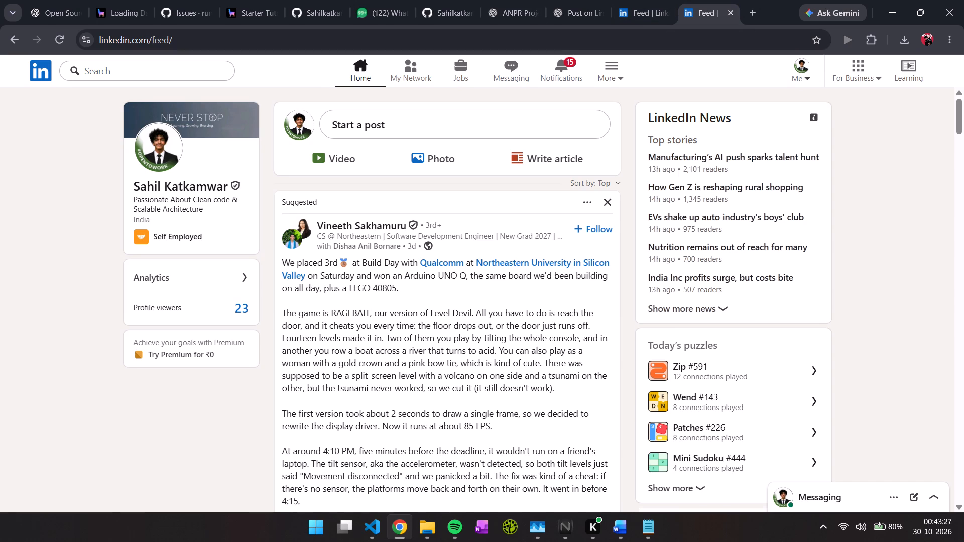
scroll(433, 193, down, 3)
scroll(431, 197, up, 2)
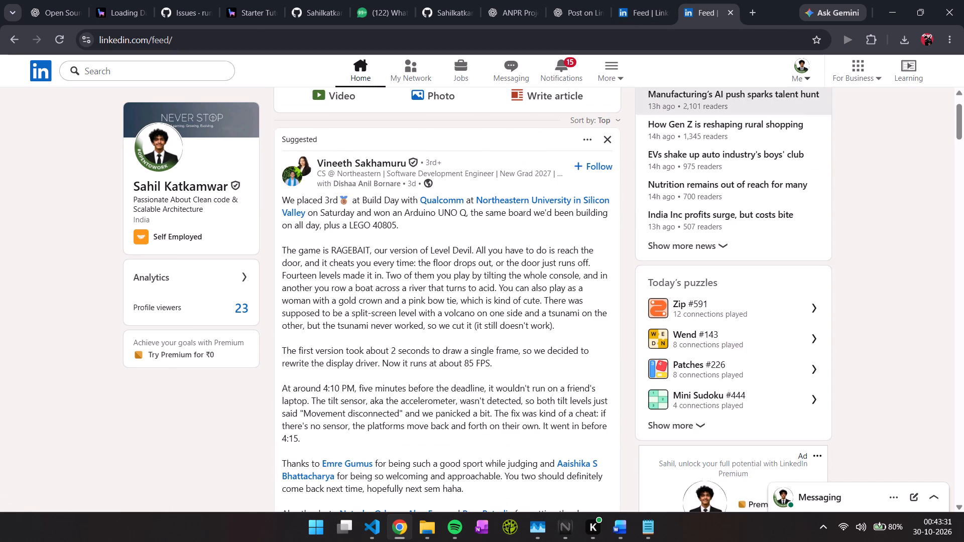
click(659, 0)
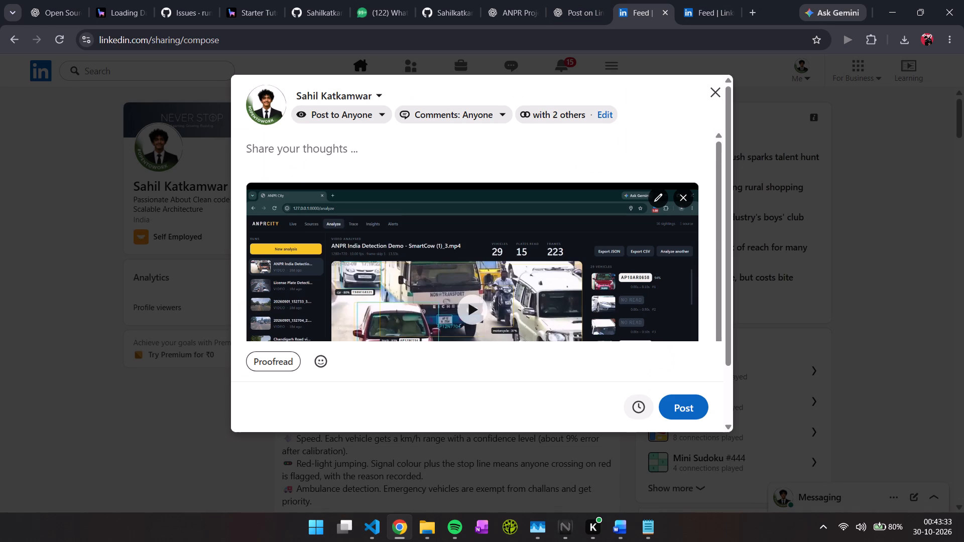
Switch to Notepad and copy the Key Features heading with its five bullet points from the ANPR draft.
click(645, 525)
click(36, 183)
click(37, 171)
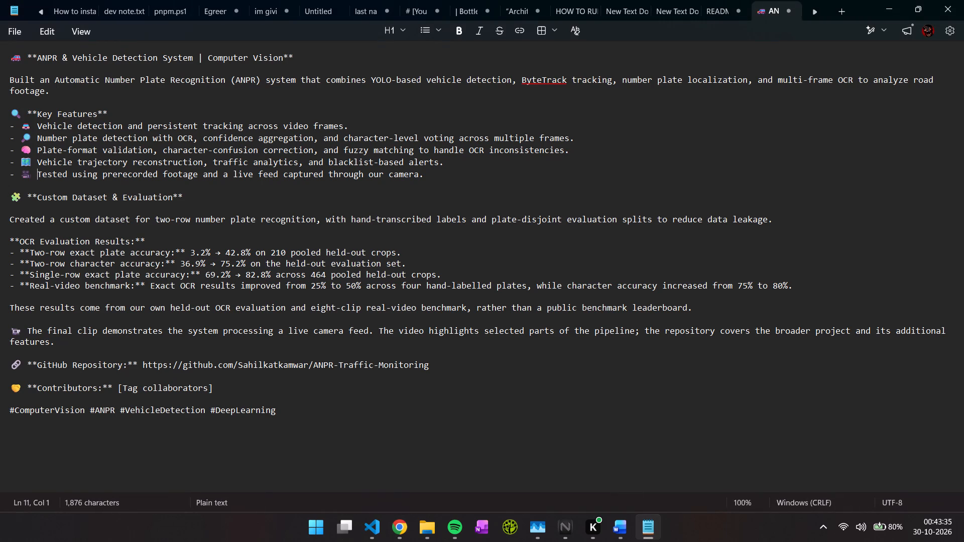
drag(490, 180, 0, 115)
key(ctrl+c)
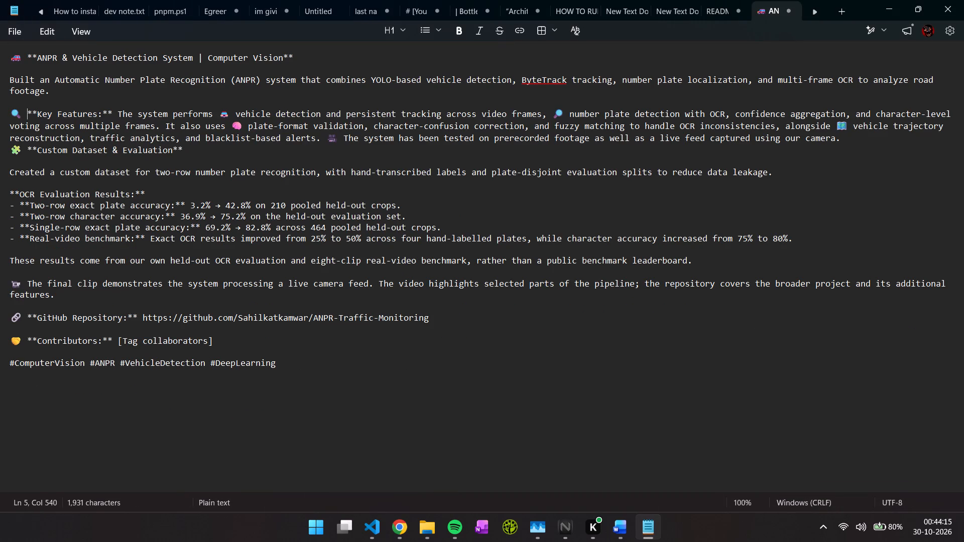
key(Right)
key(Right)
key(Right)
key(Left)
key(ctrl+BackSpace)
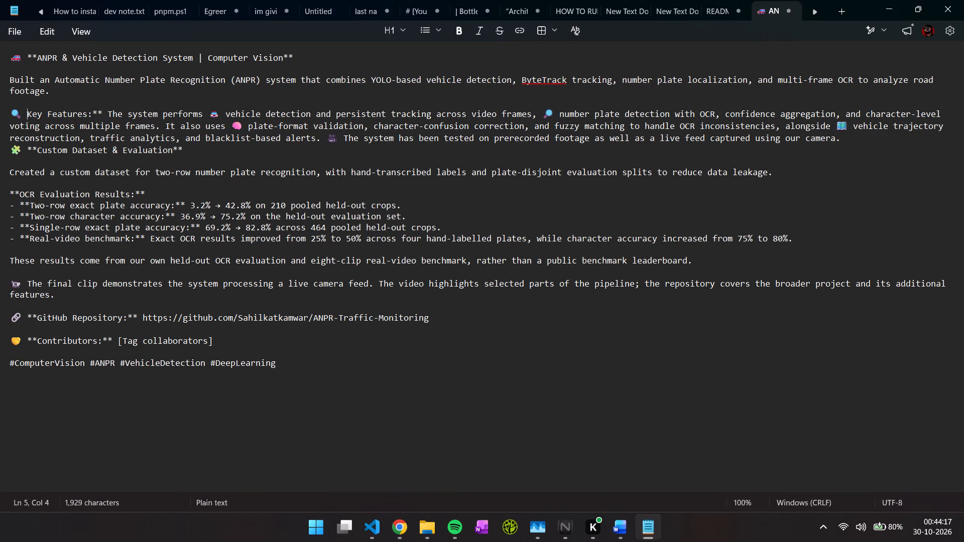
key(ctrl+BackSpace)
key(ctrl+Right)
key(ctrl+Right)
key(ctrl+Right)
key(ctrl+BackSpace)
key(ctrl+BackSpace)
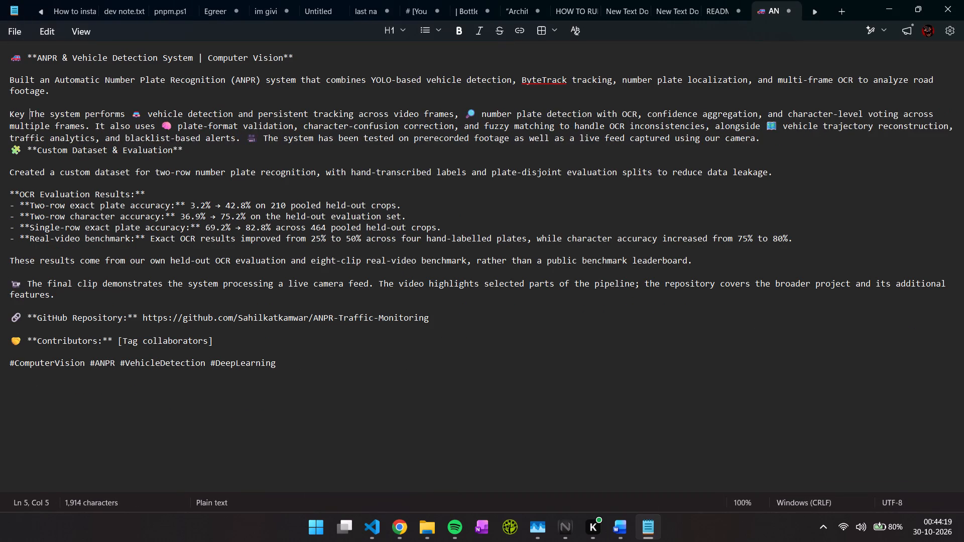
key(ctrl+BackSpace)
Delete the emojis before "vehicle detection" and before "plate-format validation" in the paragraph starting with "The system performs".
key(ctrl+Right)
key(ctrl+Right)
key(ctrl+Right)
key(ctrl+Right)
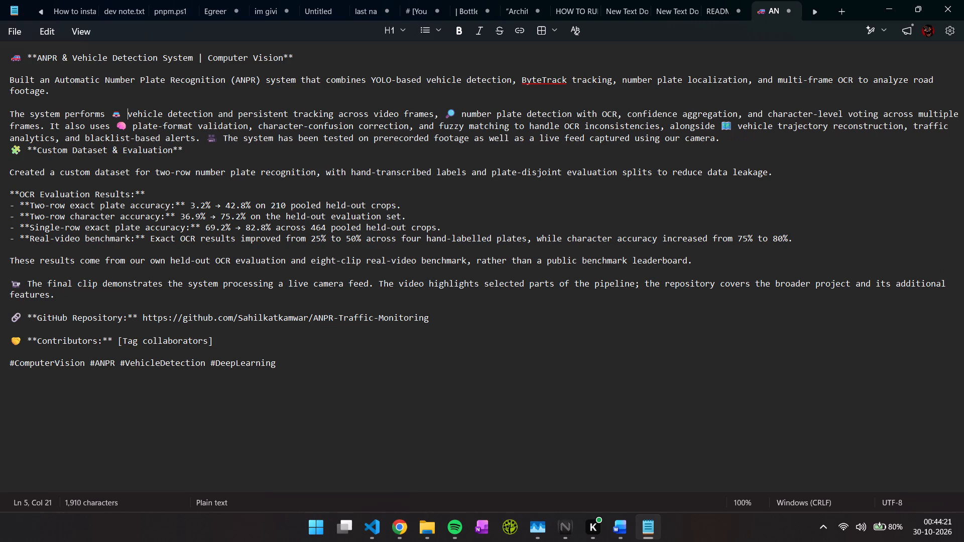
key(BackSpace)
key(BackSpace)
key(BackSpace)
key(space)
key(Down)
key(ctrl+Right)
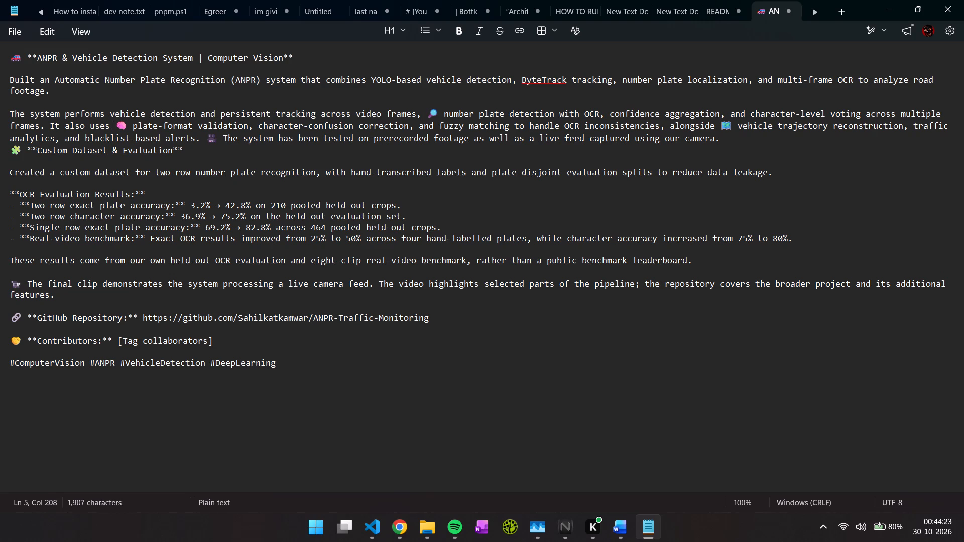
key(ctrl+Right)
key(ctrl+BackSpace)
Delete the "**Custom Dataset & Evaluation**" heading line together with its puzzle-piece emoji.
key(Down)
key(Left)
key(ctrl+Left)
key(ctrl+Left)
key(ctrl+Left)
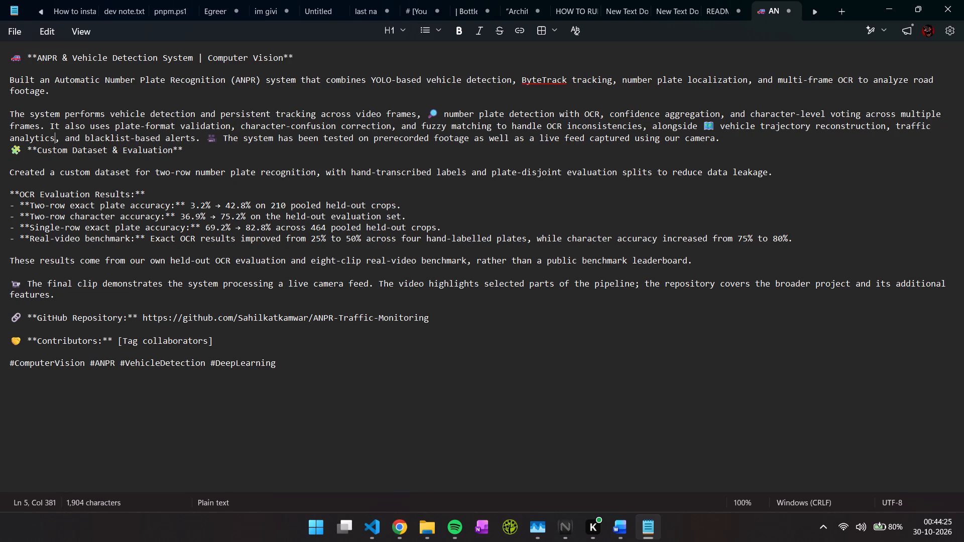
key(ctrl+Down)
key(Left)
key(Down)
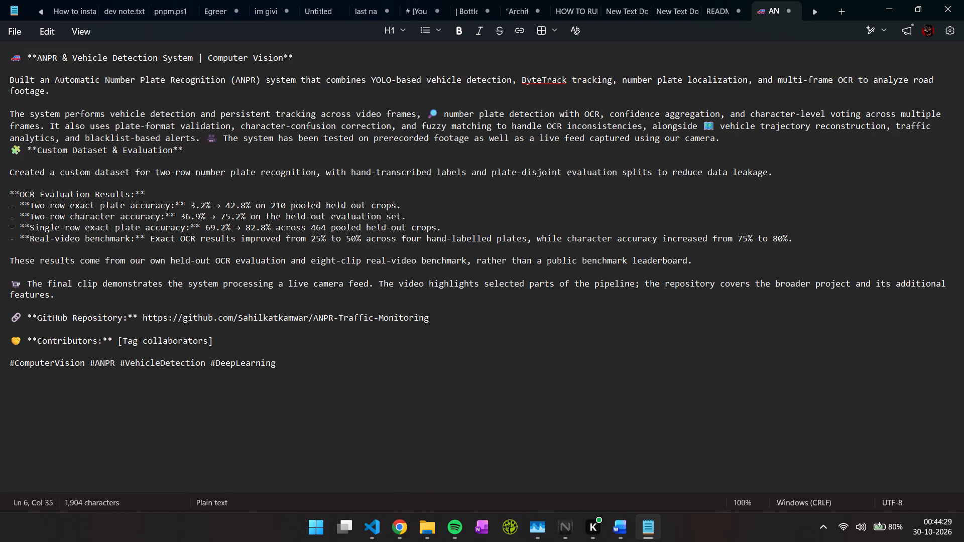
key(ctrl+BackSpace)
key(ctrl+BackSpace)
key(ctrl+BackSpace)
key(ctrl+BackSpace)
key(ctrl+BackSpace)
key(ctrl+BackSpace)
key(ctrl+BackSpace)
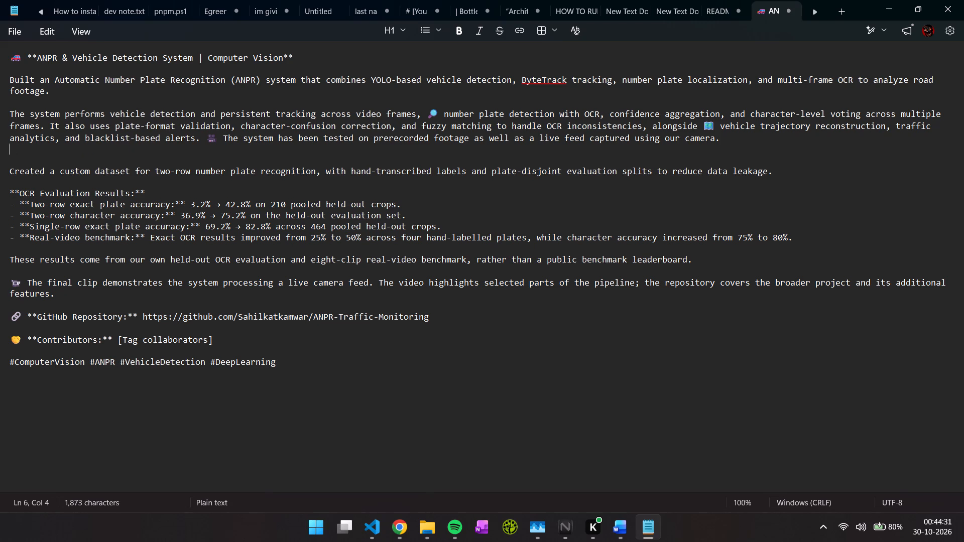
key(ctrl+BackSpace)
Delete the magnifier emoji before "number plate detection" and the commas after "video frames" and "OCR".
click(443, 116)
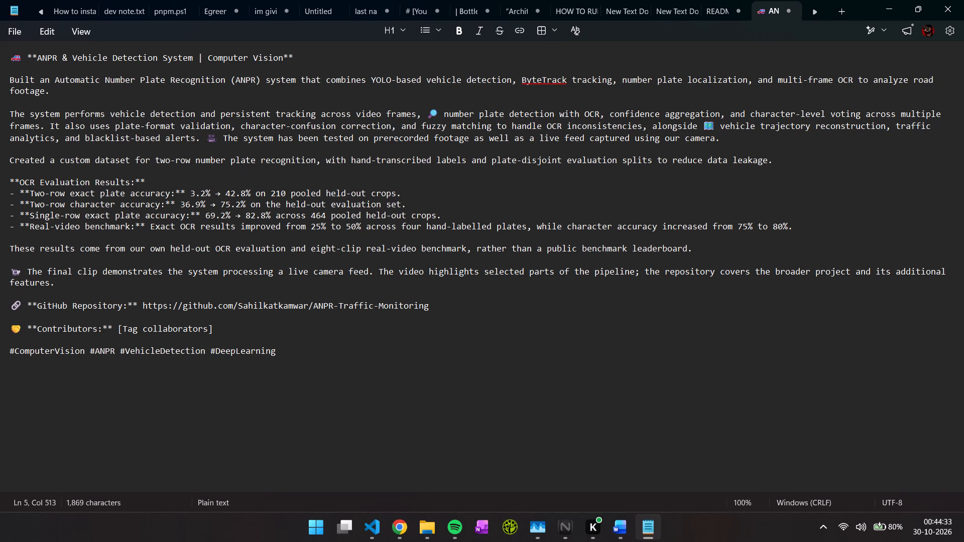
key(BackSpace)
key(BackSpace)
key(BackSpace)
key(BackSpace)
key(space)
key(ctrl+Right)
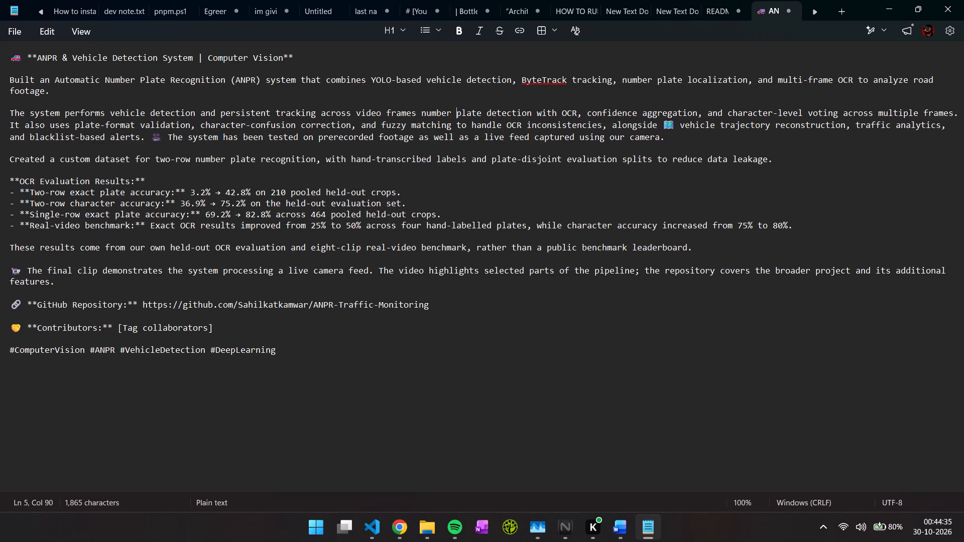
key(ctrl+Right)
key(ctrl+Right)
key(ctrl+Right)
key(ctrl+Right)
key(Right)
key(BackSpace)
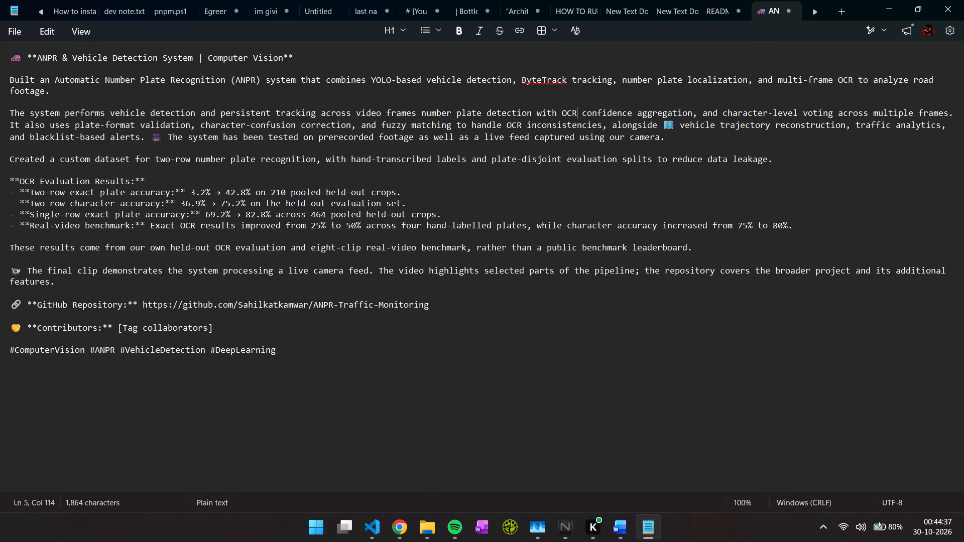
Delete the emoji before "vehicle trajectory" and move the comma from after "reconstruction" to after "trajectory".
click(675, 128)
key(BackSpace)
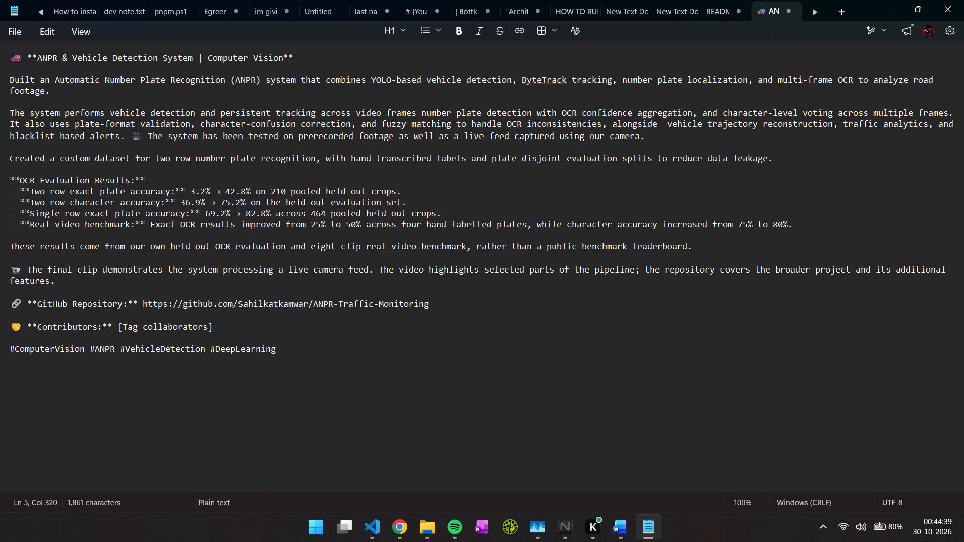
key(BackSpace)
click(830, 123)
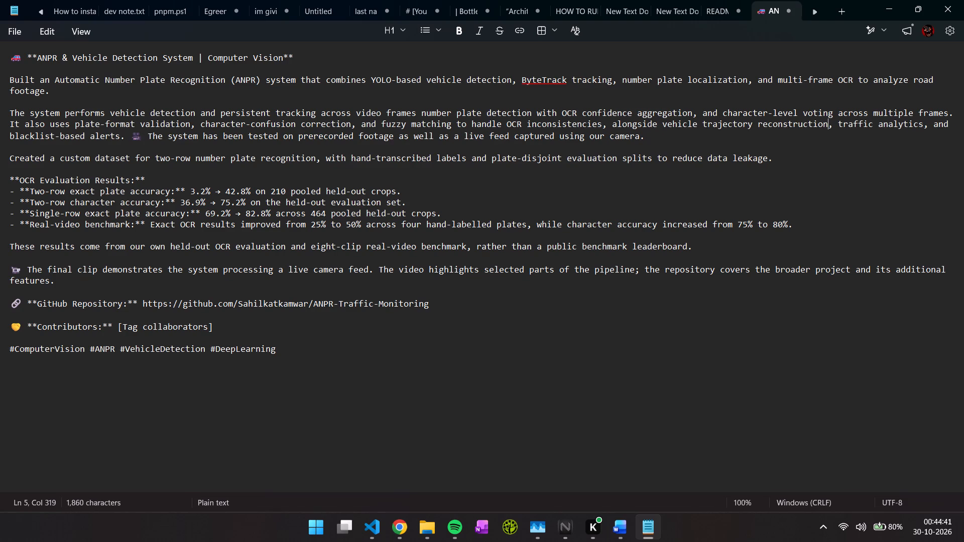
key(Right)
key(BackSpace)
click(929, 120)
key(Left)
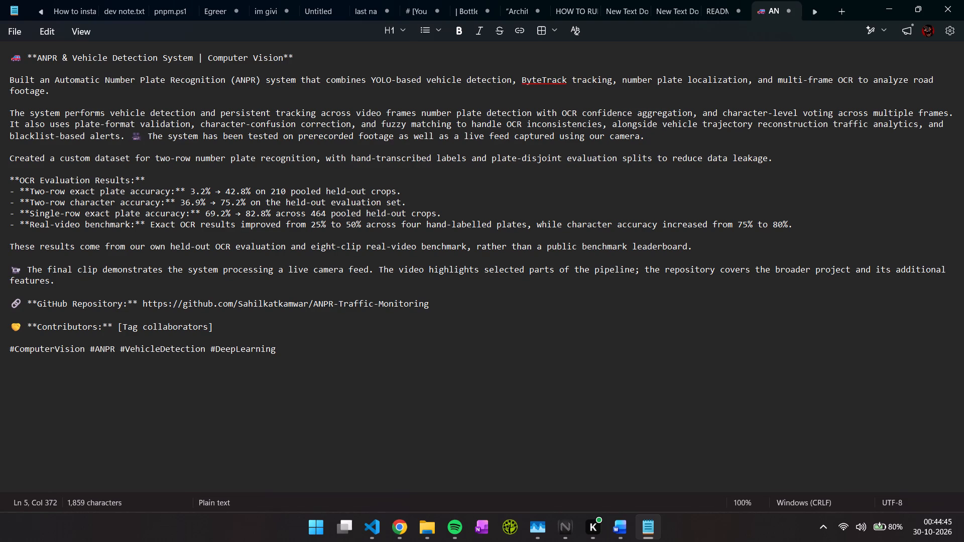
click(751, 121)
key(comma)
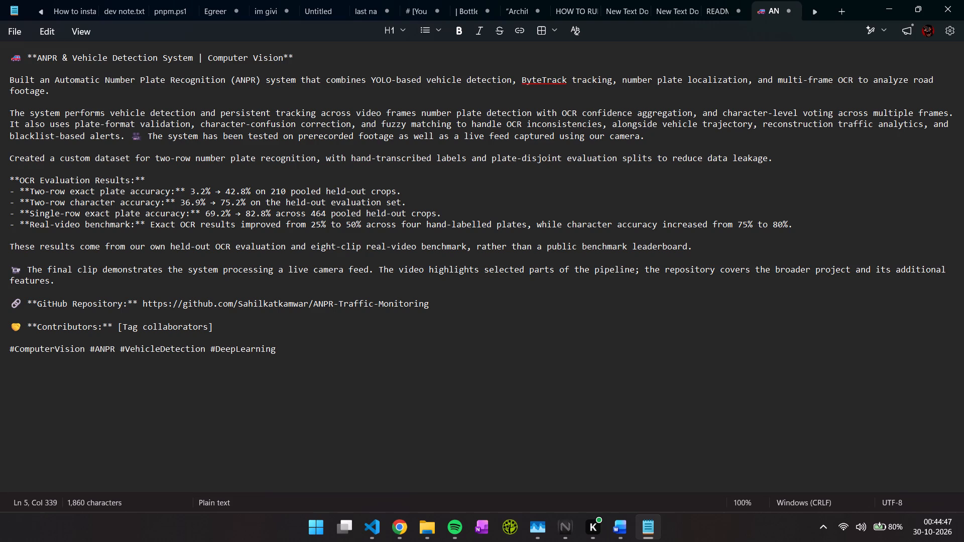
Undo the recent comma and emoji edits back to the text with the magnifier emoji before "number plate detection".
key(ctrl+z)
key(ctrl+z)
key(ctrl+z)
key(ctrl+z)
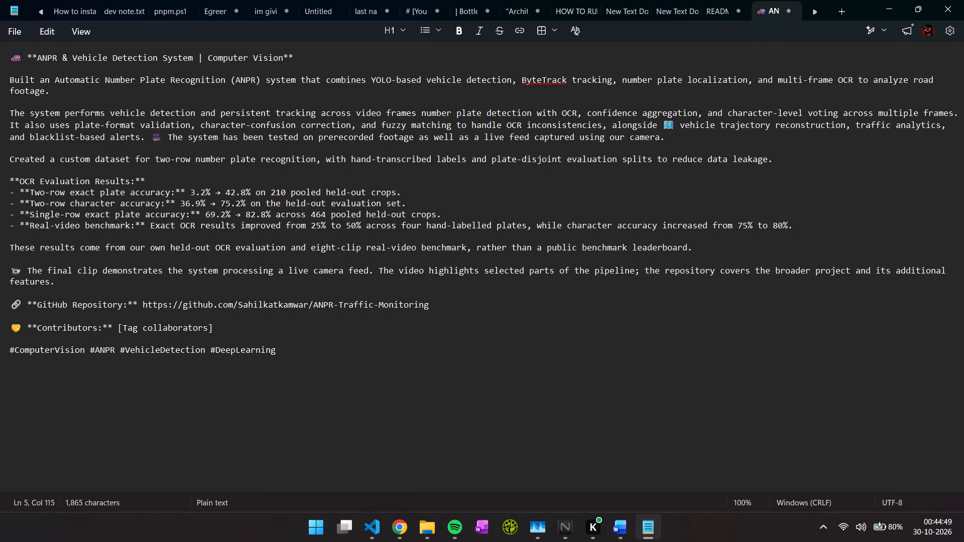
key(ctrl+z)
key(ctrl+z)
Delete the comma and magnifier emoji after "video frames", leaving a single space before "number plate detection".
key(BackSpace)
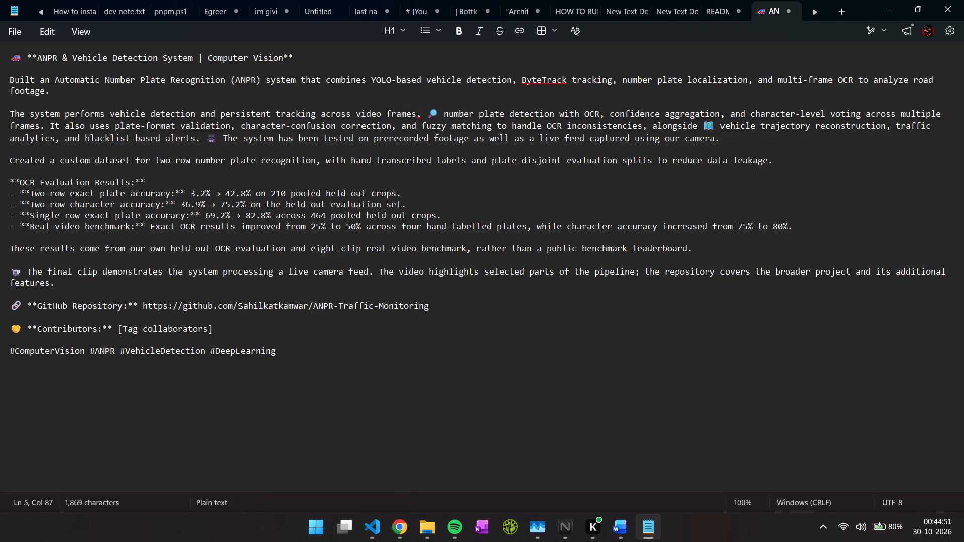
key(BackSpace)
key(BackSpace)
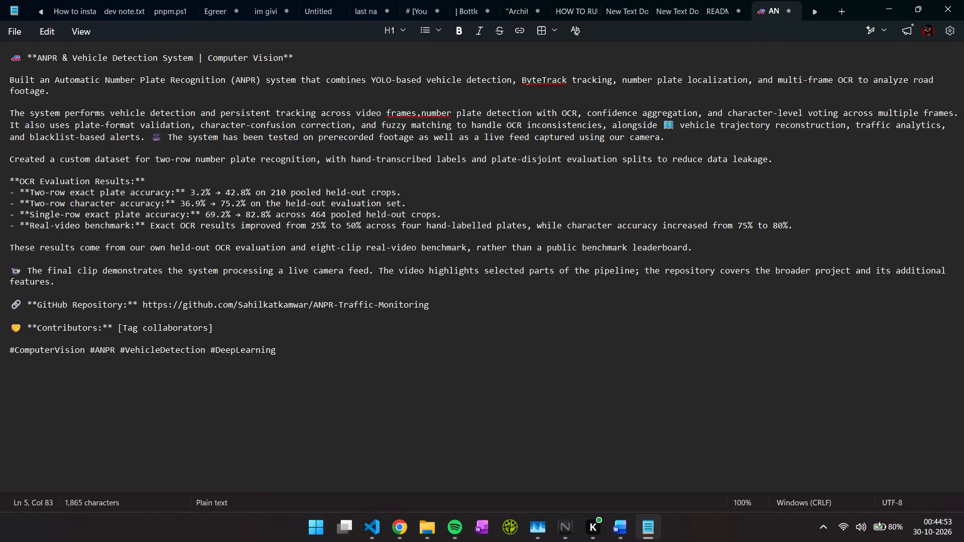
key(BackSpace)
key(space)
Delete the emojis before "vehicle trajectory reconstruction" and before "The system has been tested", keeping single spaces between the words.
click(682, 125)
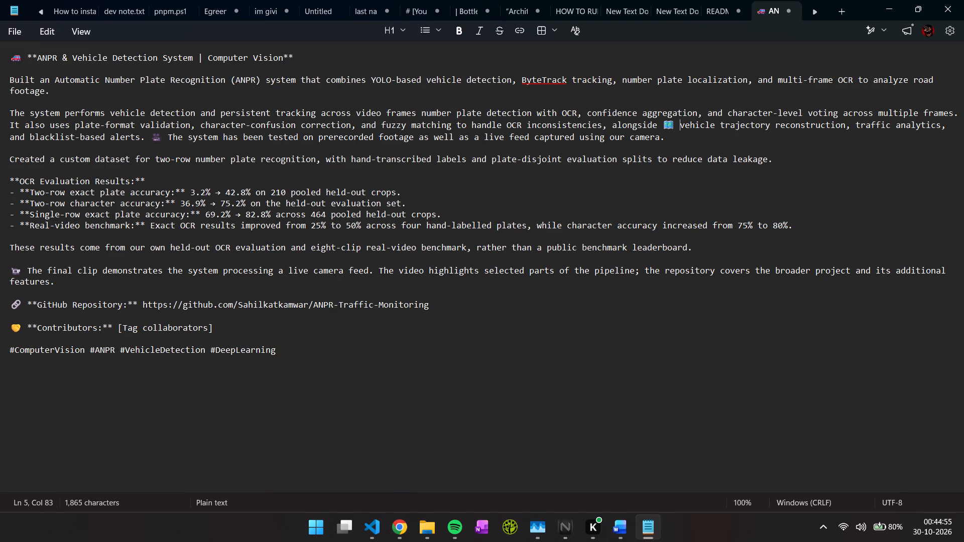
key(Left)
key(Left)
key(BackSpace)
key(BackSpace)
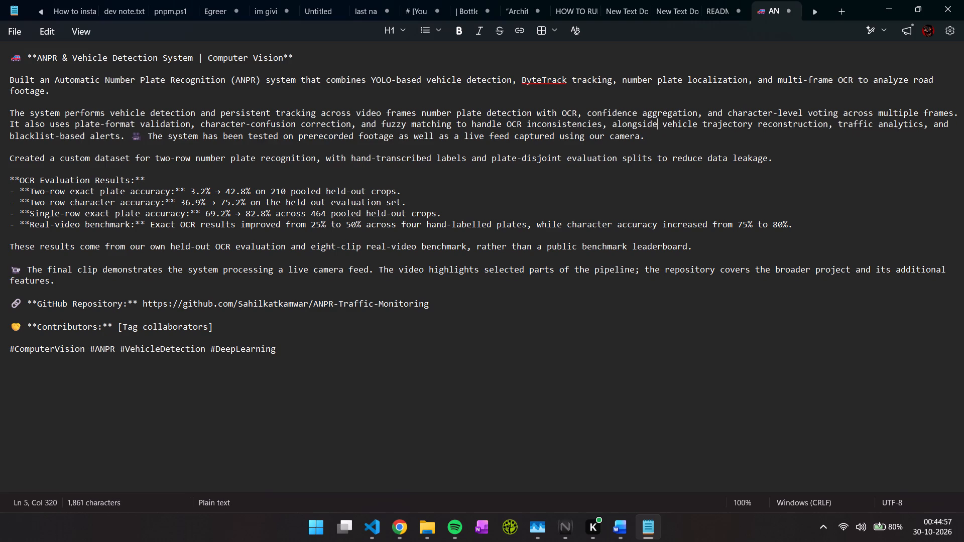
click(146, 133)
key(BackSpace)
key(BackSpace)
key(BackSpace)
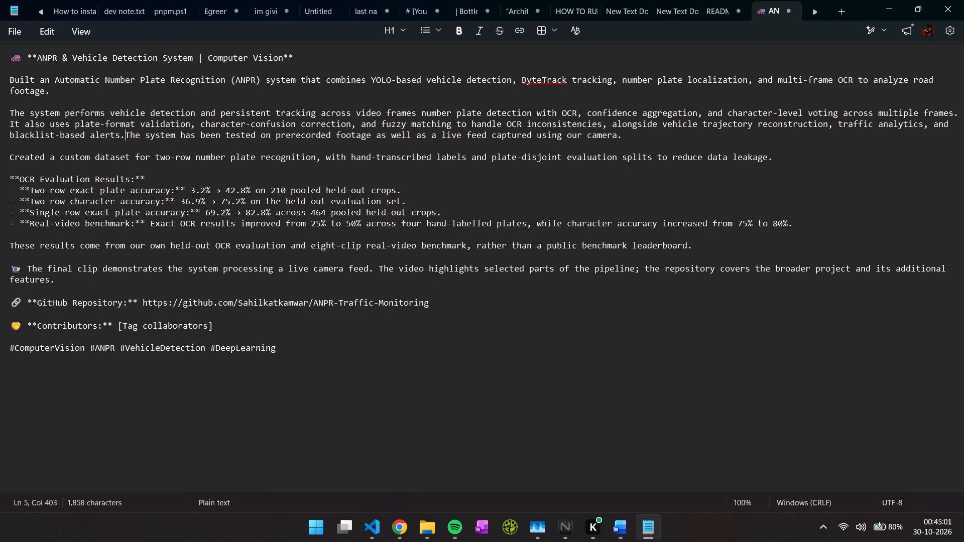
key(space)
Remove the period after "blacklist-based alerts" and change the following "The" to lowercase "the".
key(Left)
key(Left)
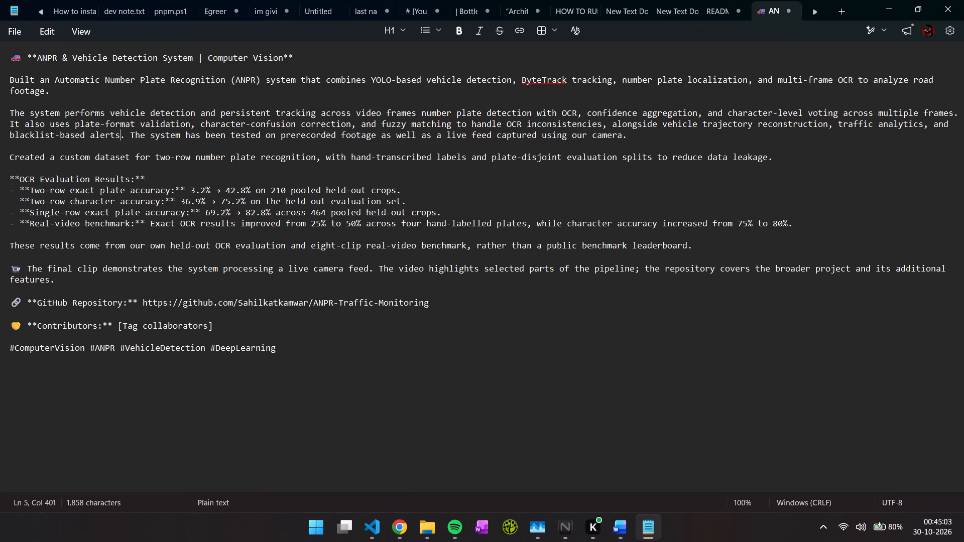
key(Right)
key(BackSpace)
key(Right)
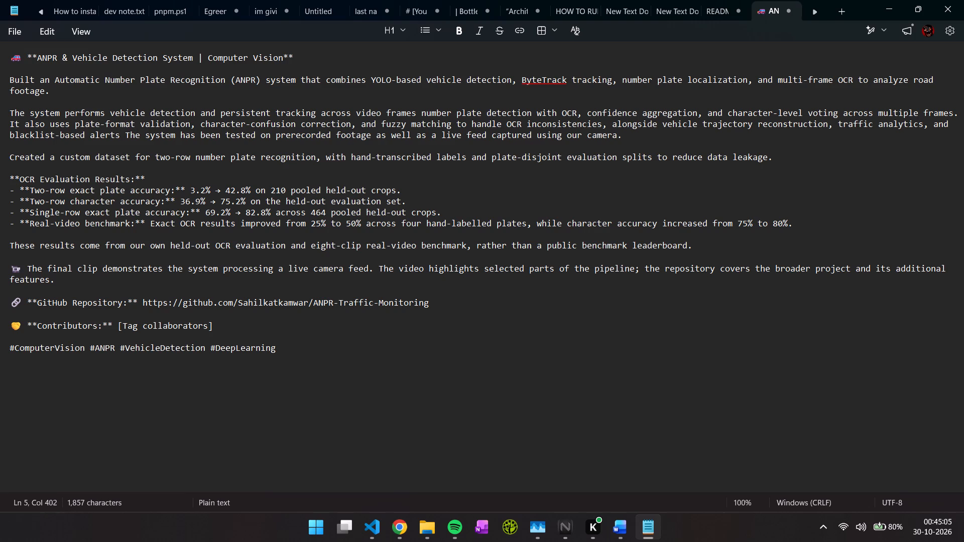
key(BackSpace)
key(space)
key(Right)
key(BackSpace)
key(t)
Remove the commas after "character-confusion correction" and after "traffic analytics".
click(359, 131)
click(353, 123)
key(Right)
key(BackSpace)
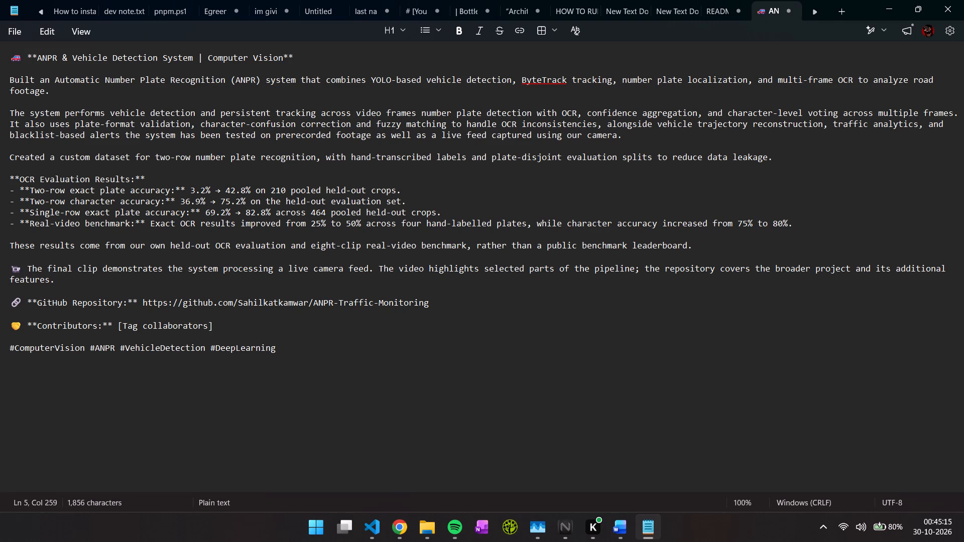
click(920, 127)
key(Right)
key(BackSpace)
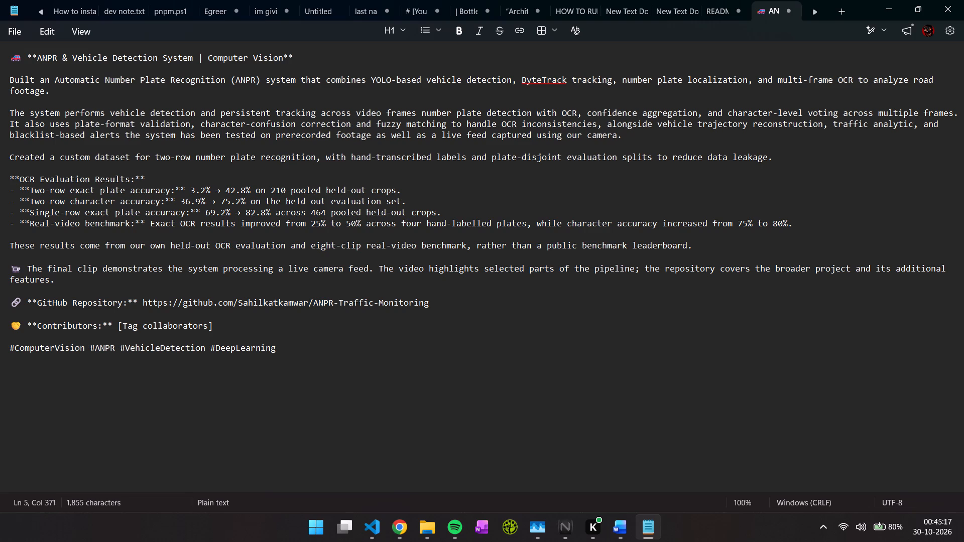
key(ctrl+z)
key(Right)
key(BackSpace)
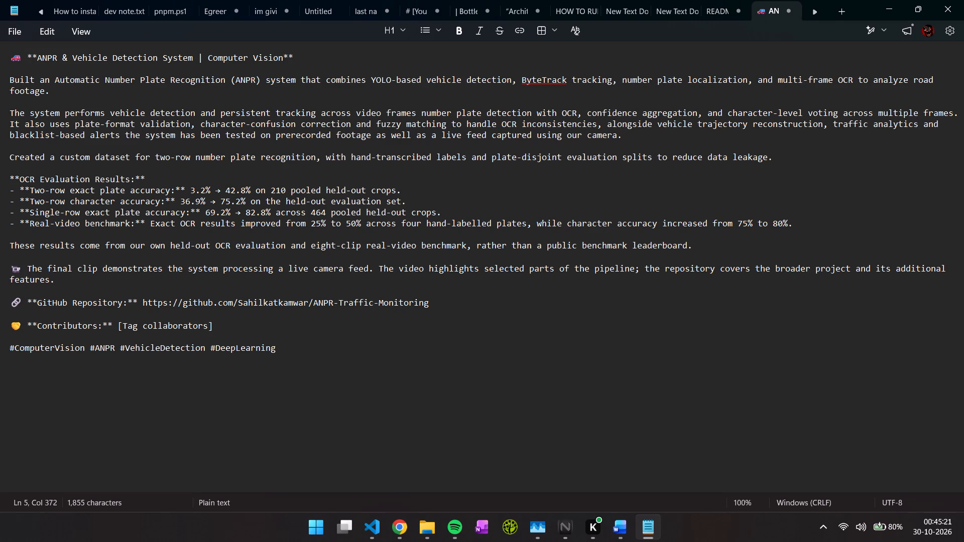
Delete the paragraph starting with "Created a custom dataset for two-row number plate recognition".
click(20, 123)
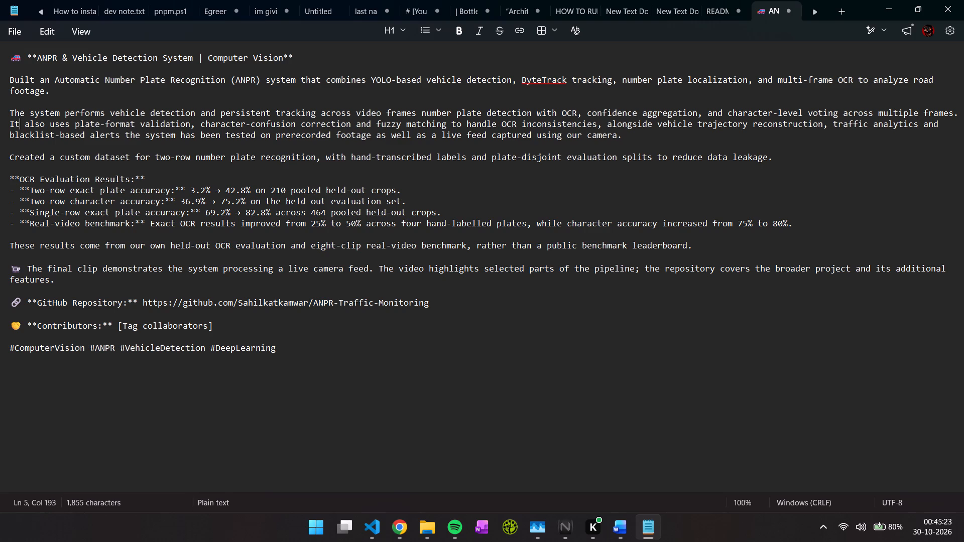
triple_click(626, 159)
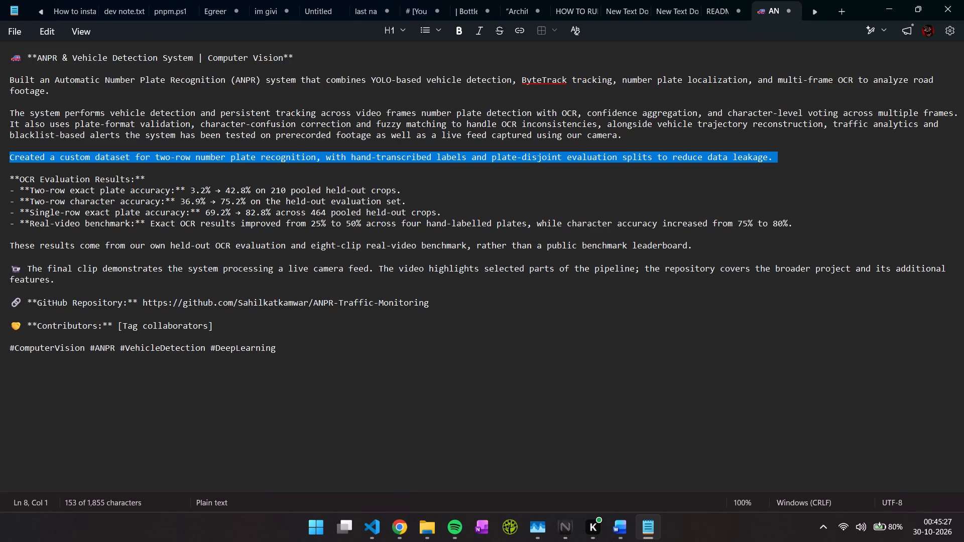
key(BackSpace)
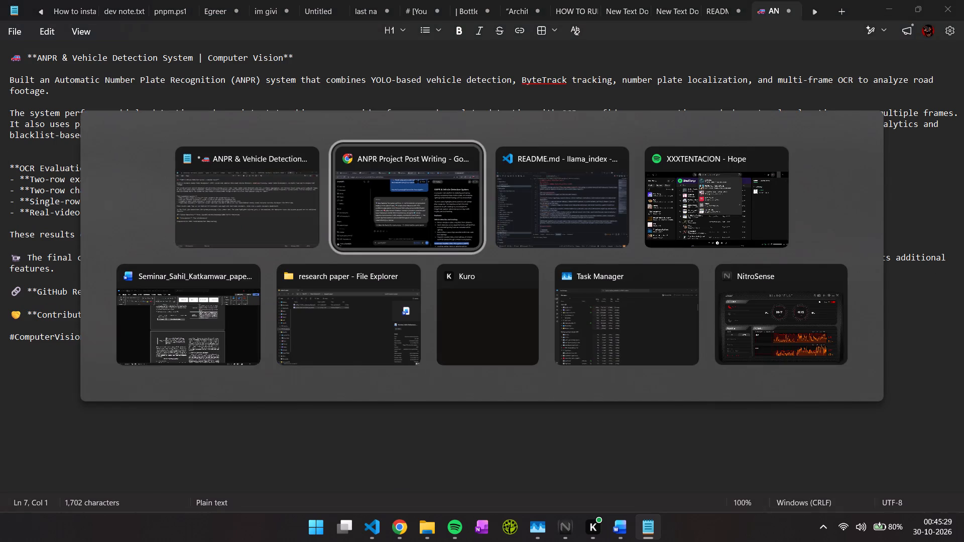
Switch to the LinkedIn feed in Chrome and browse other people's posts, expanding the MindFlight project post to read its full text.
click(676, 0)
click(689, 0)
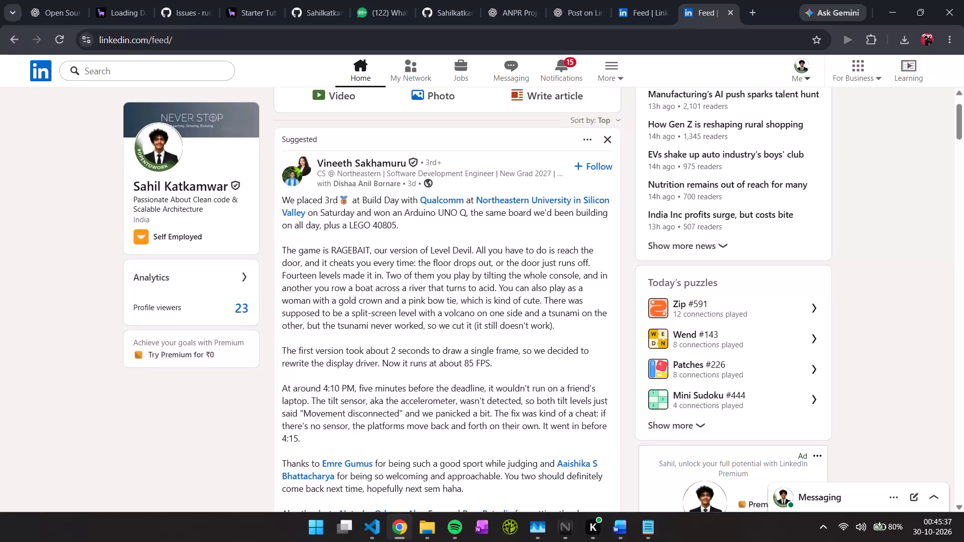
scroll(431, 248, down, 7)
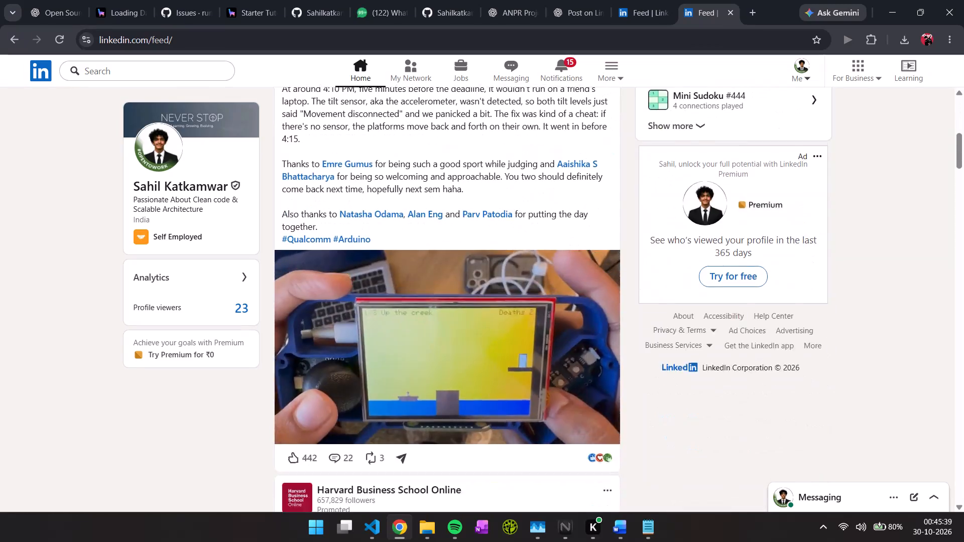
scroll(430, 248, down, 20)
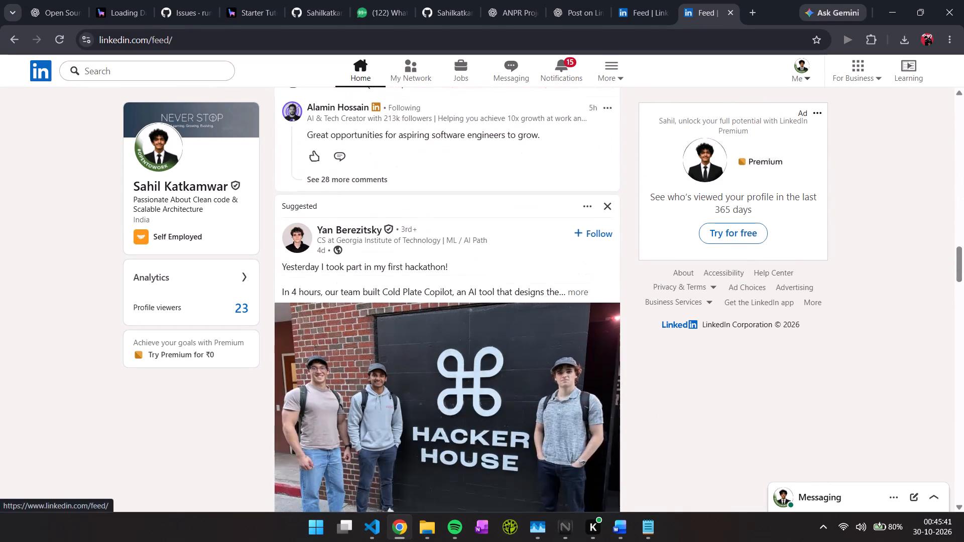
scroll(439, 256, down, 13)
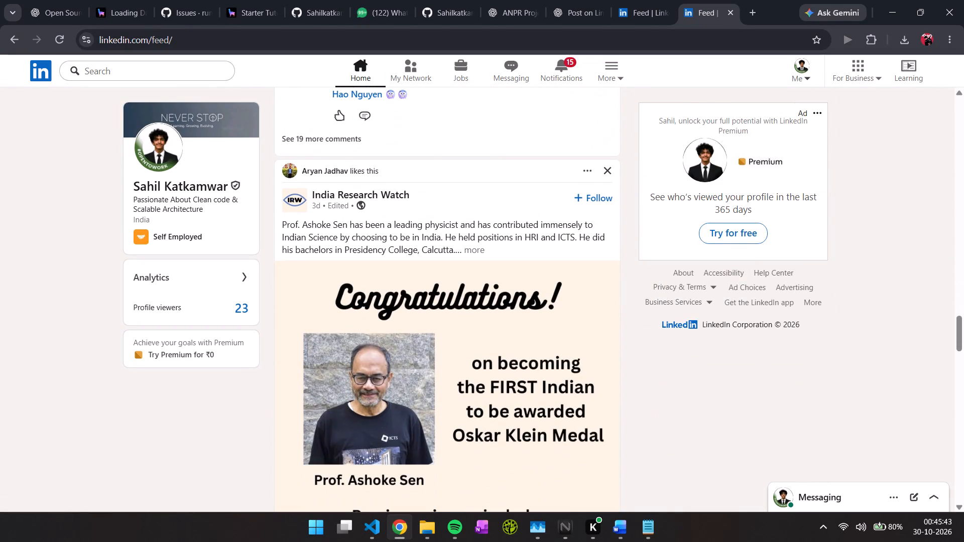
scroll(443, 260, down, 6)
scroll(442, 260, up, 5)
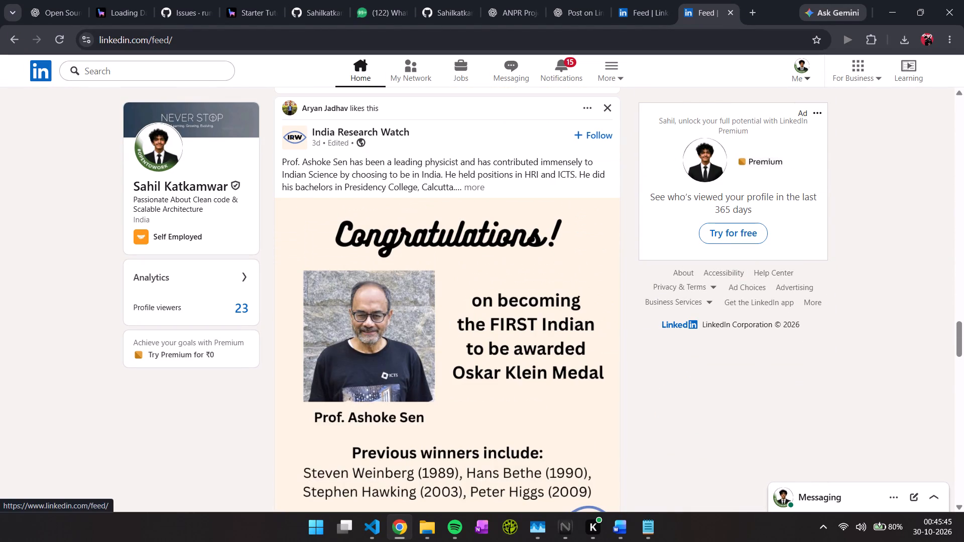
scroll(442, 260, down, 20)
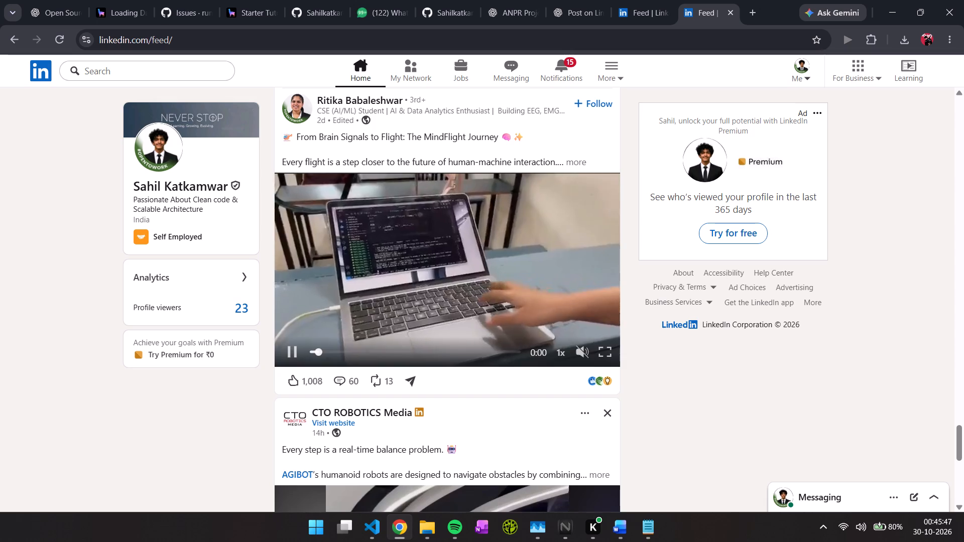
click(575, 161)
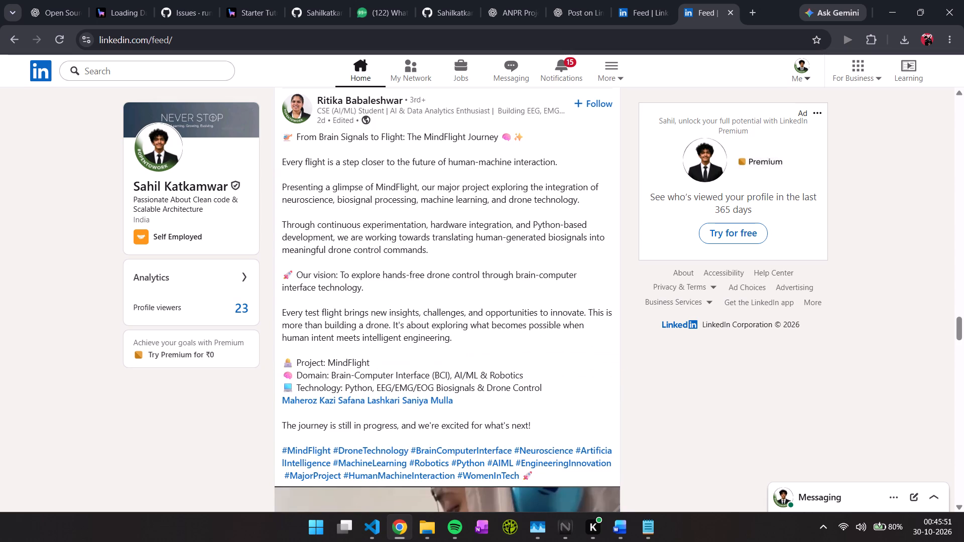
Skim further posts in the LinkedIn feed and glance at the ChatGPT rewrite of the key features.
scroll(570, 163, down, 3)
scroll(529, 182, down, 2)
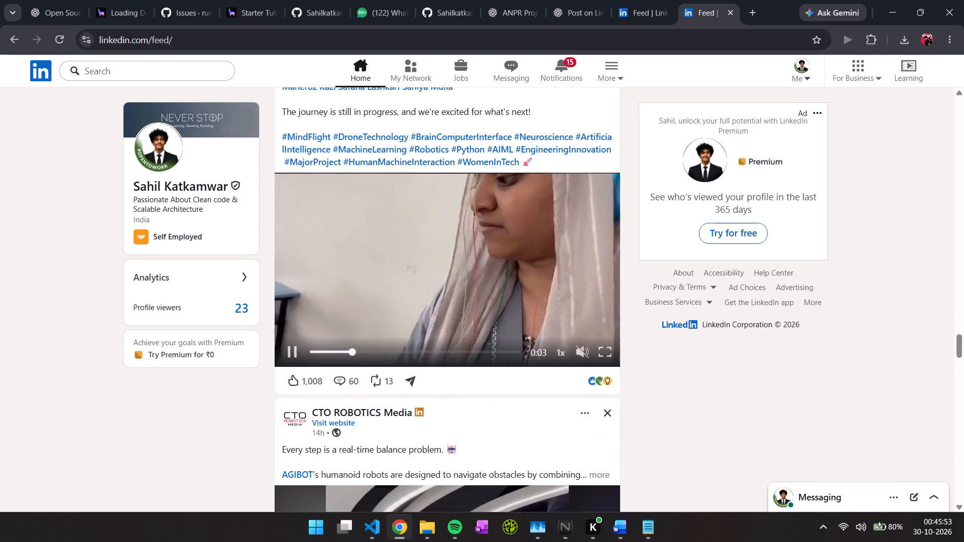
scroll(402, 209, down, 6)
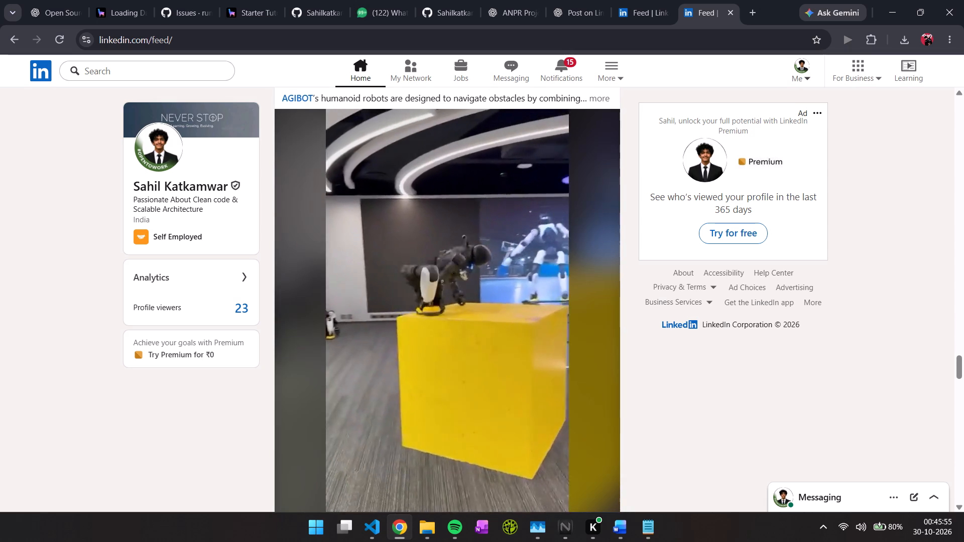
scroll(417, 227, up, 7)
click(573, 0)
click(506, 0)
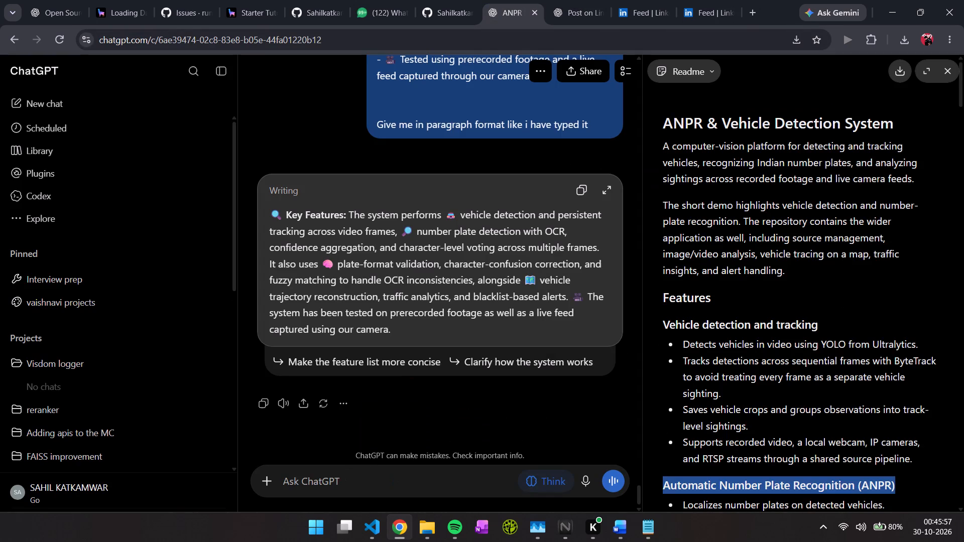
click(653, 0)
Switch to Notepad and delete the Contributors line with its "[Tag collaborators]" placeholder, including the extra blank line.
click(637, 540)
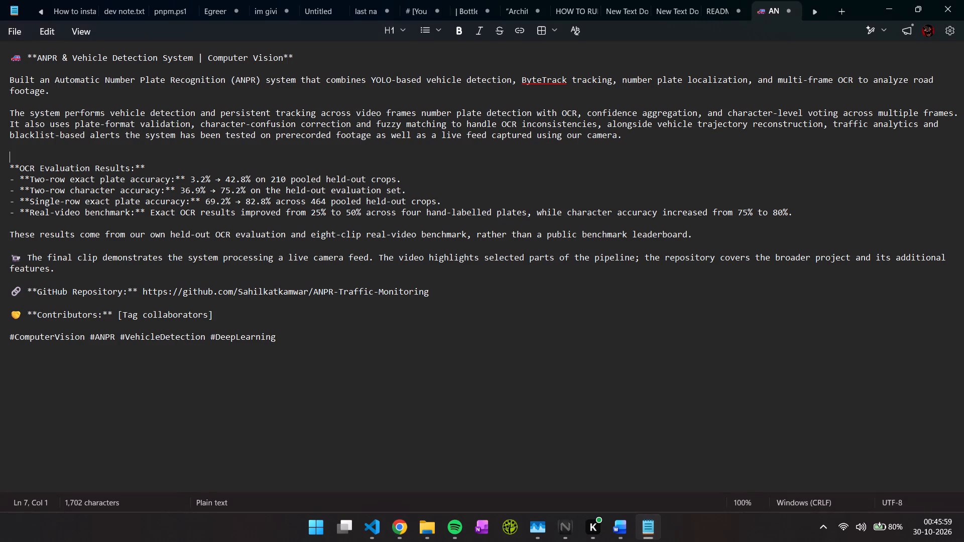
click(228, 323)
click(226, 319)
drag(226, 319, 8, 302)
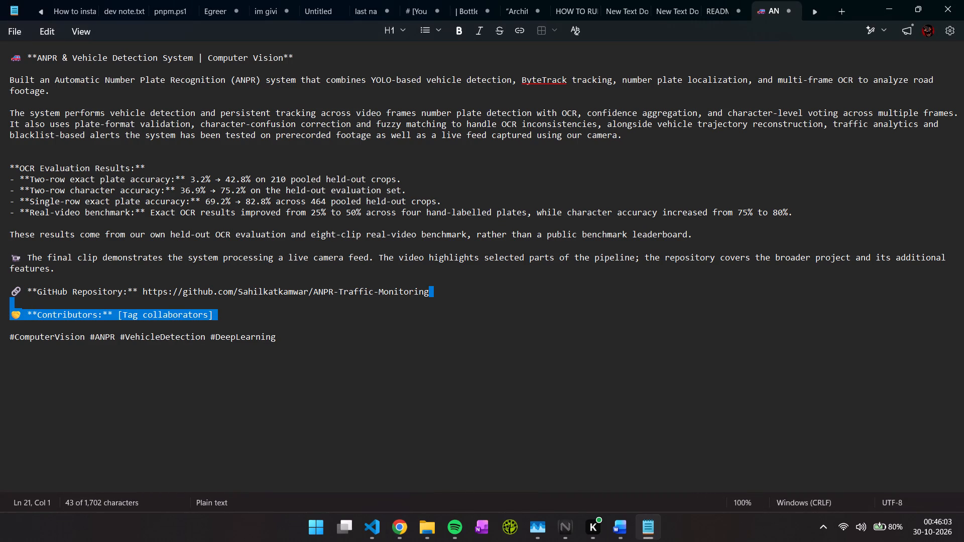
click(207, 326)
drag(227, 320, 12, 300)
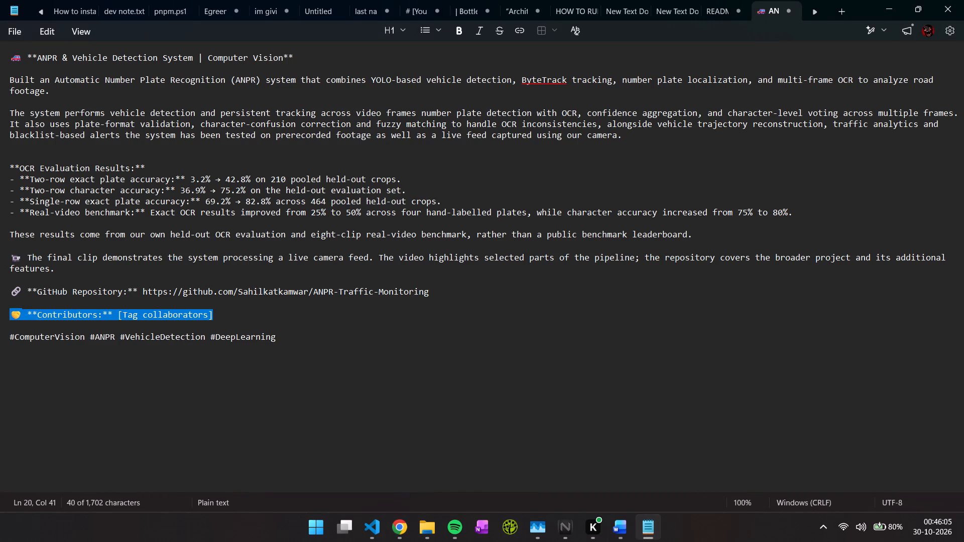
drag(12, 300, 9, 311)
key(BackSpace)
key(BackSpace)
key(BackSpace)
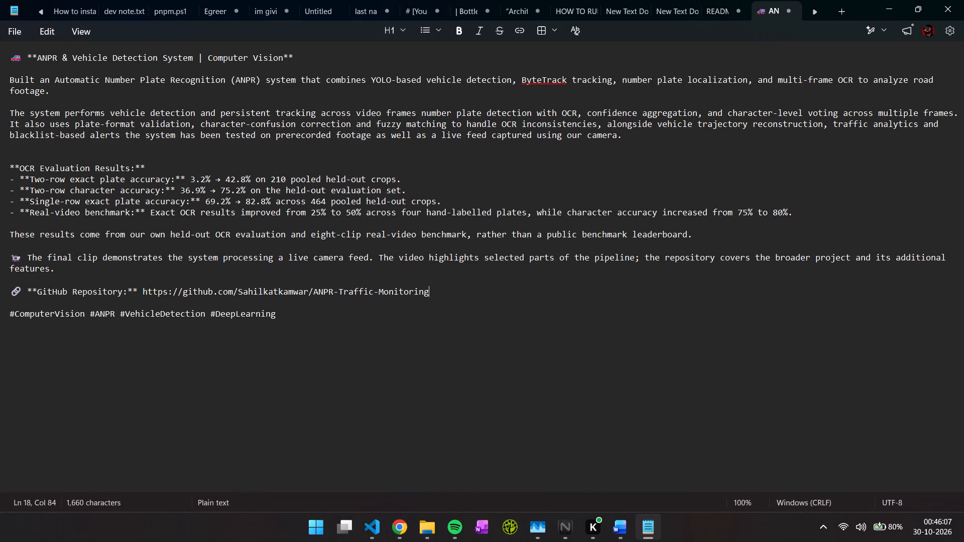
Delete the "#DeepLearning" hashtag and its preceding space from the hashtag line.
click(121, 315)
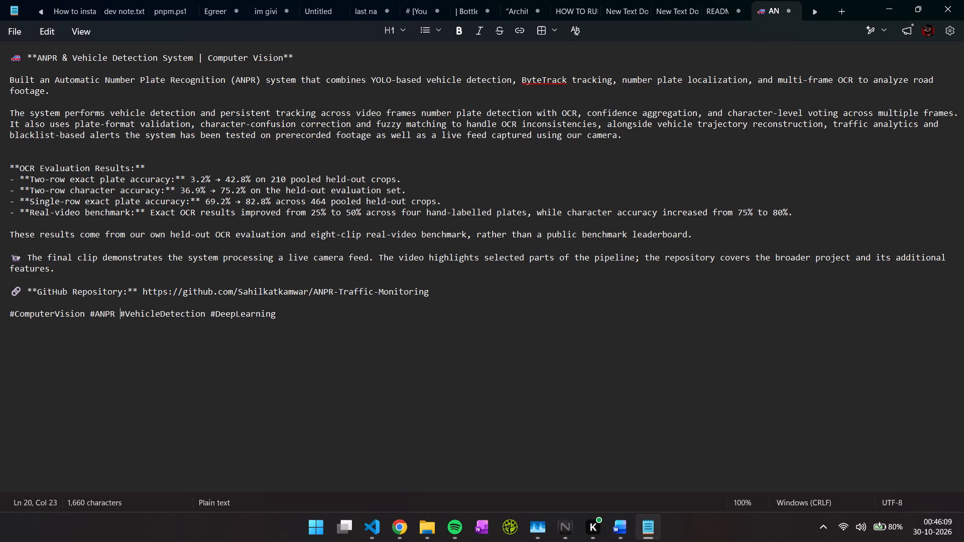
drag(280, 315, 211, 311)
key(BackSpace)
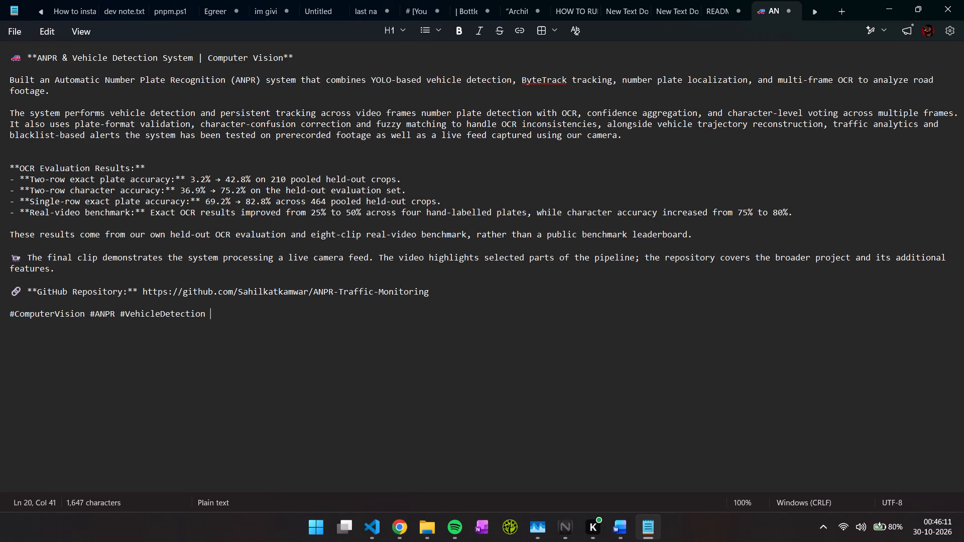
key(BackSpace)
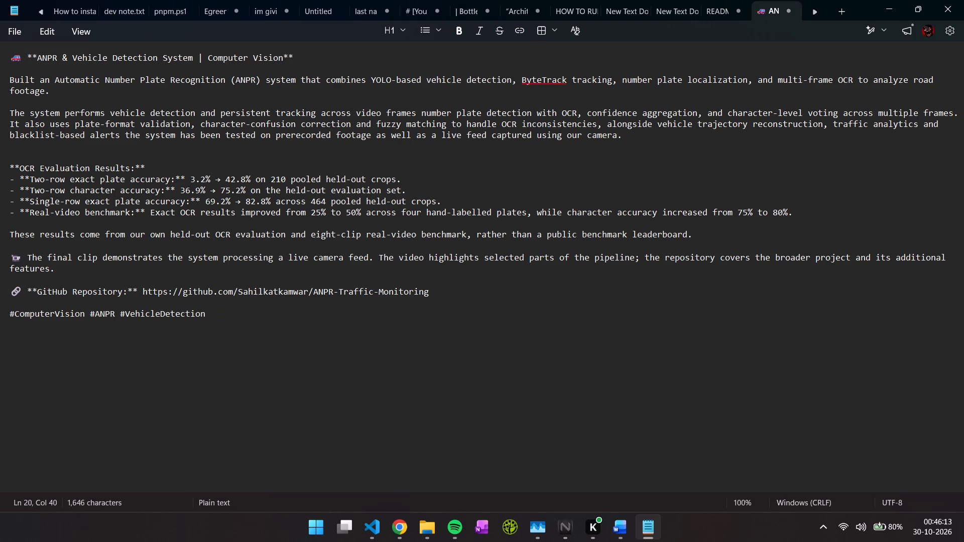
Add a closing line below the hashtags, after a blank line, reading "Stay tuned for upcoming IoT based cool projects".
key(Return)
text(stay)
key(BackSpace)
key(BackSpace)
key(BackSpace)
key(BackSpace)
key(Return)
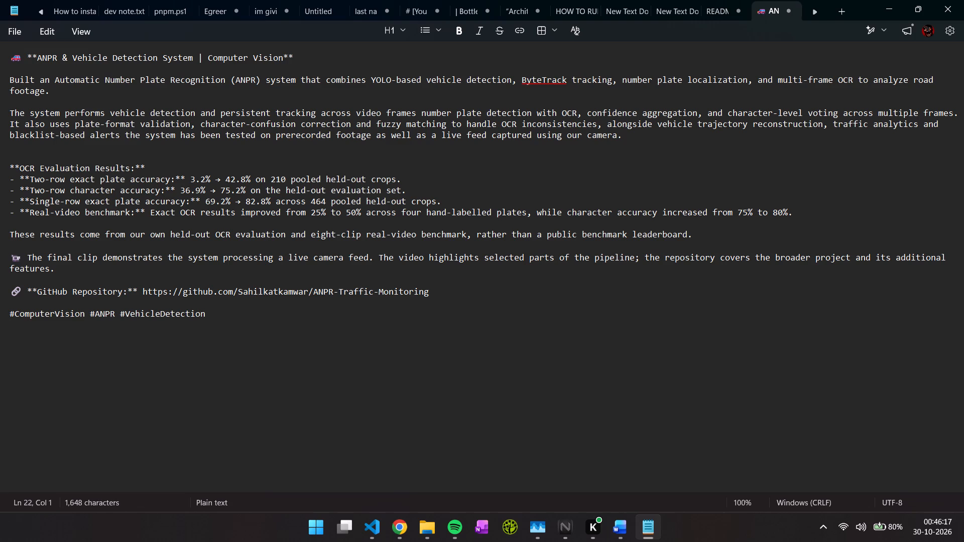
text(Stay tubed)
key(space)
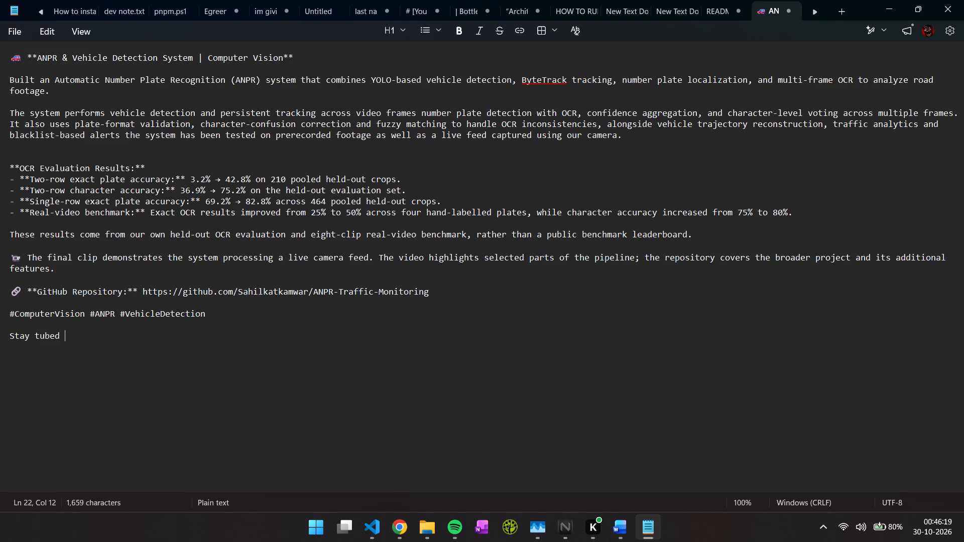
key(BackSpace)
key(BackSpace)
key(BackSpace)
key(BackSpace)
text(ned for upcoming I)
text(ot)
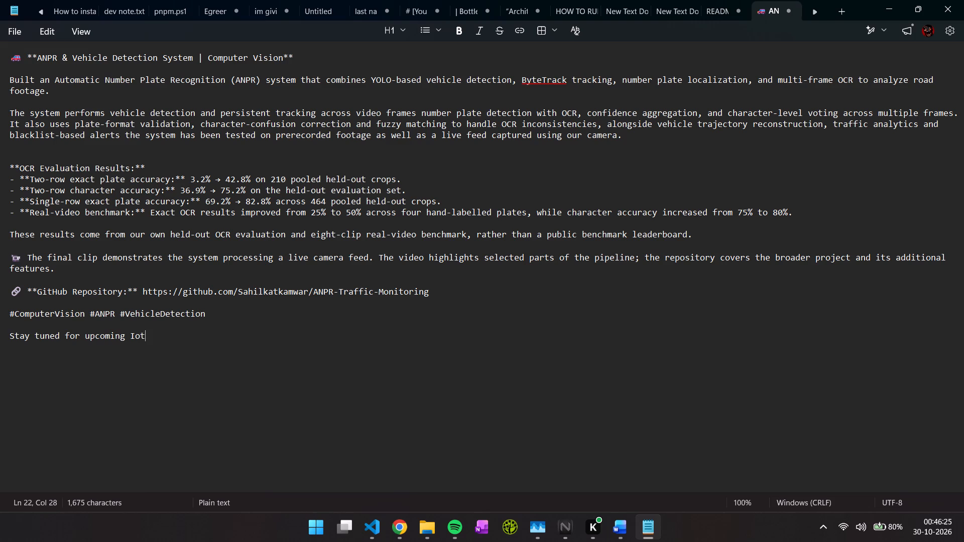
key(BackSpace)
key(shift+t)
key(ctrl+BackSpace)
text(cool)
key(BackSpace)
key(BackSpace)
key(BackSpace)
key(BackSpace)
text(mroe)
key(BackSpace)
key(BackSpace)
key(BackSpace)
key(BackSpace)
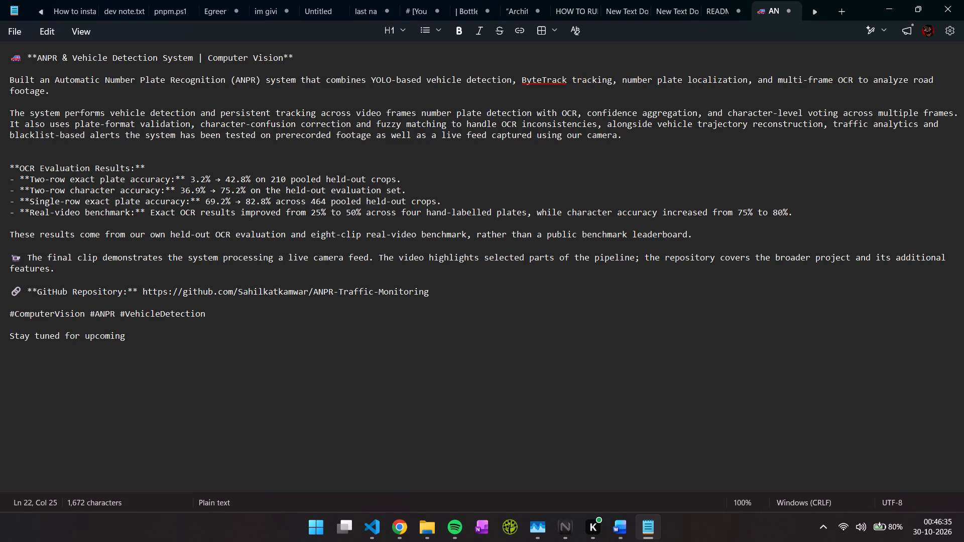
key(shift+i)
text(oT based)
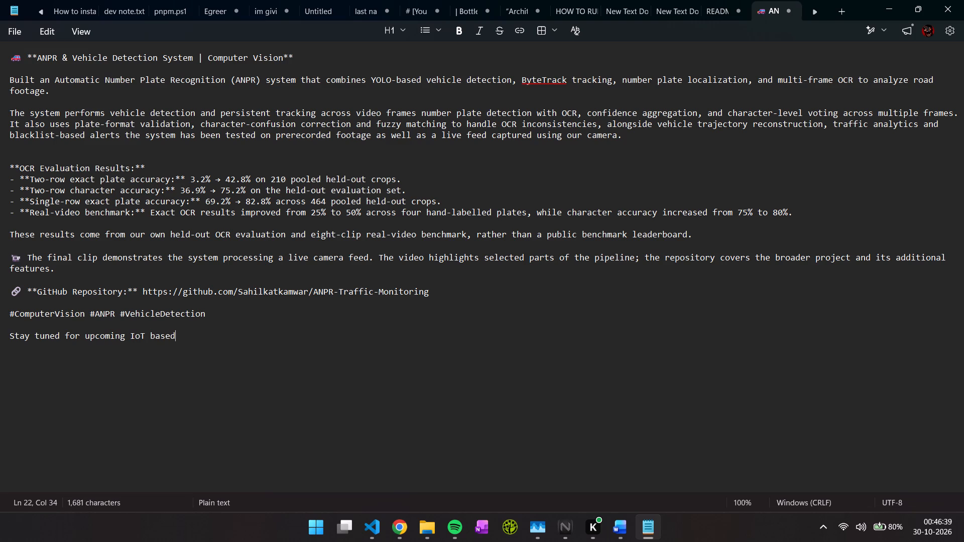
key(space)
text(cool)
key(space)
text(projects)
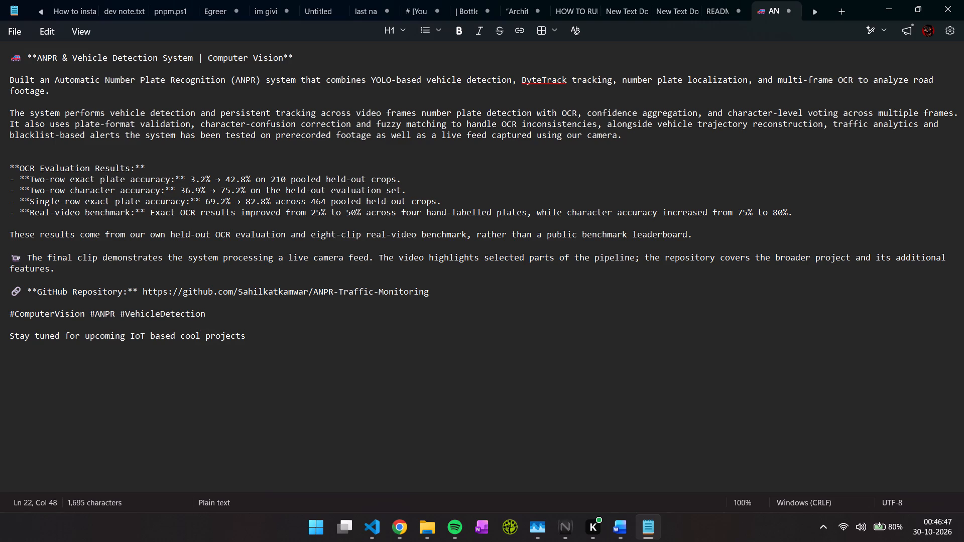
Insert the (⓿_⓿) kaomoji straight after "projects" in the closing line.
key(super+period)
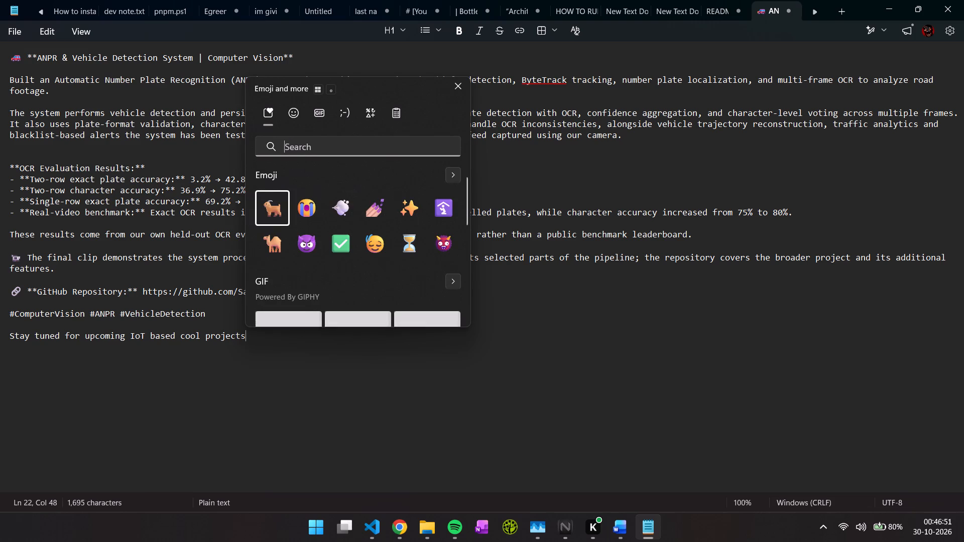
scroll(350, 230, down, 15)
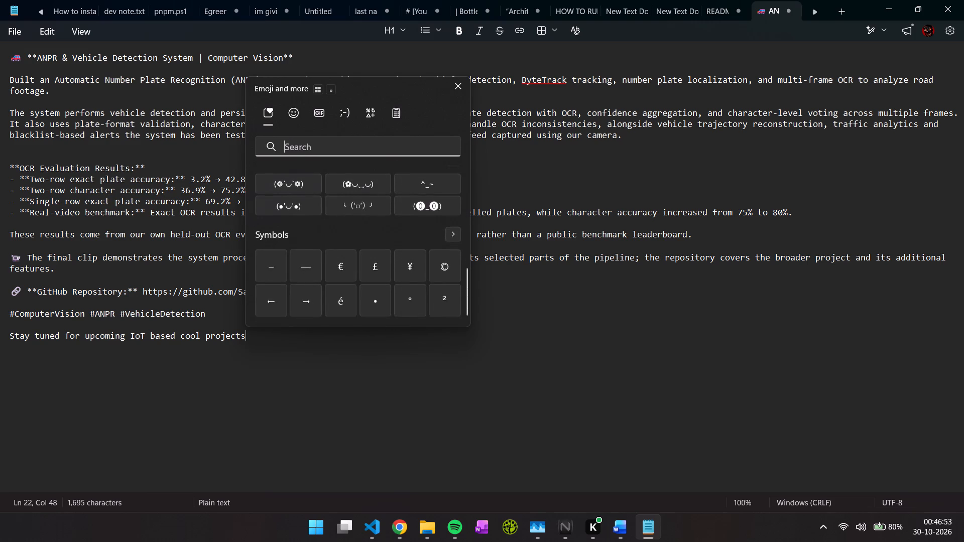
scroll(350, 230, up, 2)
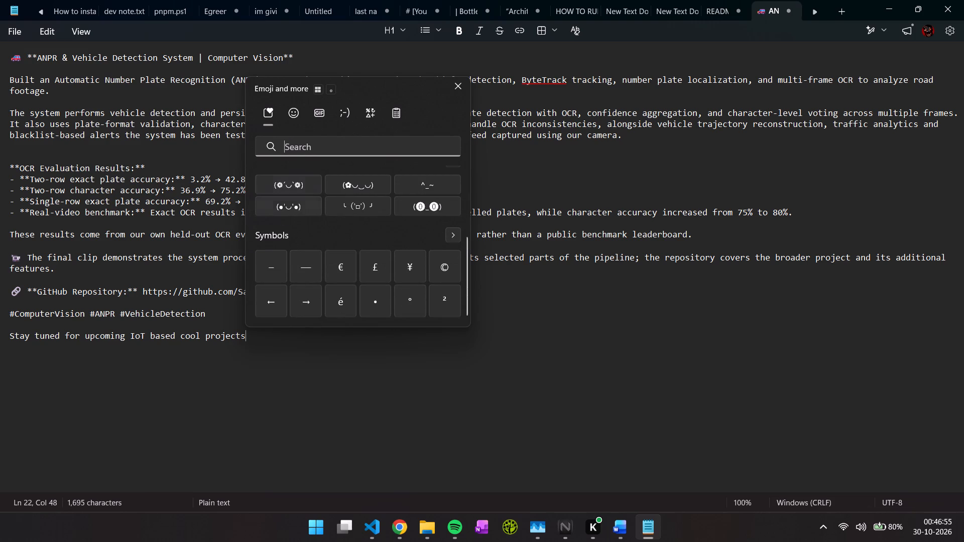
click(418, 208)
click(349, 391)
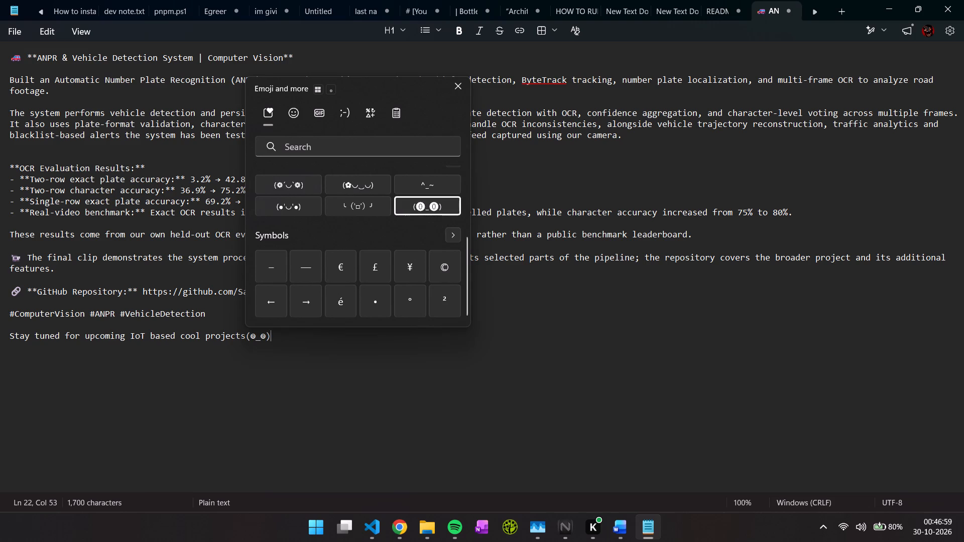
Remove the link emoji and the double asterisks on both sides of "GitHub Repository:".
click(32, 292)
click(30, 292)
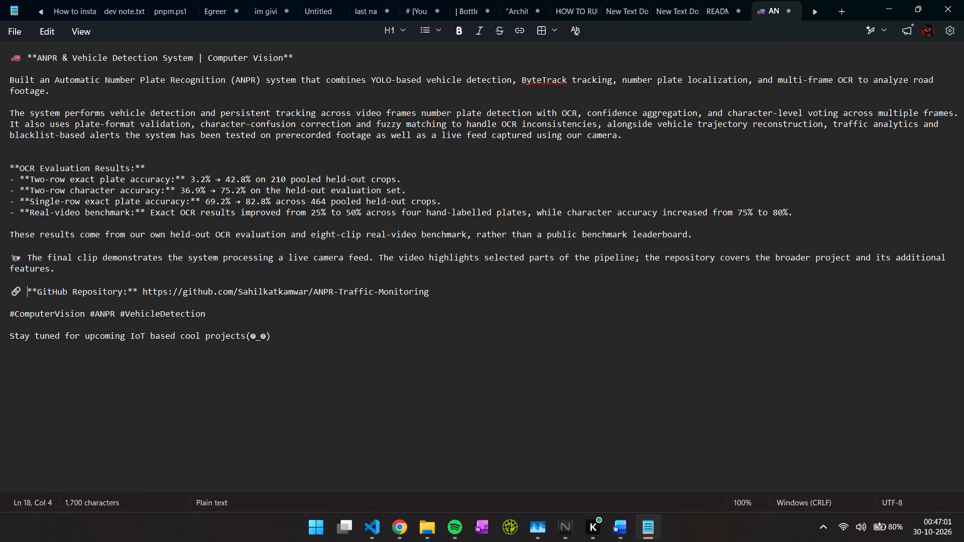
key(BackSpace)
key(BackSpace)
key(Right)
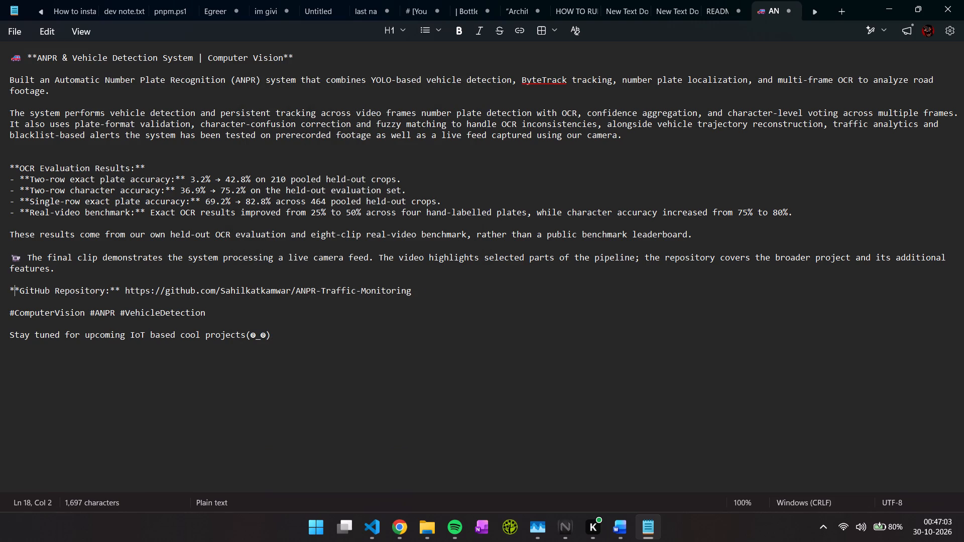
key(Right)
key(BackSpace)
key(BackSpace)
key(Right)
key(Right)
key(Right)
key(Right)
key(Right)
key(Right)
key(Right)
key(Right)
key(Right)
key(Right)
key(Right)
key(Right)
key(Right)
key(Right)
key(Right)
key(Right)
key(Right)
key(Right)
key(Right)
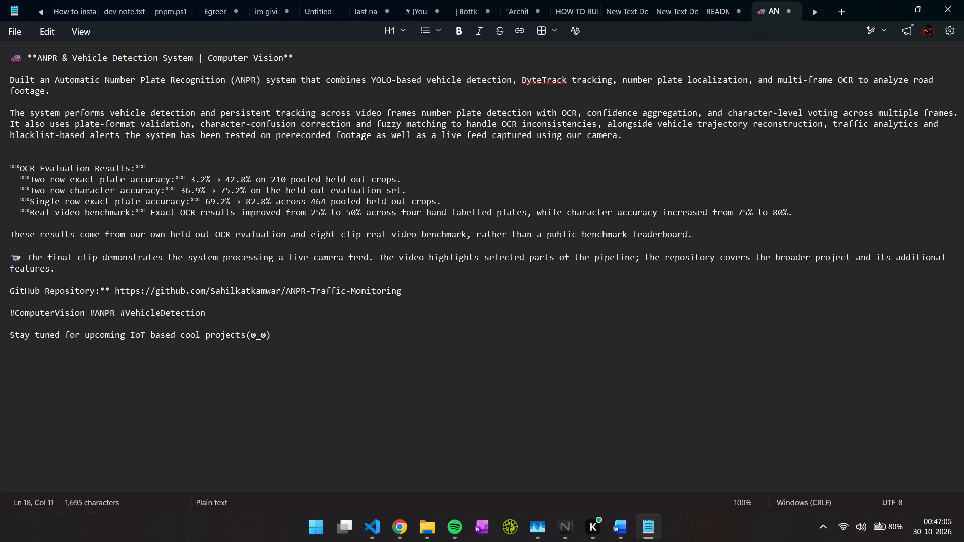
key(Right)
key(BackSpace)
key(BackSpace)
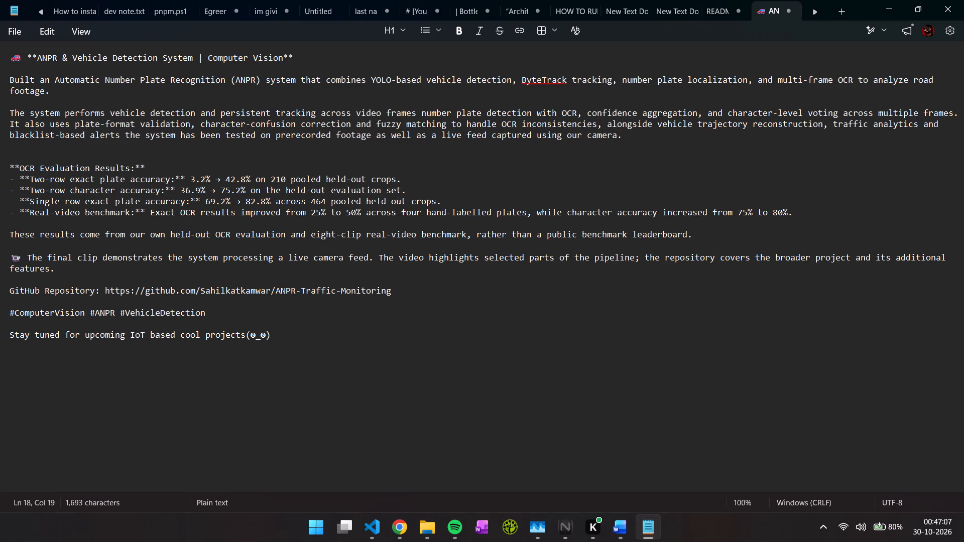
Shorten the "GitHub Repository:" label to "GitHub Repo:".
key(Left)
key(BackSpace)
key(BackSpace)
key(BackSpace)
key(BackSpace)
key(BackSpace)
key(BackSpace)
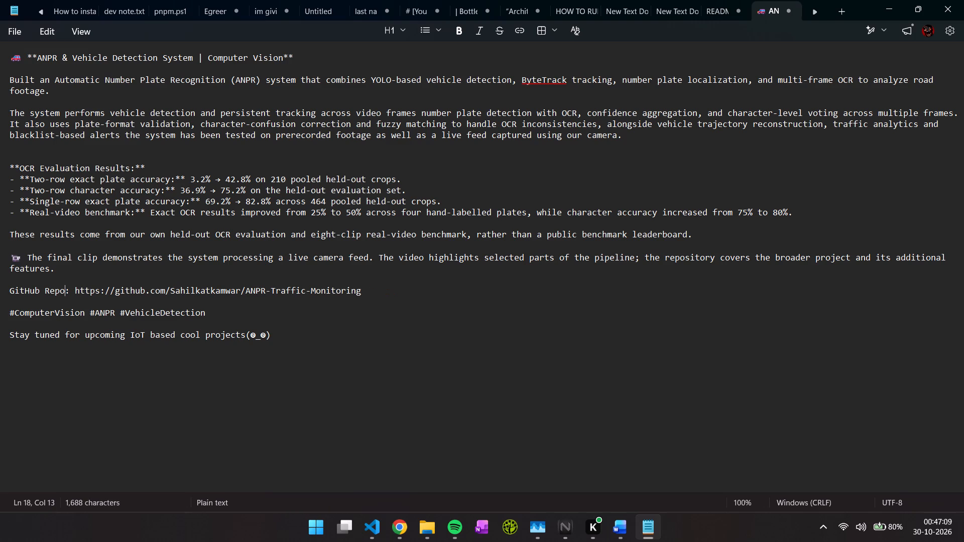
Remove the camera emoji and the space before "The final clip demonstrates".
key(Up)
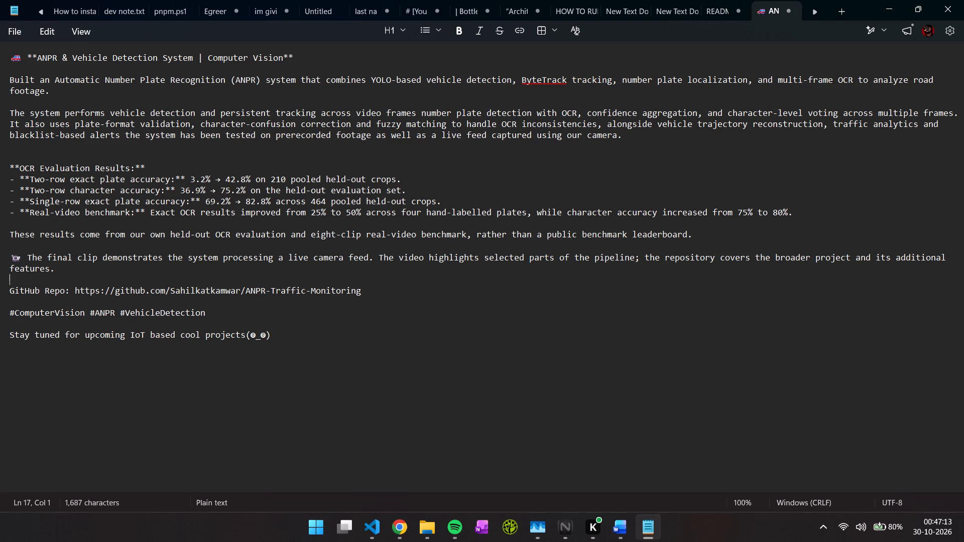
click(40, 251)
key(Left)
key(Left)
key(Left)
key(BackSpace)
key(BackSpace)
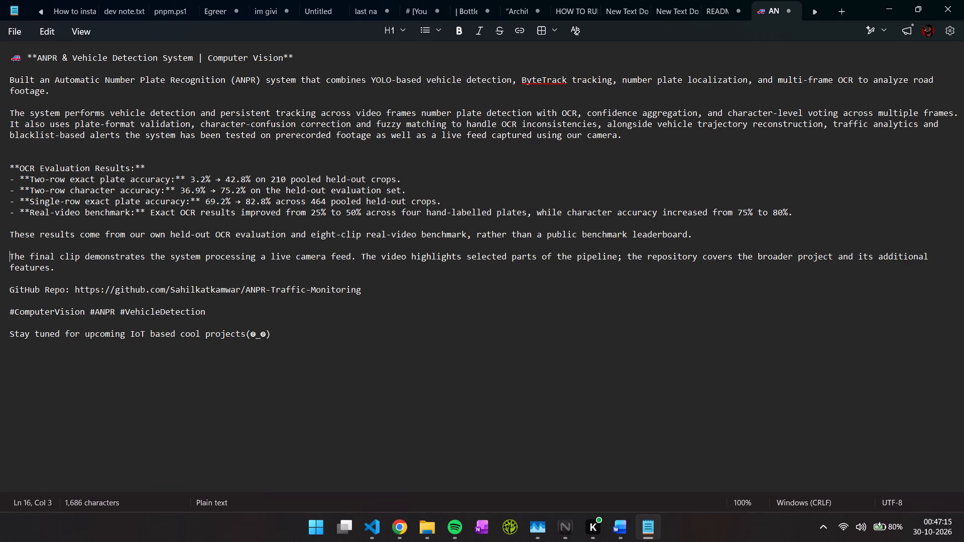
Remove the car emoji and the leading double asterisks from the "ANPR & Vehicle Detection System | Computer Vision" title.
key(Up)
scroll(39, 251, up, 7)
click(56, 68)
click(39, 58)
key(BackSpace)
key(BackSpace)
key(BackSpace)
key(BackSpace)
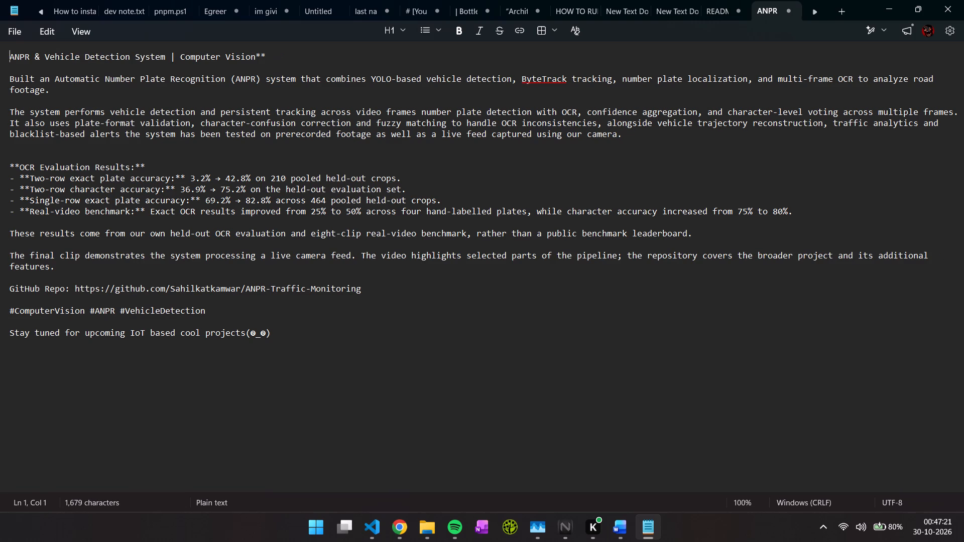
Remove the trailing double asterisks after "Computer Vision" in the title line.
click(299, 47)
key(BackSpace)
key(BackSpace)
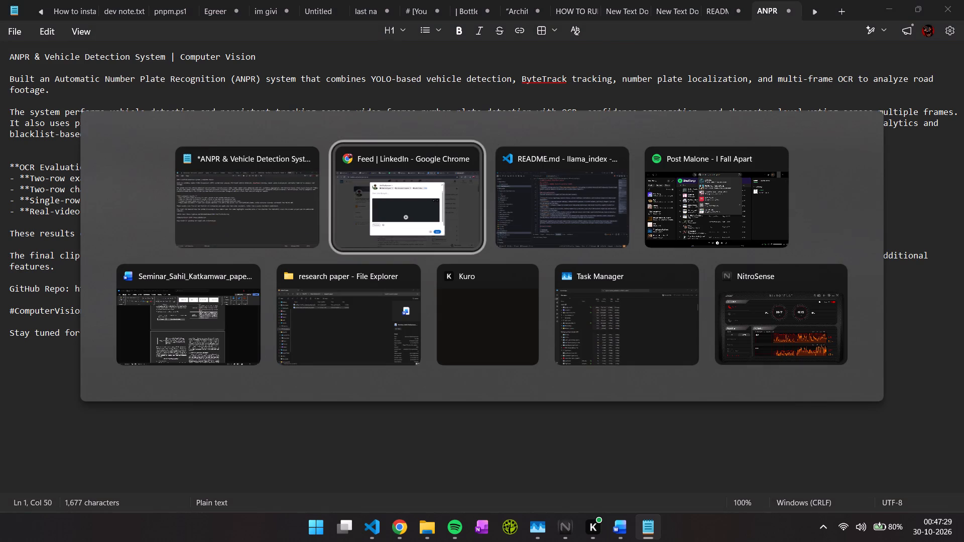
Switch to the LinkedIn feed in Chrome, examine how other project posts are written, and return to the text in Notepad.
click(694, 0)
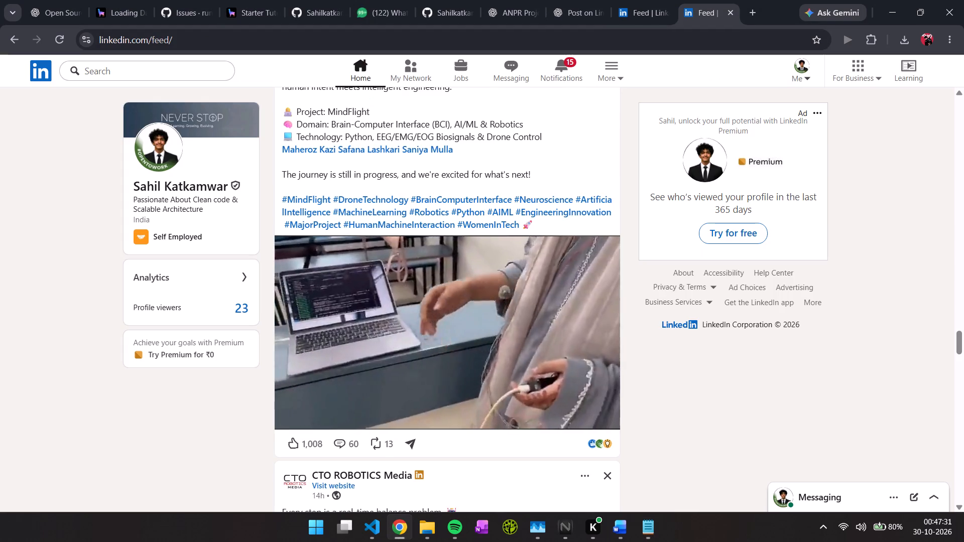
scroll(517, 190, up, 3)
scroll(517, 190, down, 3)
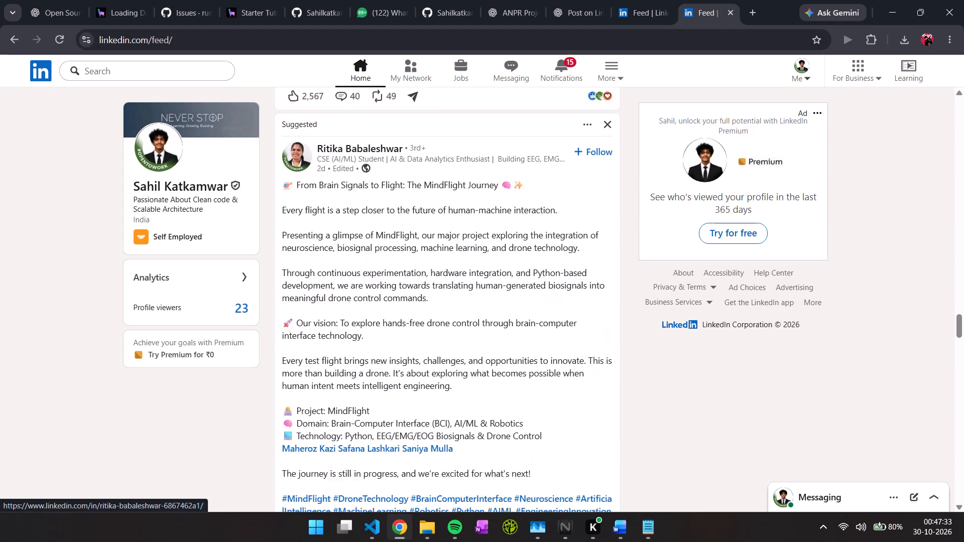
scroll(517, 190, down, 6)
scroll(517, 190, up, 1)
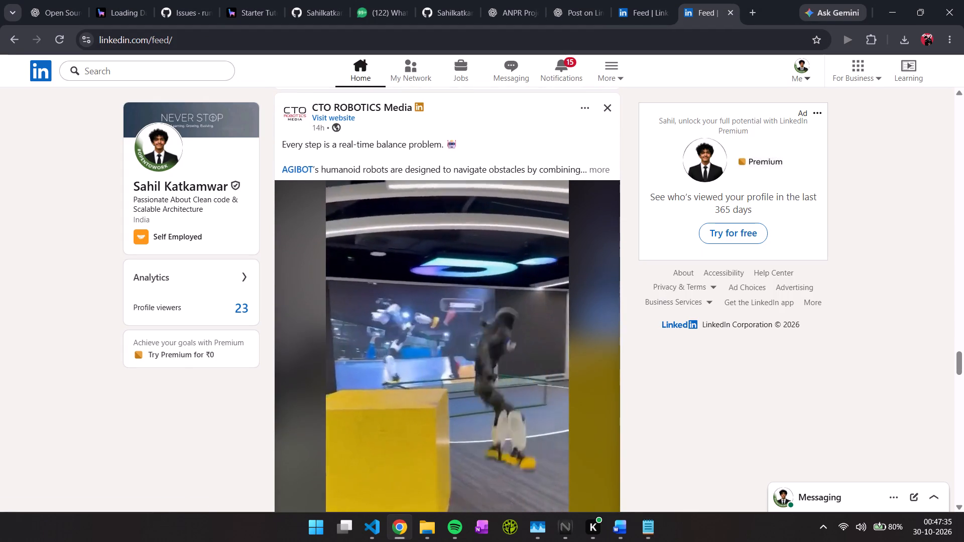
scroll(517, 190, up, 1)
scroll(577, 197, down, 10)
scroll(538, 207, down, 2)
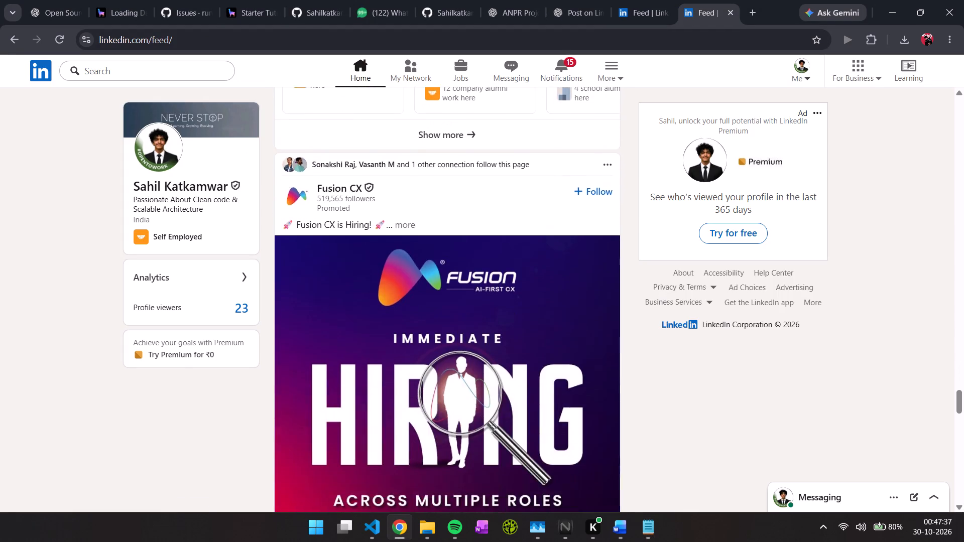
scroll(538, 207, down, 6)
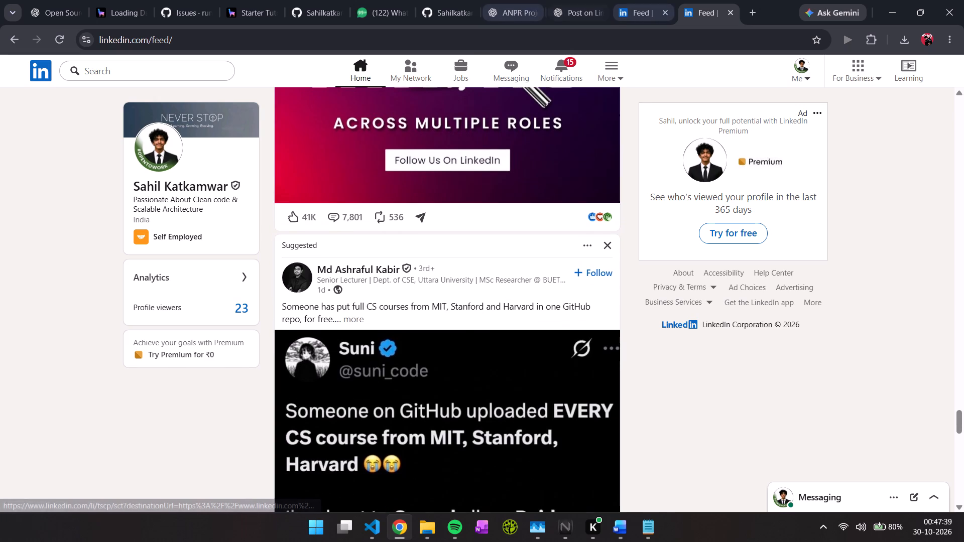
click(655, 0)
click(647, 525)
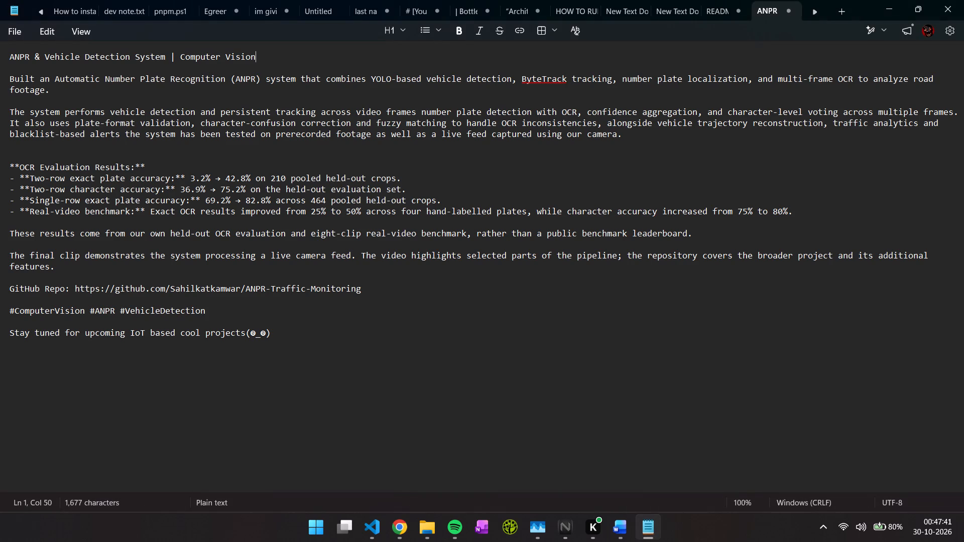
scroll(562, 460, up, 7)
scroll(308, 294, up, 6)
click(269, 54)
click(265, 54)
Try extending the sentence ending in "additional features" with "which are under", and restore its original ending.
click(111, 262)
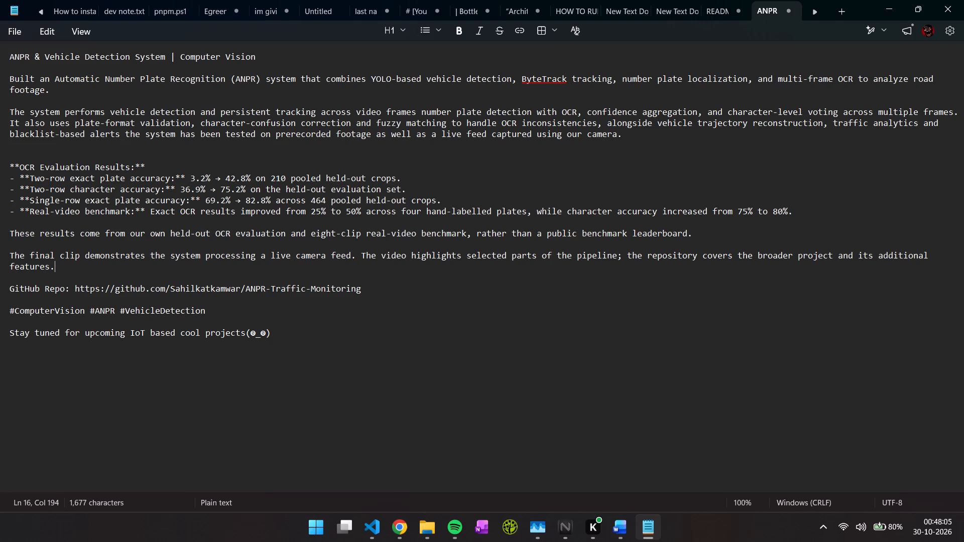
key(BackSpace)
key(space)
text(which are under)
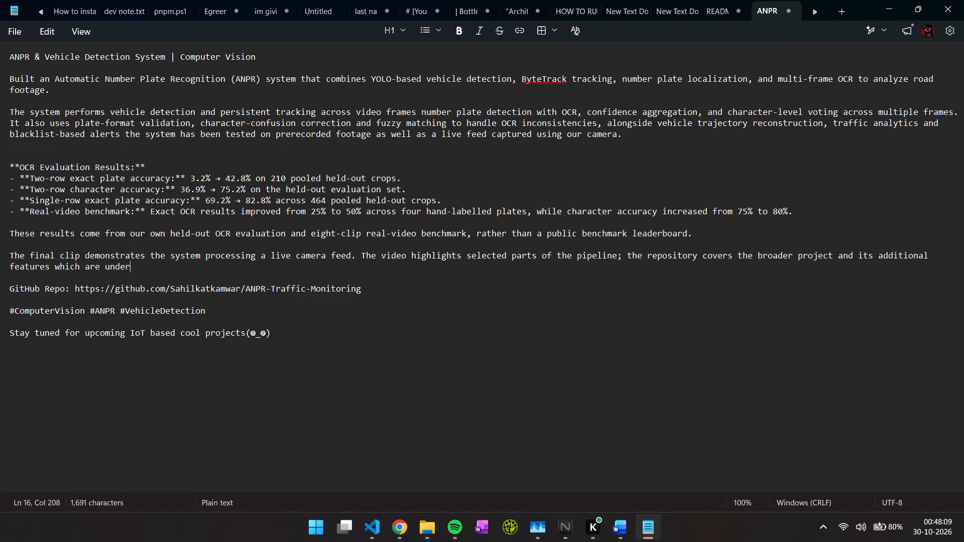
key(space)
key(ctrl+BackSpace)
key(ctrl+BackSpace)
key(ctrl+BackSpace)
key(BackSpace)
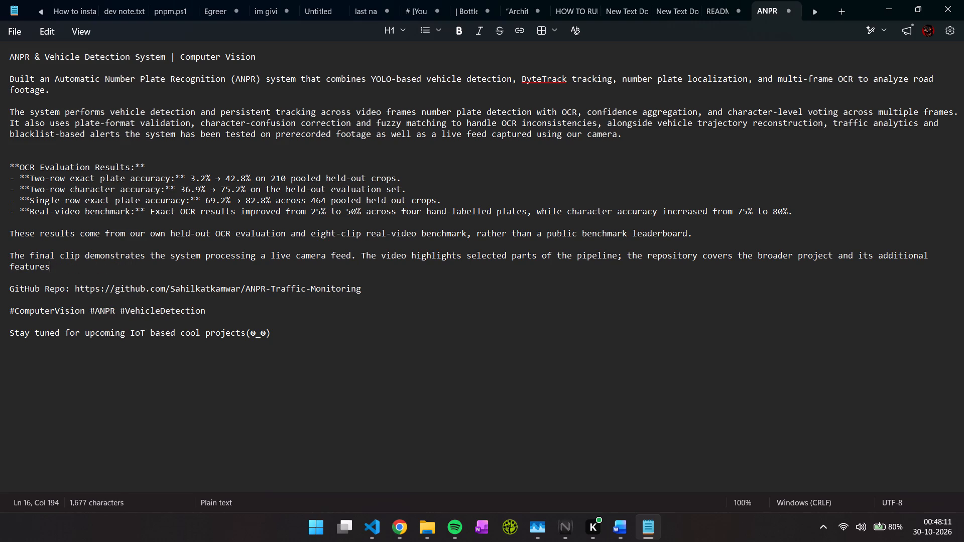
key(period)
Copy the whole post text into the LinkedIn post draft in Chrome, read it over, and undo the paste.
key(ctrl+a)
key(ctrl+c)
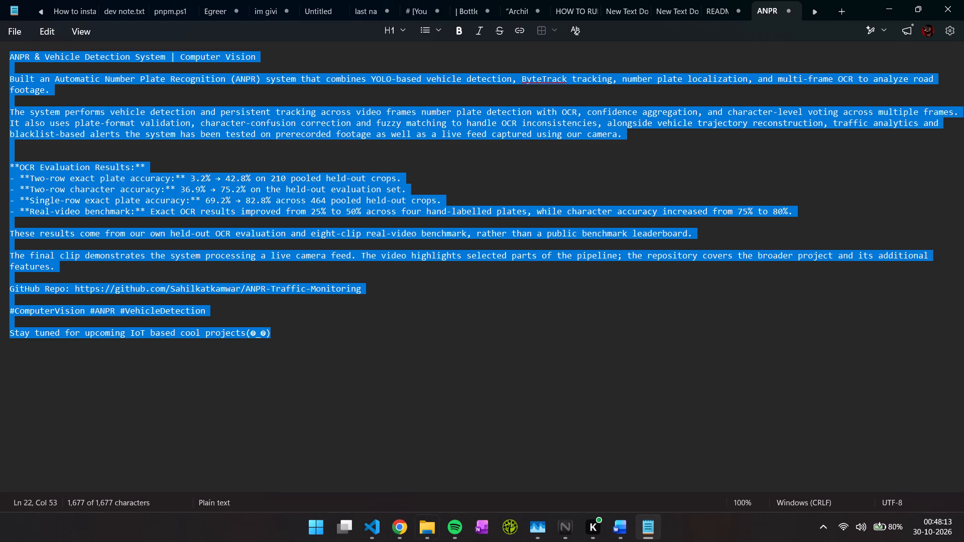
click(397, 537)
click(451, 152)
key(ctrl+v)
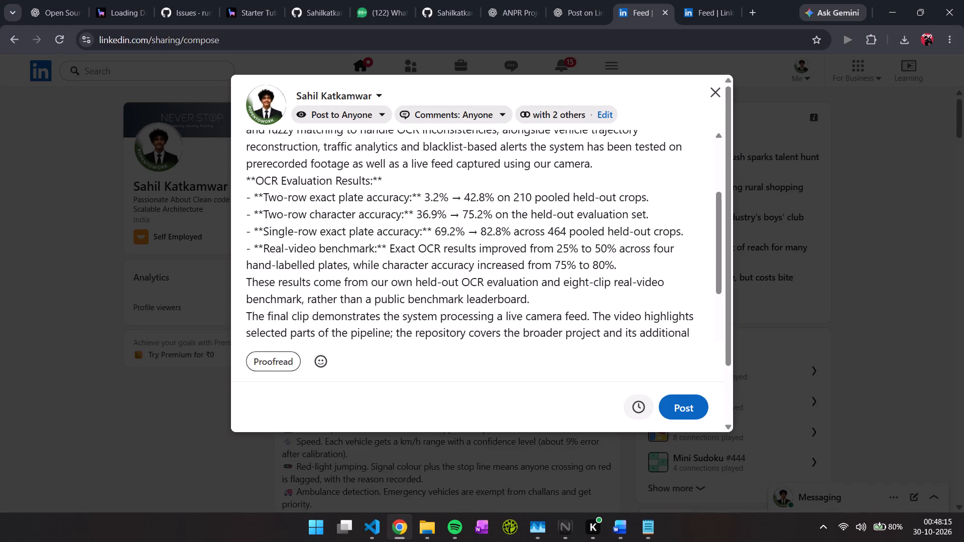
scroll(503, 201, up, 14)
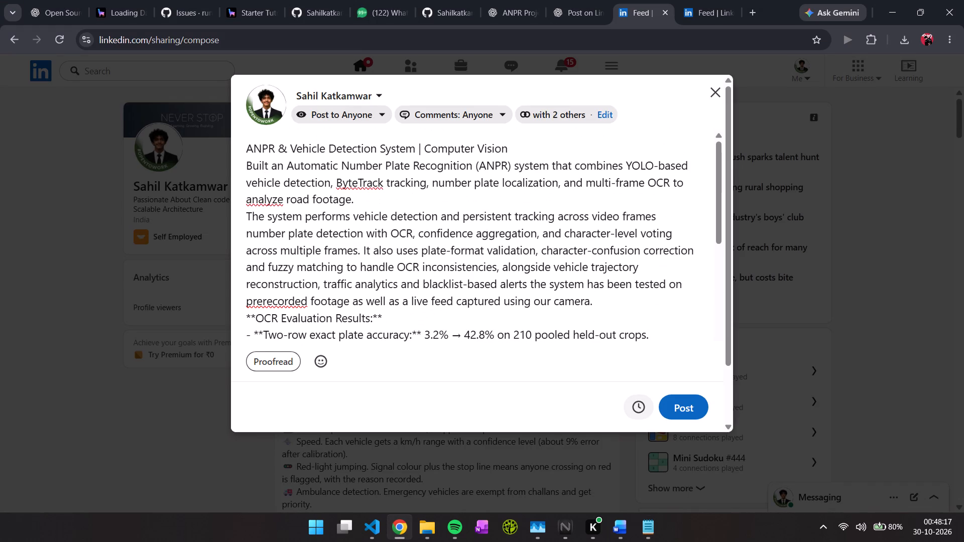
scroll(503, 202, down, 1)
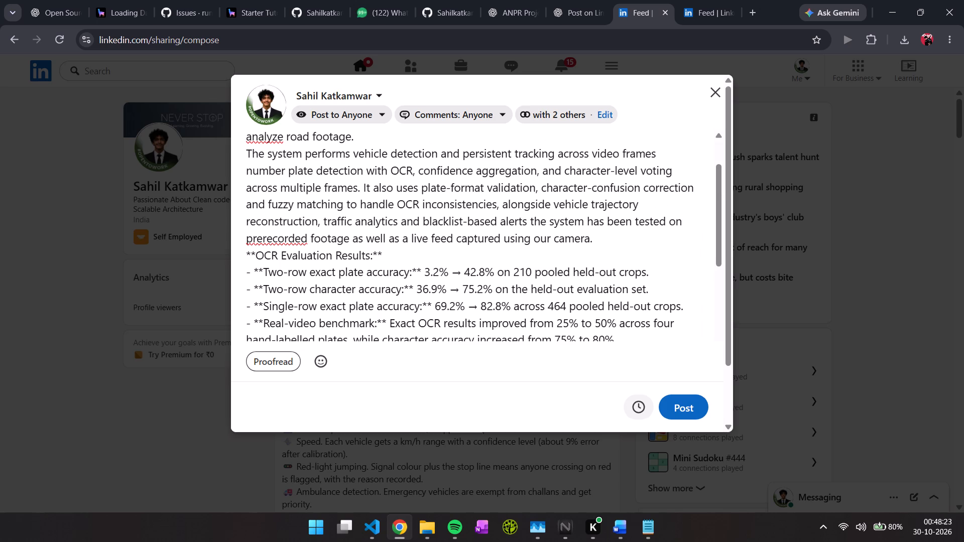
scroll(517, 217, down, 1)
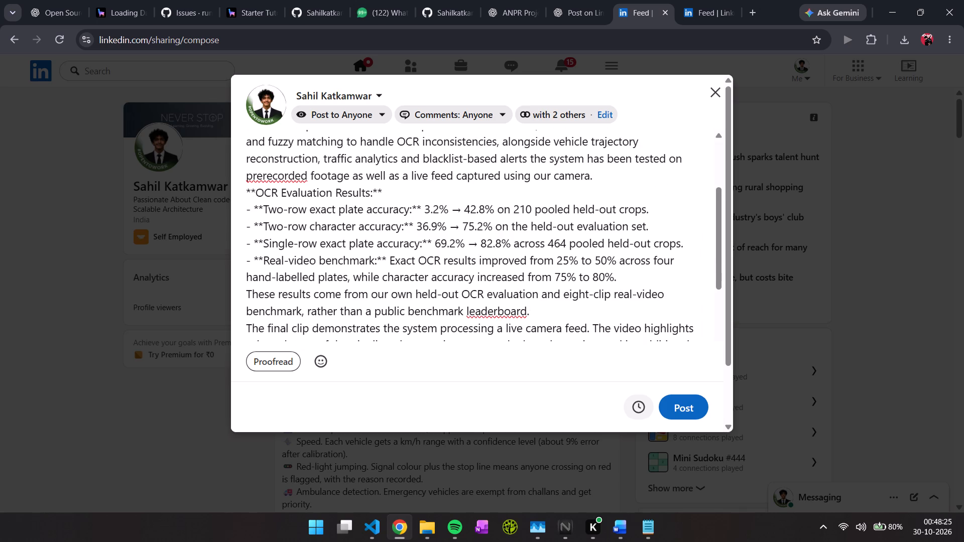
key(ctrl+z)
Switch back to the ANPR post text in Notepad.
click(646, 537)
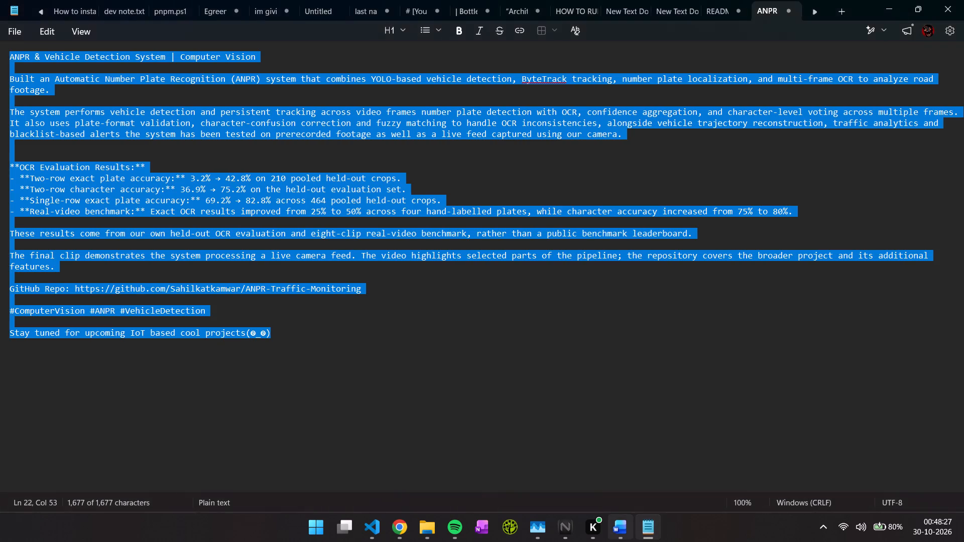
click(610, 523)
click(646, 534)
click(397, 268)
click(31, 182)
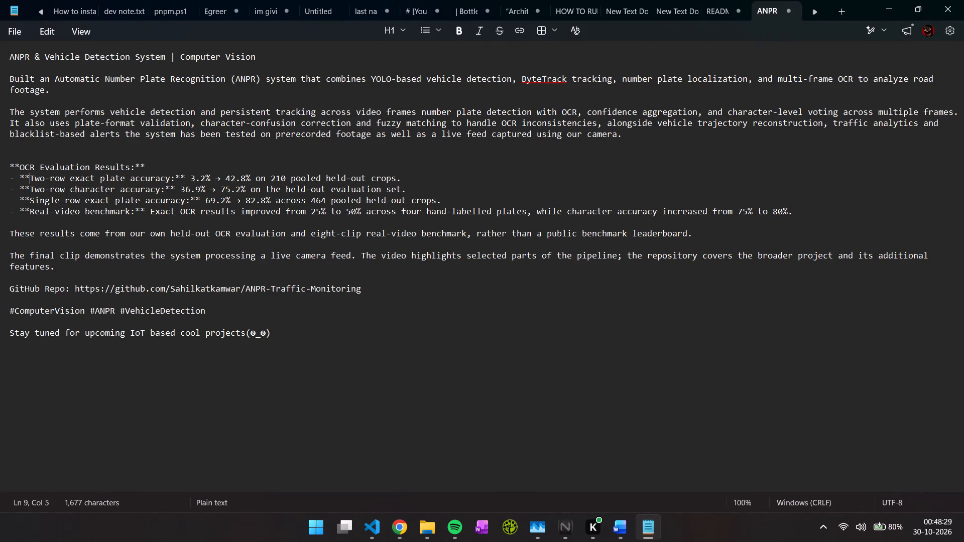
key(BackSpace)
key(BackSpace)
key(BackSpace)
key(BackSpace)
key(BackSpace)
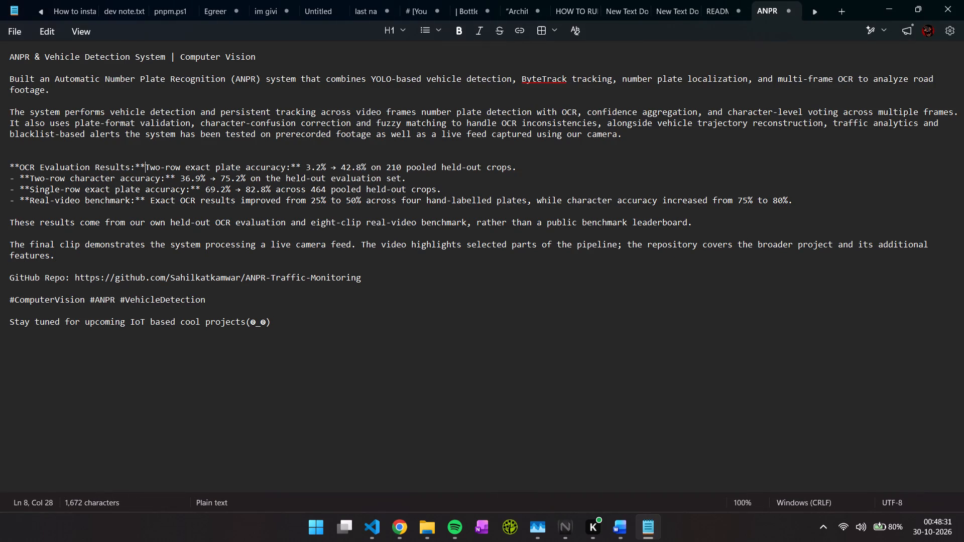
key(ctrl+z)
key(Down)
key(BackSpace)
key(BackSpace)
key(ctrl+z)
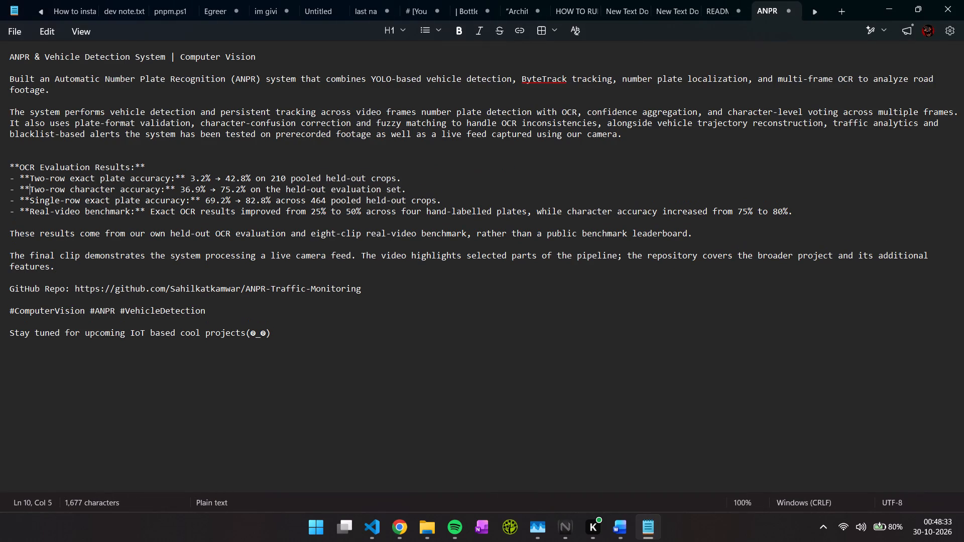
Remove the leading "- **" from the "Two-row character accuracy" and "Two-row exact plate accuracy" lines.
key(BackSpace)
key(BackSpace)
key(BackSpace)
key(BackSpace)
key(Up)
key(ctrl+Right)
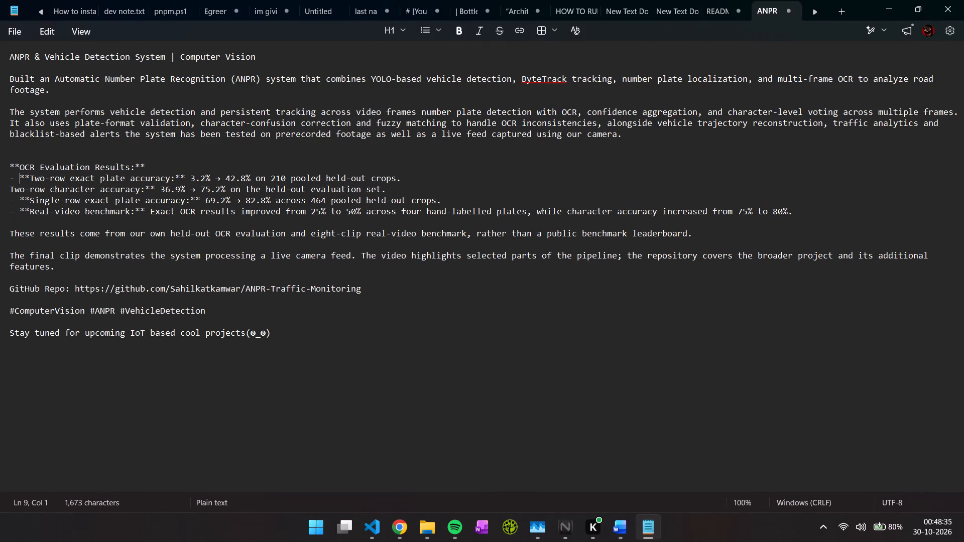
key(ctrl+Right)
key(BackSpace)
key(BackSpace)
key(BackSpace)
key(BackSpace)
Remove the double asterisks on both sides of the "OCR Evaluation Results:" heading.
key(Up)
key(ctrl+Right)
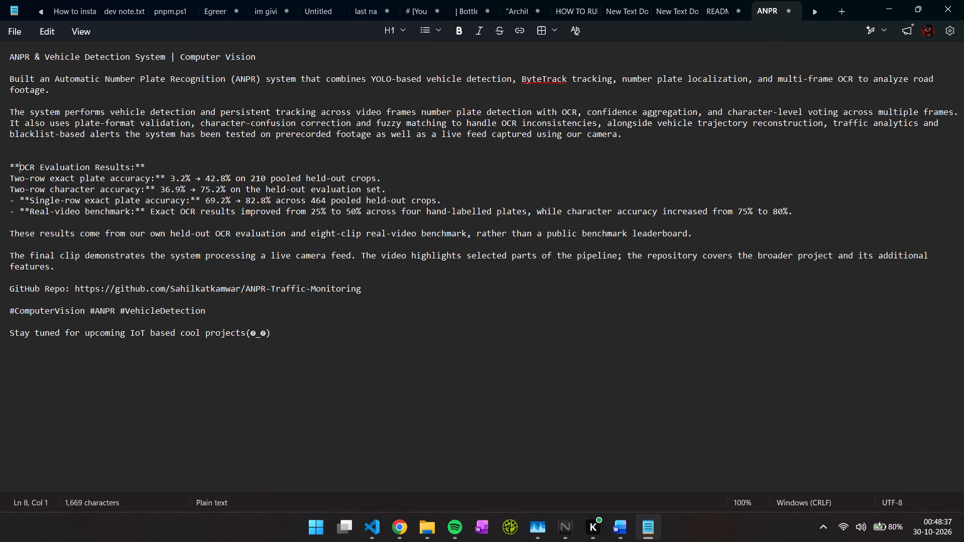
key(BackSpace)
key(BackSpace)
click(158, 161)
key(BackSpace)
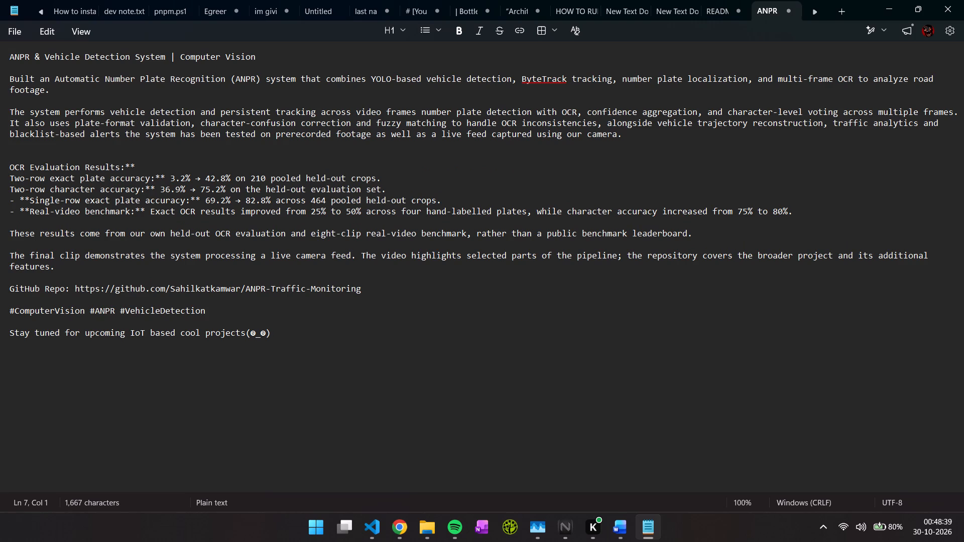
click(148, 169)
key(BackSpace)
key(BackSpace)
key(BackSpace)
Remove the leading "- **" from the "Single-row exact plate accuracy" line.
click(31, 196)
key(BackSpace)
key(BackSpace)
key(BackSpace)
key(BackSpace)
Remove the leading "- **" from the "Real-video benchmark" line.
key(Right)
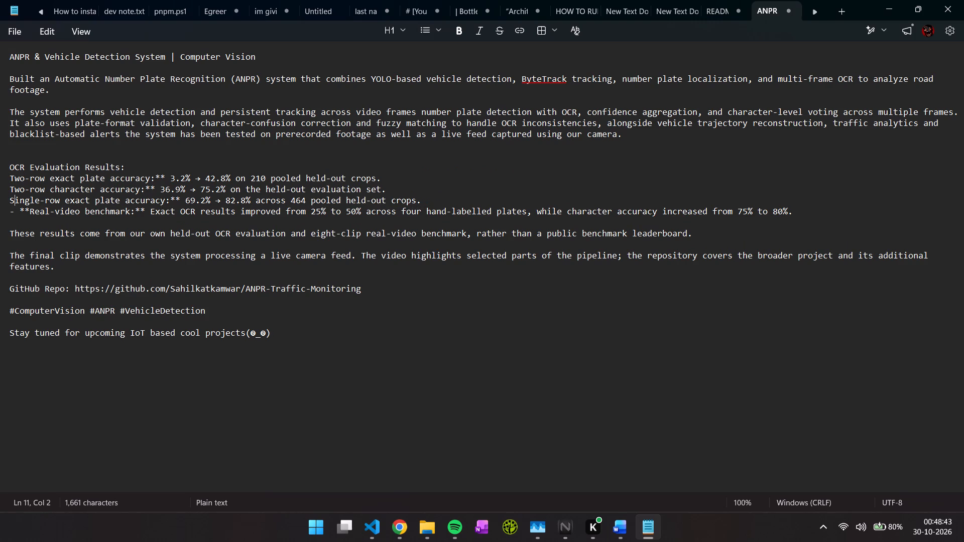
key(Down)
key(Right)
key(Right)
key(Right)
key(Right)
key(Left)
key(BackSpace)
key(BackSpace)
key(BackSpace)
key(BackSpace)
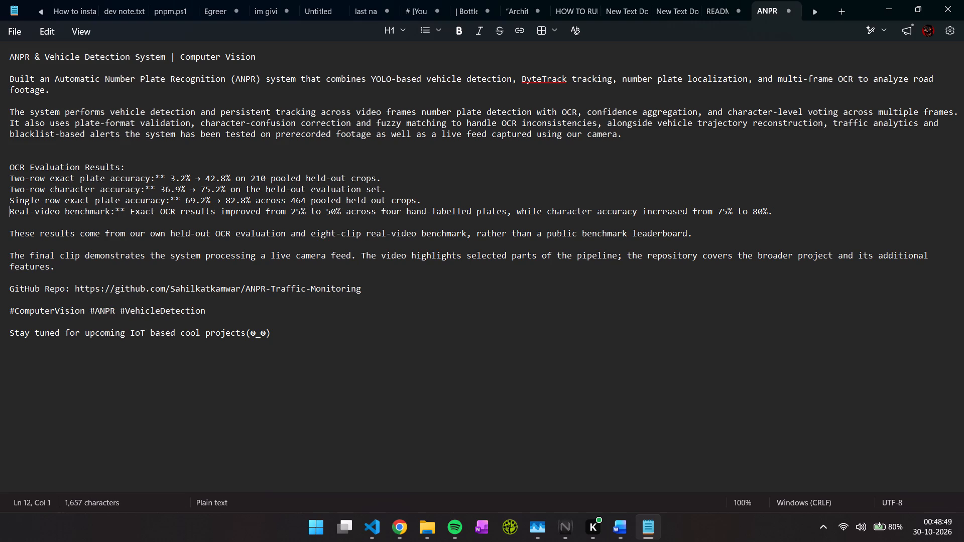
Copy the entire cleaned post text, paste it into the LinkedIn post draft in Chrome, and check the pasted content.
click(38, 141)
key(ctrl+a)
click(45, 167)
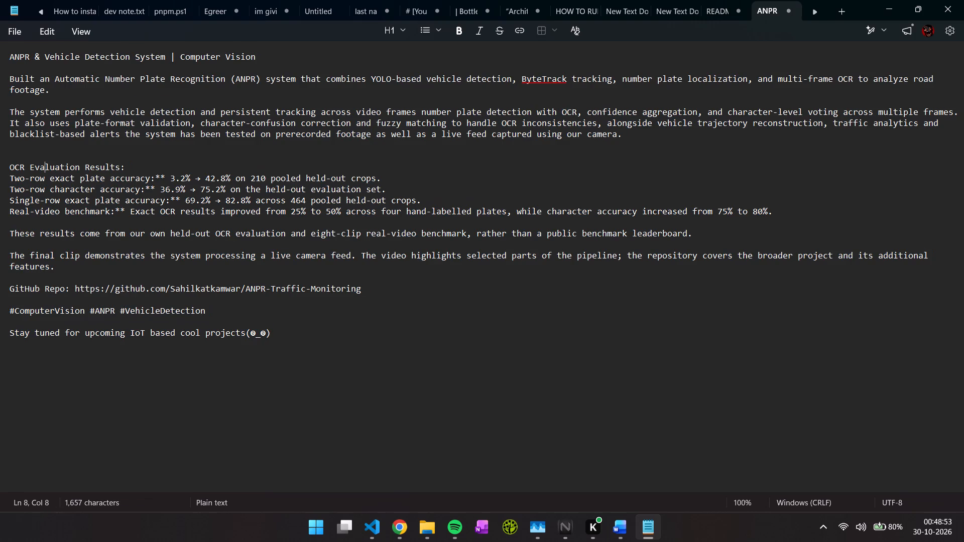
key(ctrl+a)
key(ctrl+c)
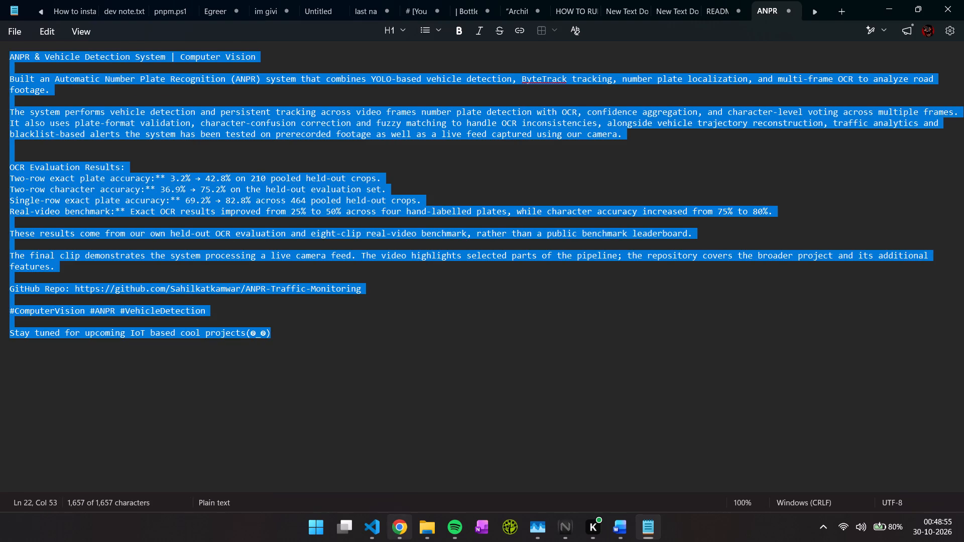
click(395, 528)
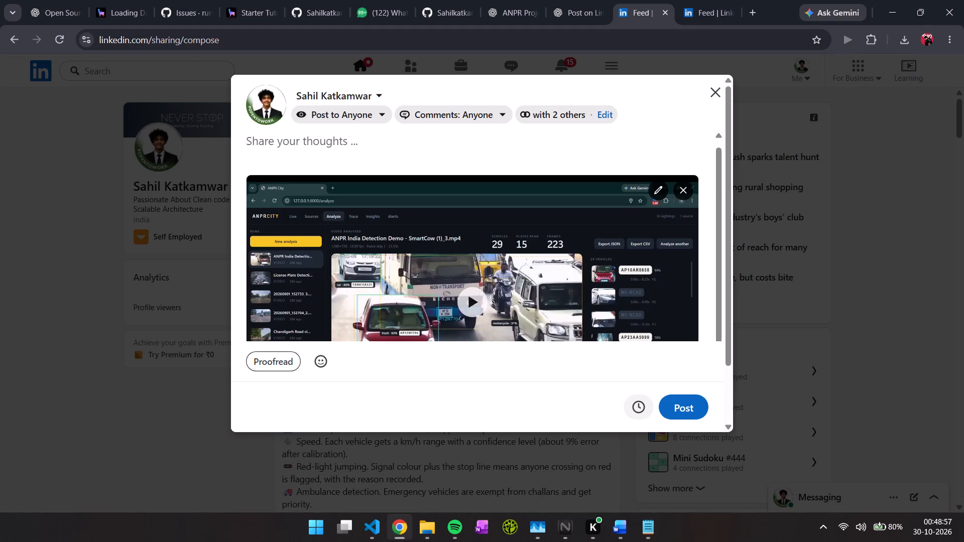
key(ctrl+v)
scroll(451, 184, up, 7)
scroll(447, 200, down, 3)
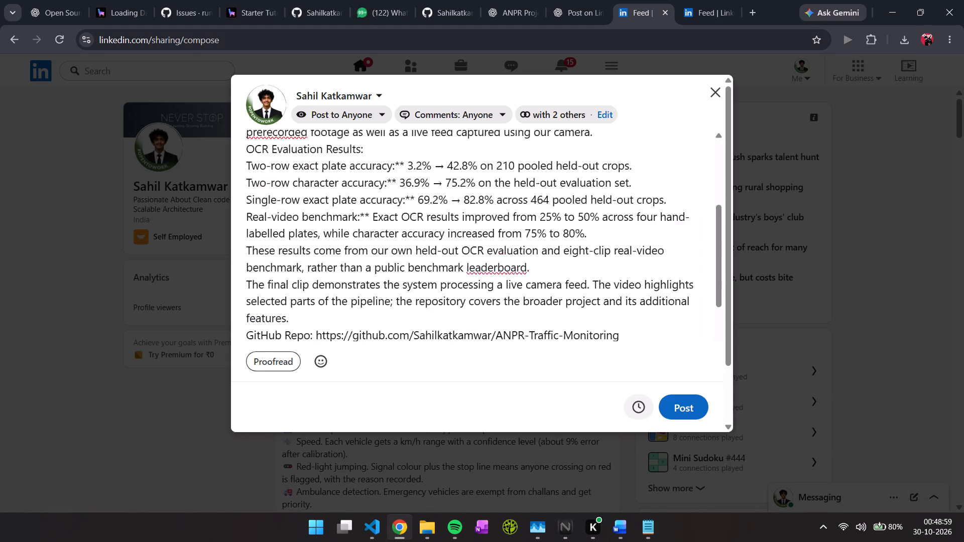
Insert a blank line before the "OCR Evaluation Results:" heading and another before the paragraph starting "The system performs vehicle detection".
scroll(441, 207, up, 1)
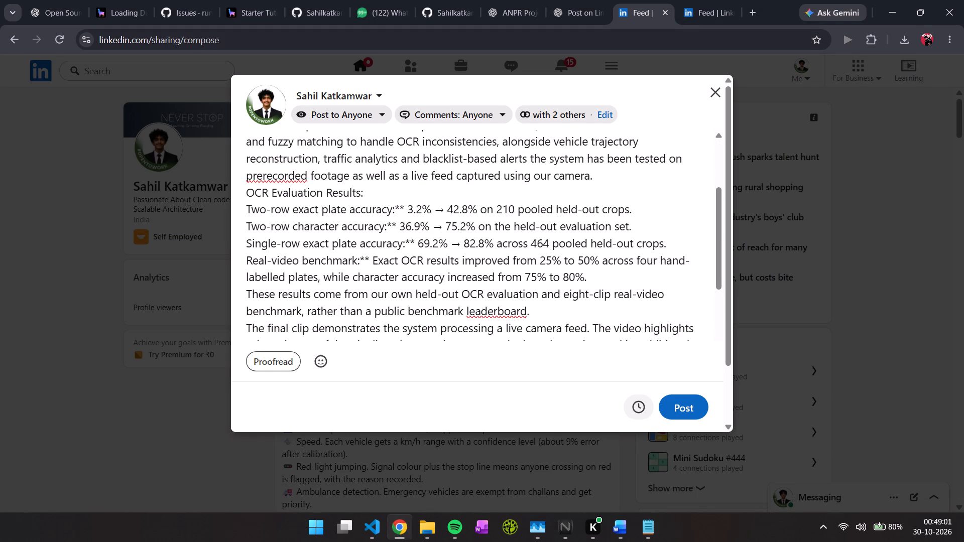
click(420, 201)
click(411, 197)
click(593, 180)
key(shift+Return)
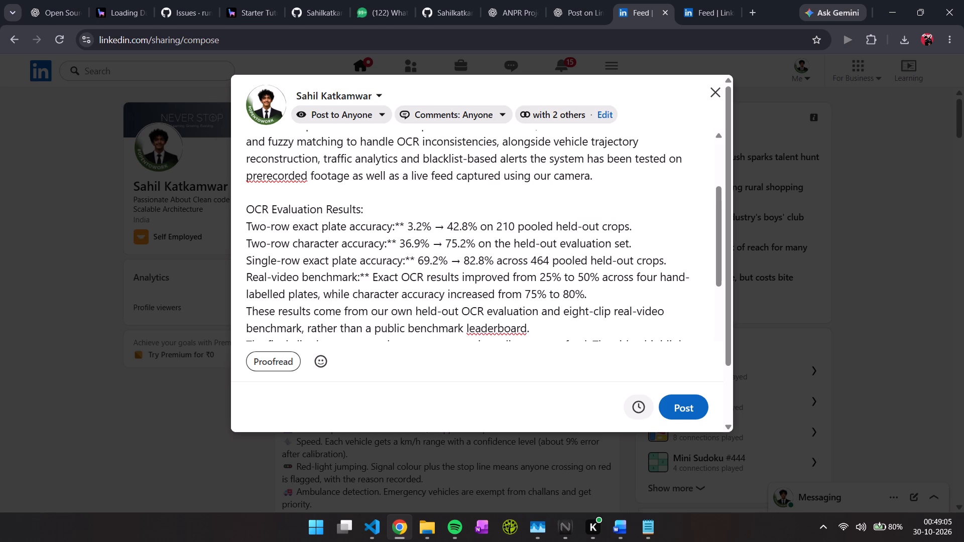
scroll(591, 188, up, 3)
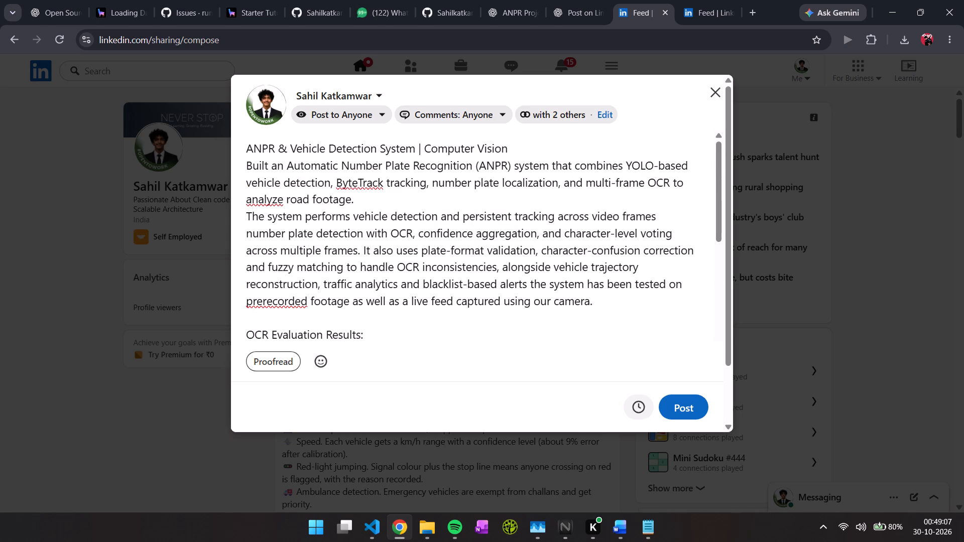
click(359, 204)
key(shift+Return)
scroll(350, 253, down, 1)
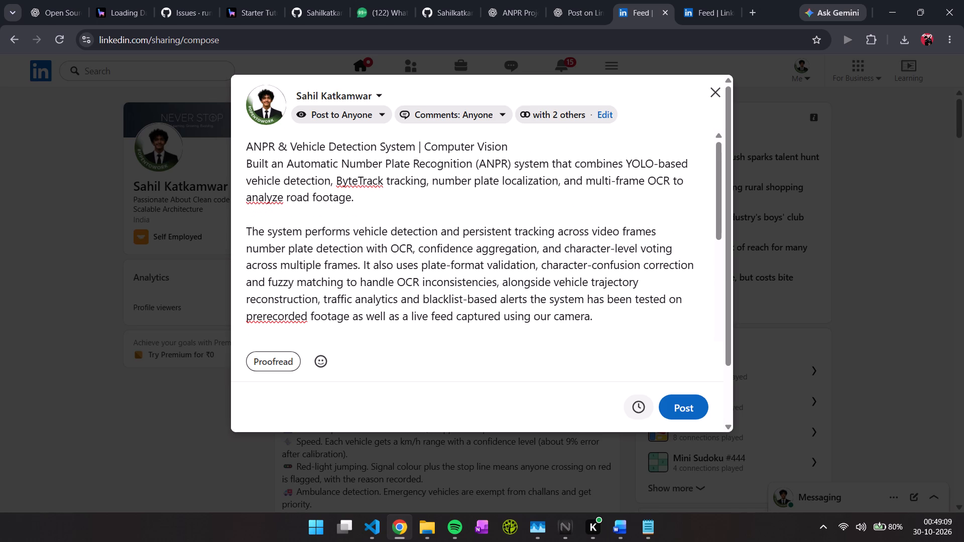
scroll(350, 253, down, 1)
Look through other people's posts in the LinkedIn feed, expanding their full text to examine how they are laid out.
click(712, 0)
scroll(535, 202, left, 1)
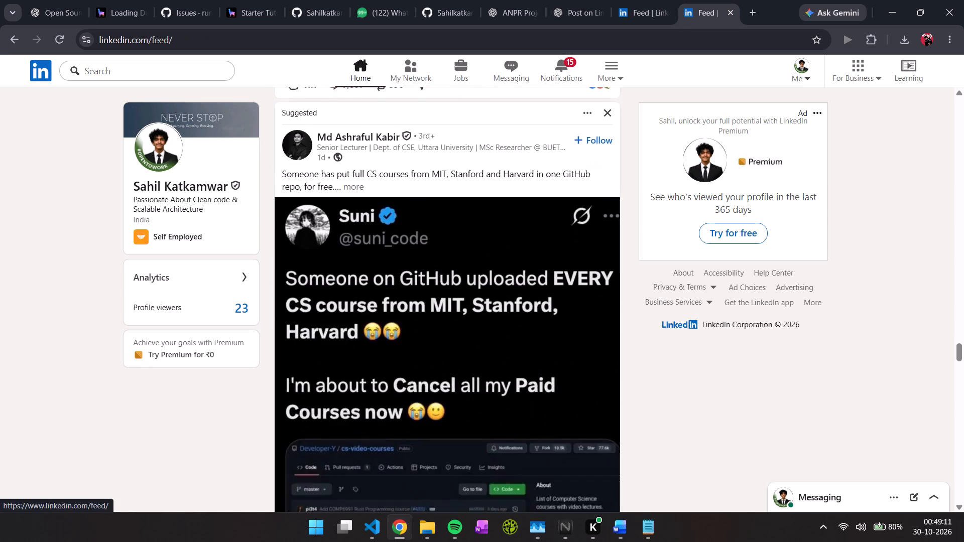
scroll(535, 202, left, 1)
click(346, 221)
scroll(369, 270, down, 2)
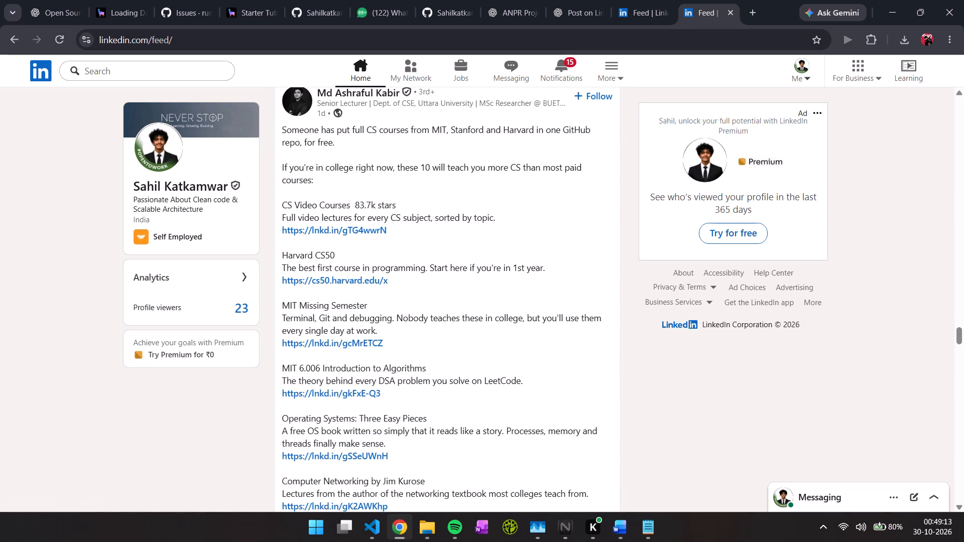
scroll(369, 270, down, 6)
scroll(369, 270, up, 1)
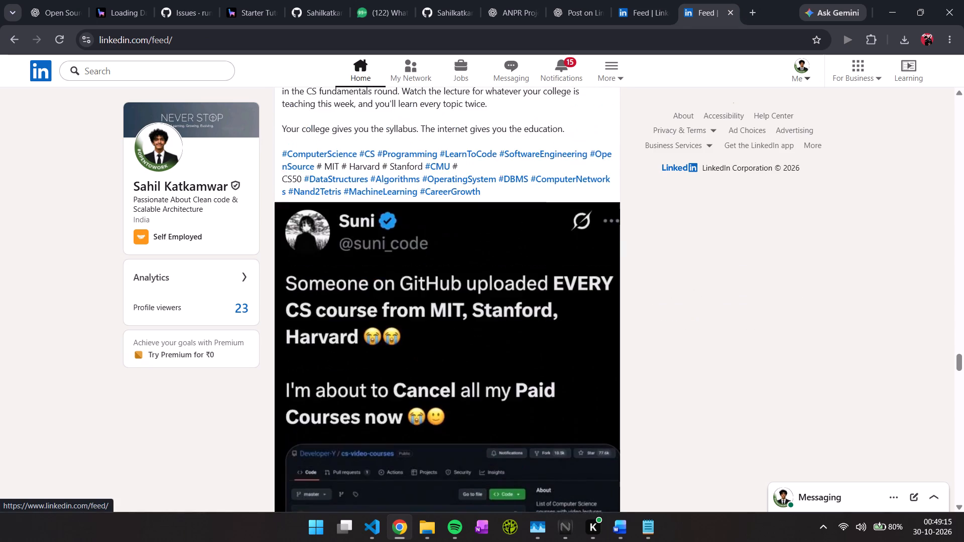
scroll(369, 270, up, 1)
scroll(369, 270, down, 6)
scroll(369, 270, up, 2)
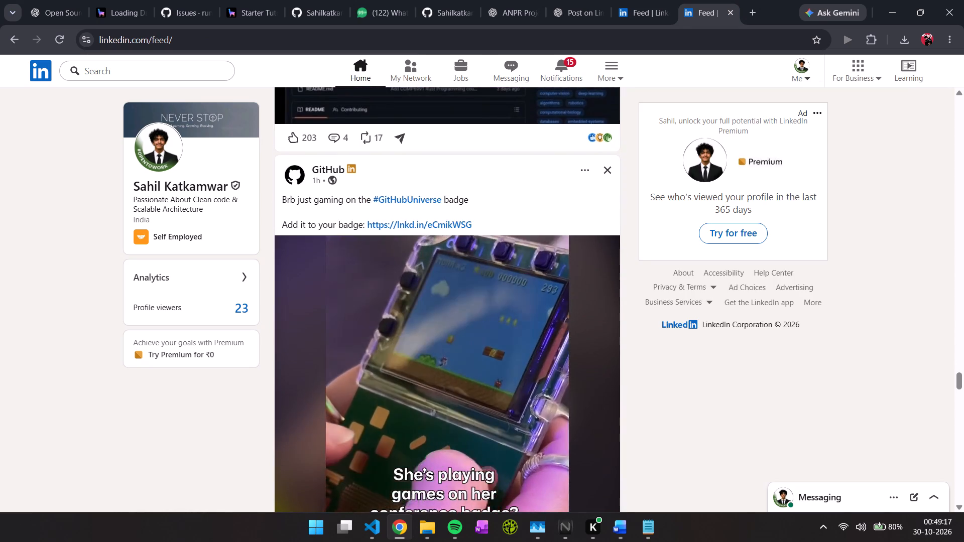
scroll(402, 234, down, 5)
scroll(447, 354, up, 2)
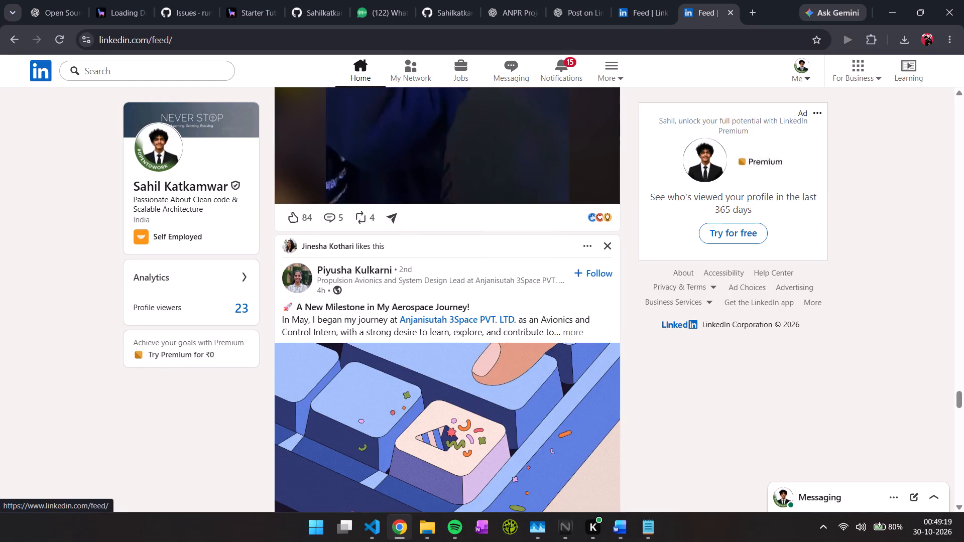
click(567, 333)
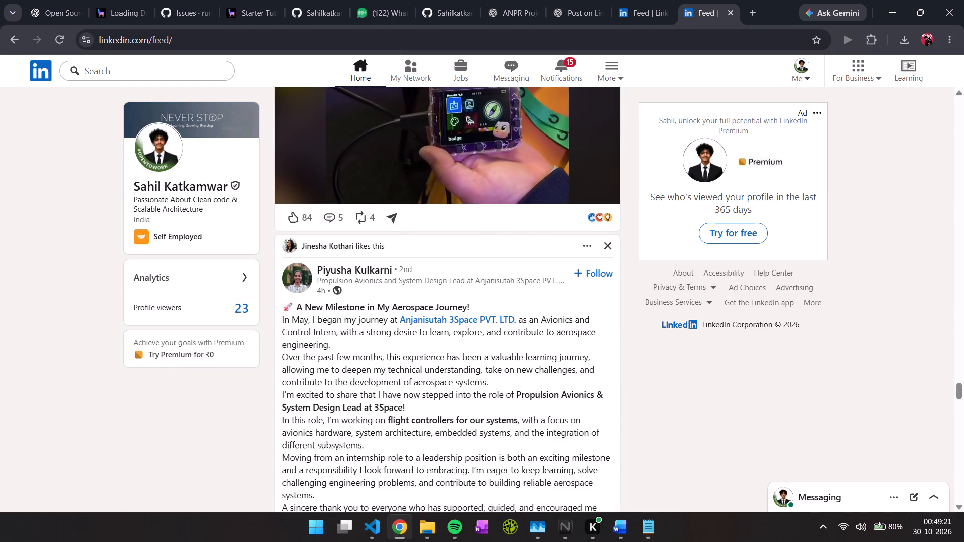
scroll(567, 333, down, 3)
scroll(516, 295, down, 12)
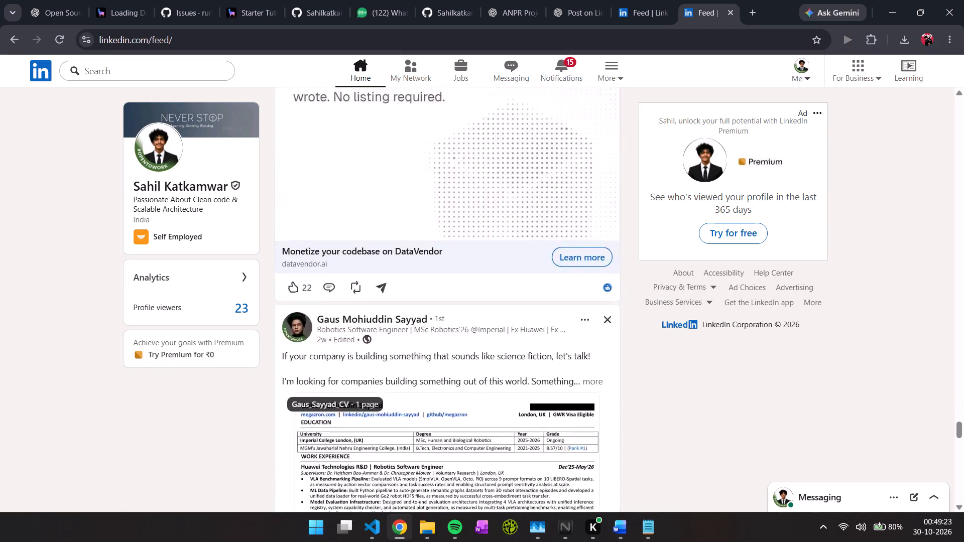
scroll(515, 295, down, 12)
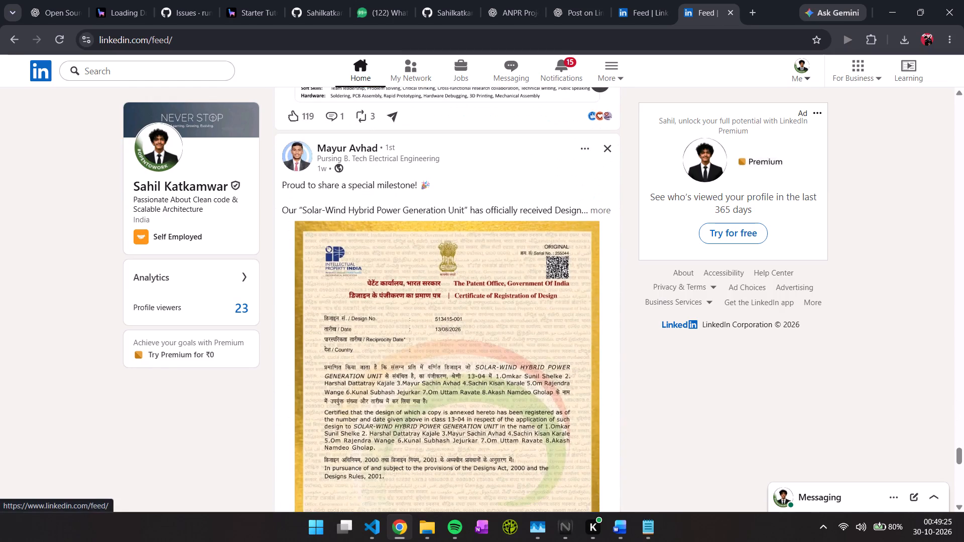
Back in the post draft, insert blank lines before the paragraph starting "The final clip demonstrates" and before the "GitHub Repo:" line.
click(658, 0)
scroll(386, 220, down, 2)
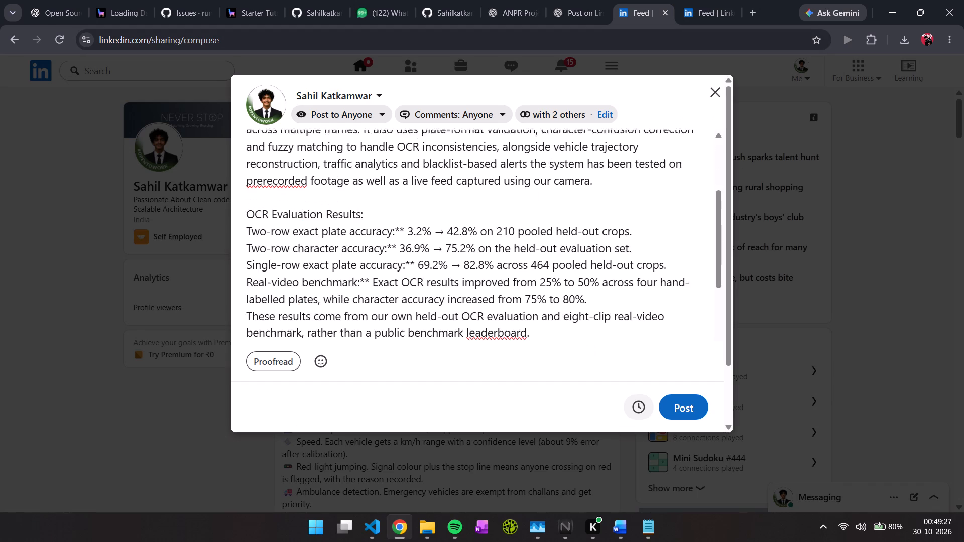
scroll(376, 241, down, 1)
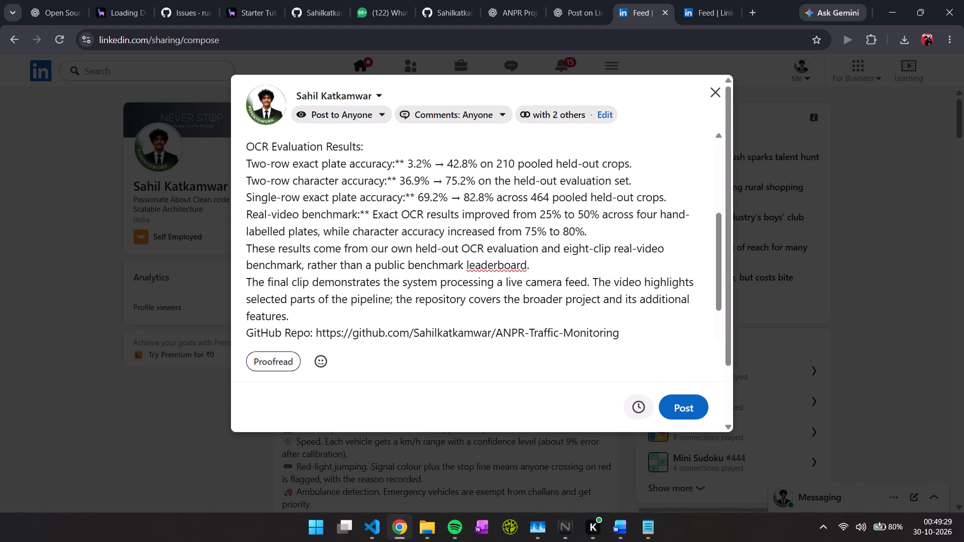
click(625, 236)
click(533, 265)
key(shift+Return)
scroll(516, 269, down, 1)
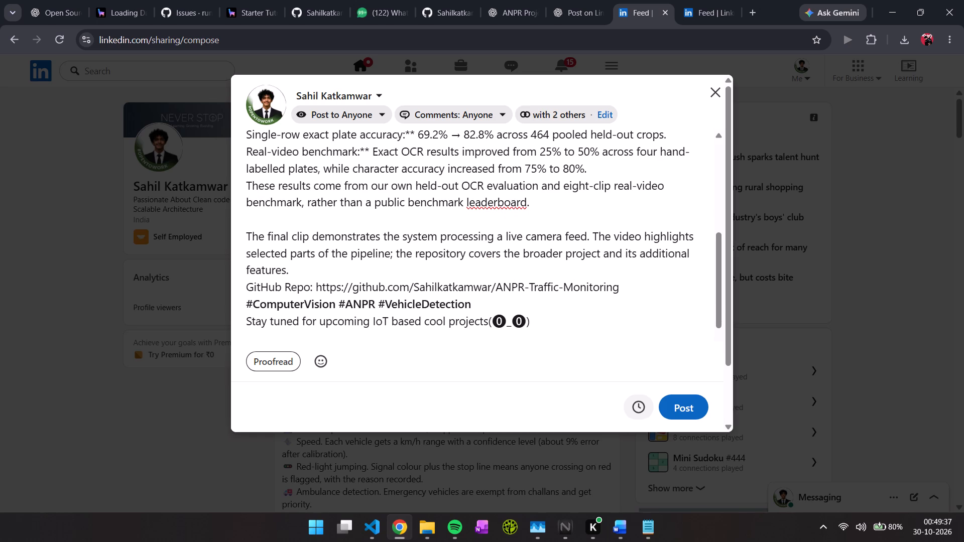
click(339, 275)
scroll(339, 275, down, 1)
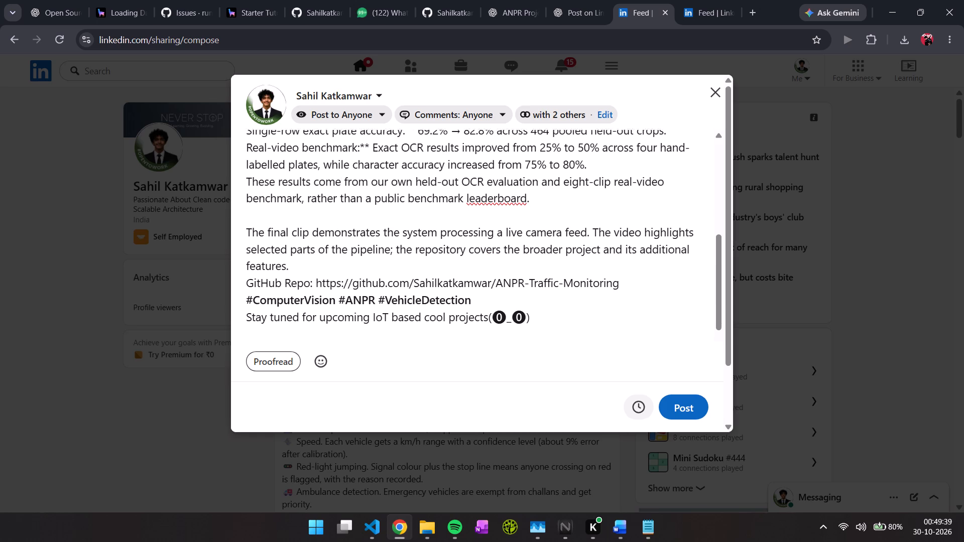
key(shift+Return)
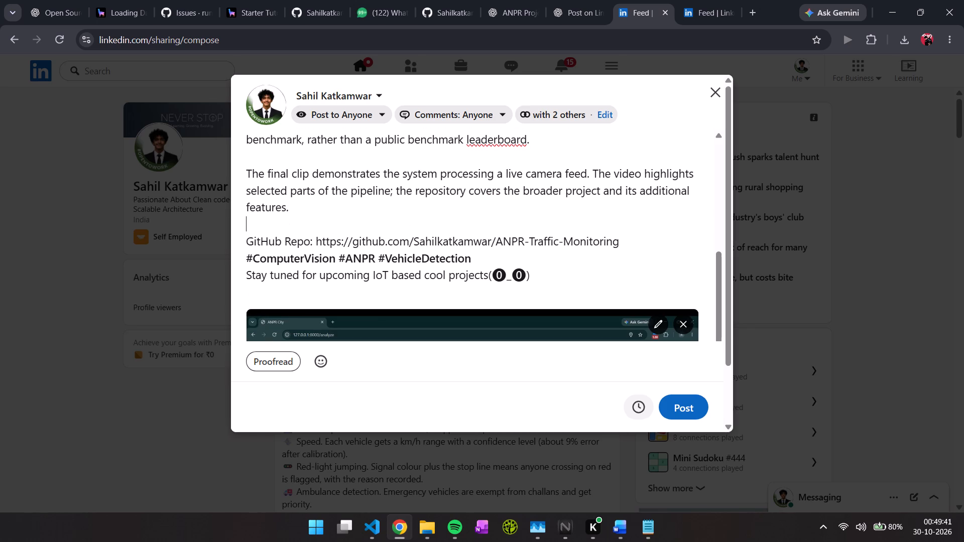
scroll(364, 246, down, 7)
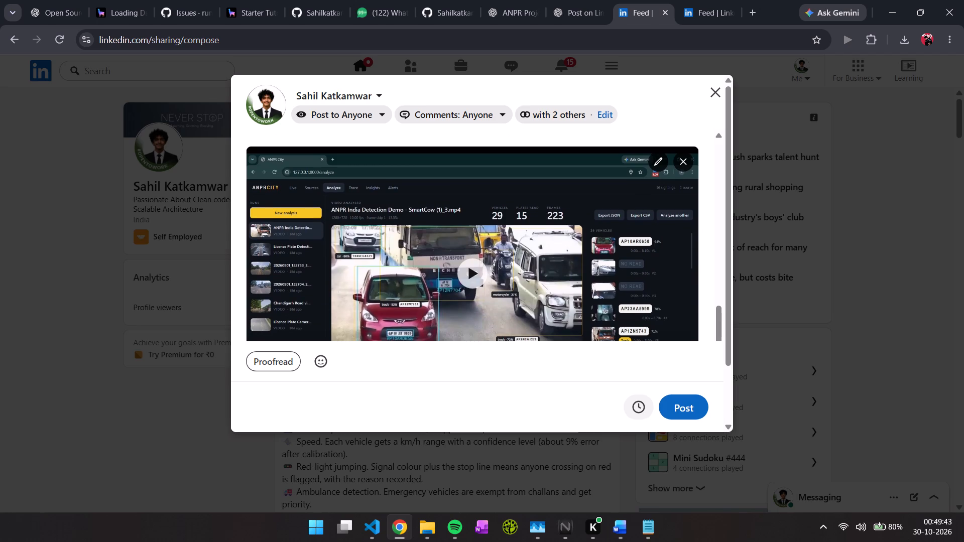
scroll(409, 276, up, 5)
scroll(480, 241, up, 5)
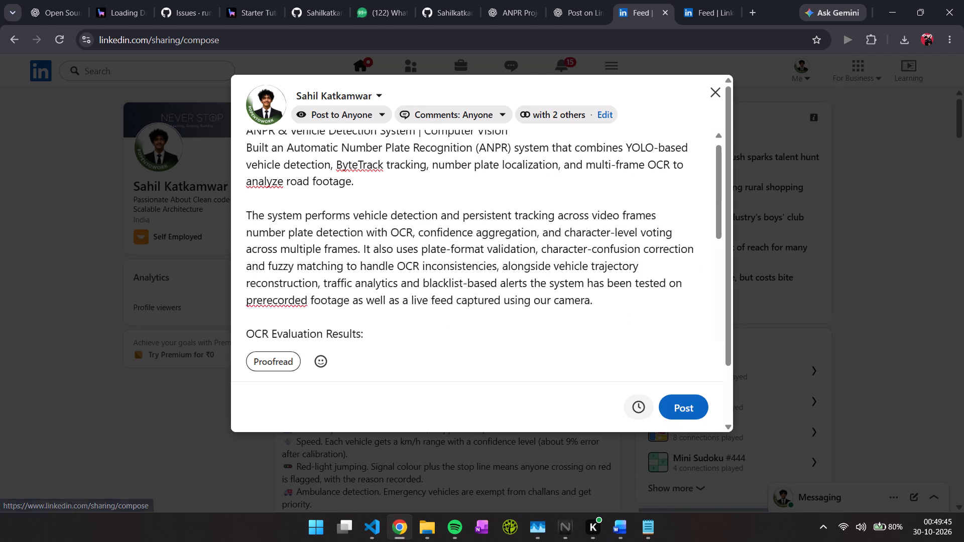
scroll(462, 225, up, 11)
click(478, 117)
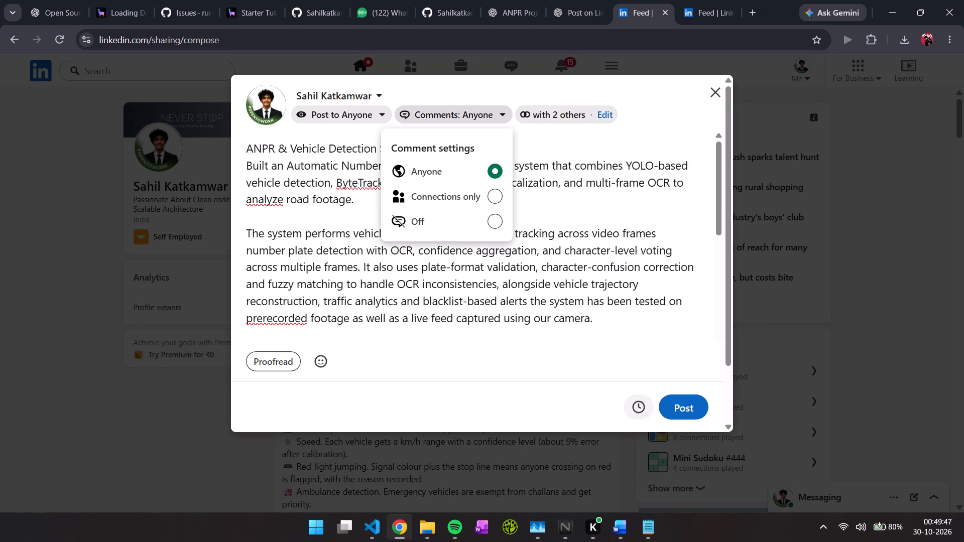
click(478, 118)
click(379, 118)
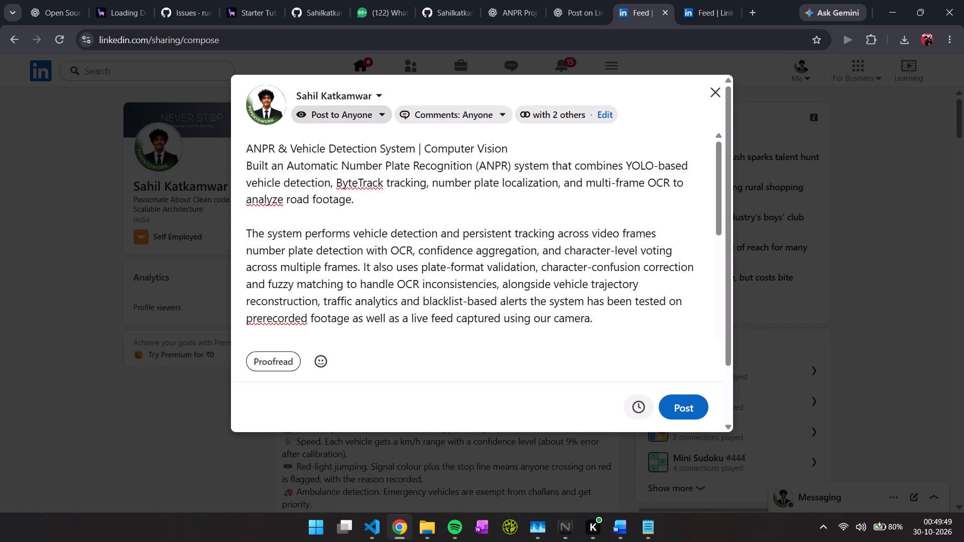
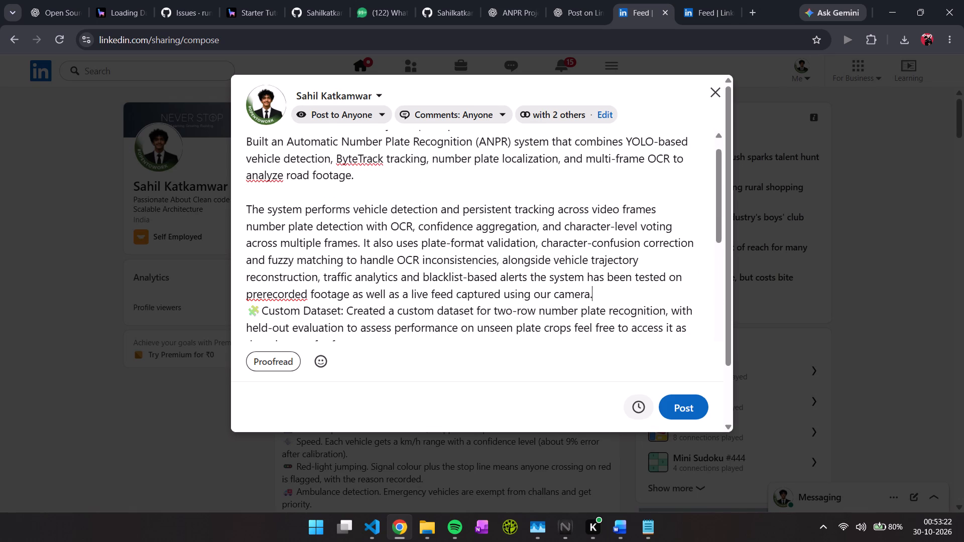
key(shift+Return)
scroll(611, 296, down, 3)
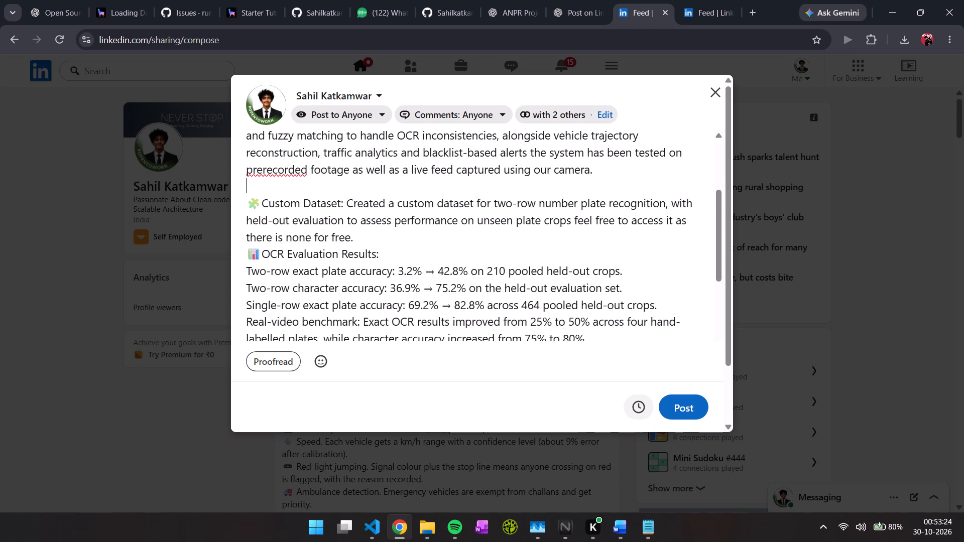
Insert a blank line in the LinkedIn post before the "OCR Evaluation Results:" heading.
click(372, 244)
key(shift+Return)
scroll(412, 261, down, 1)
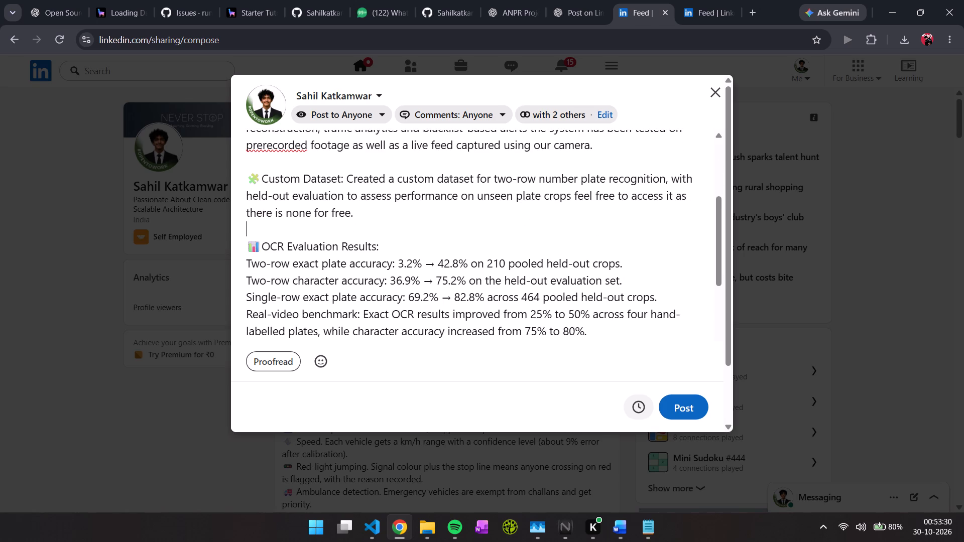
Add "via the repo" after "feel free to access" in the post's Custom Dataset paragraph.
scroll(367, 224, down, 1)
scroll(605, 180, up, 1)
click(661, 219)
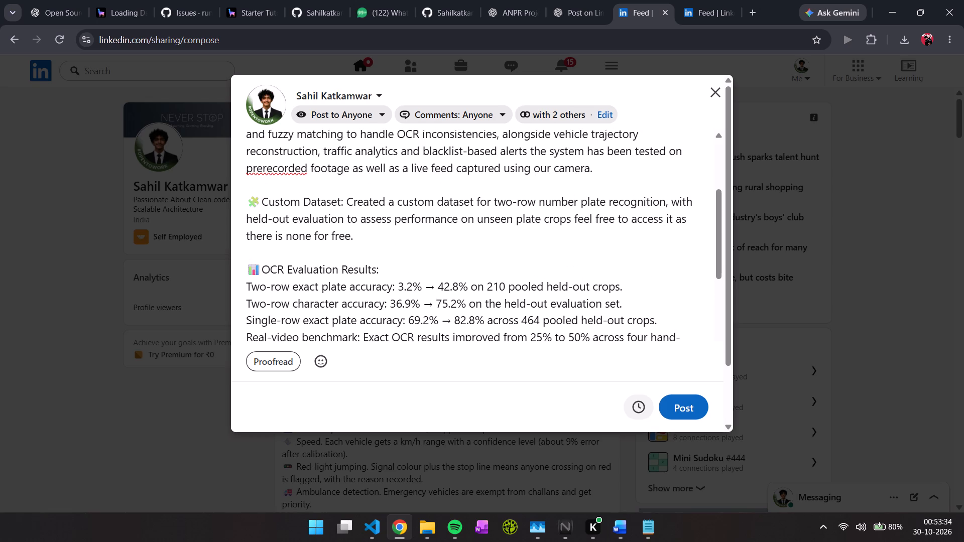
key(space)
text(via)
key(space)
text(the repo)
Insert a blank line in the post before the paragraph starting "The final clip" and another before "GitHub Repo:".
scroll(710, 213, down, 2)
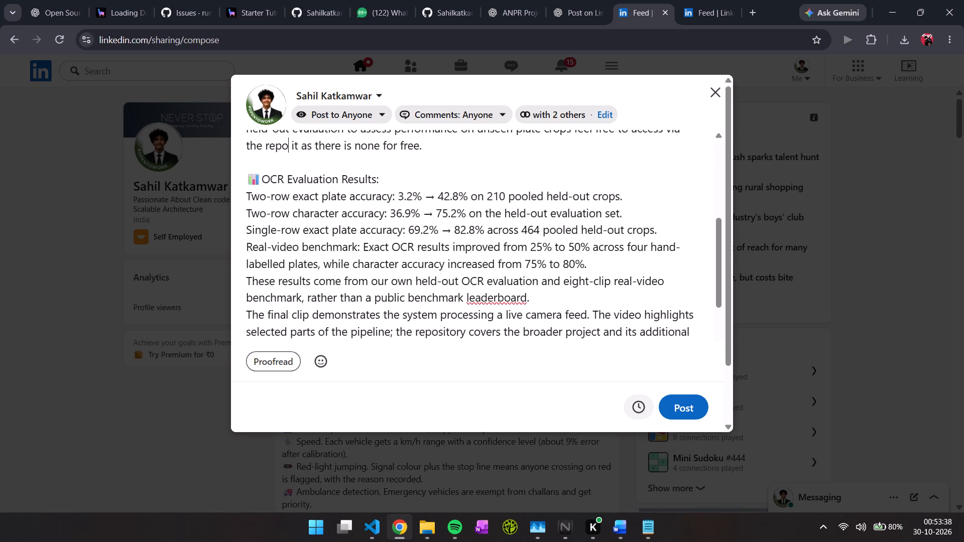
scroll(665, 249, down, 1)
scroll(555, 290, down, 1)
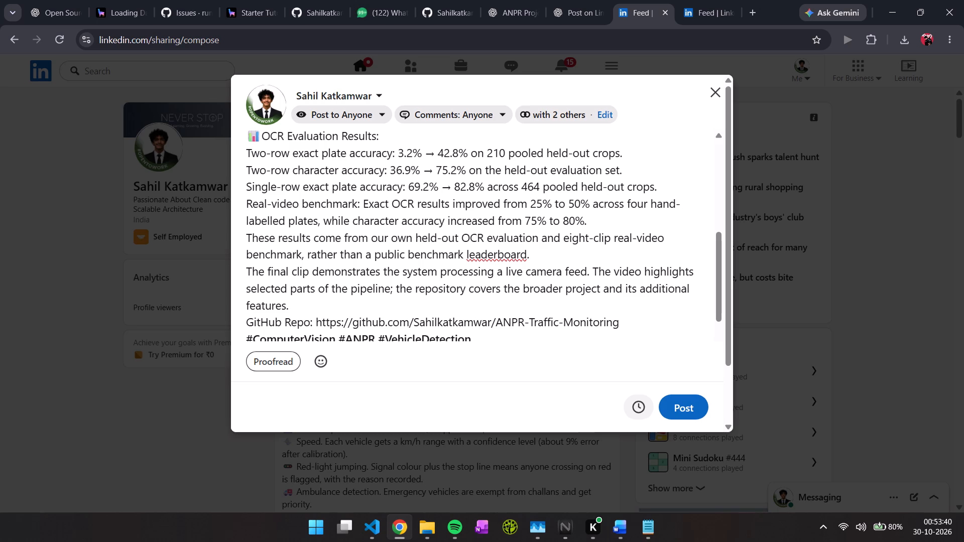
click(559, 260)
key(shift+Return)
scroll(418, 287, down, 1)
click(362, 281)
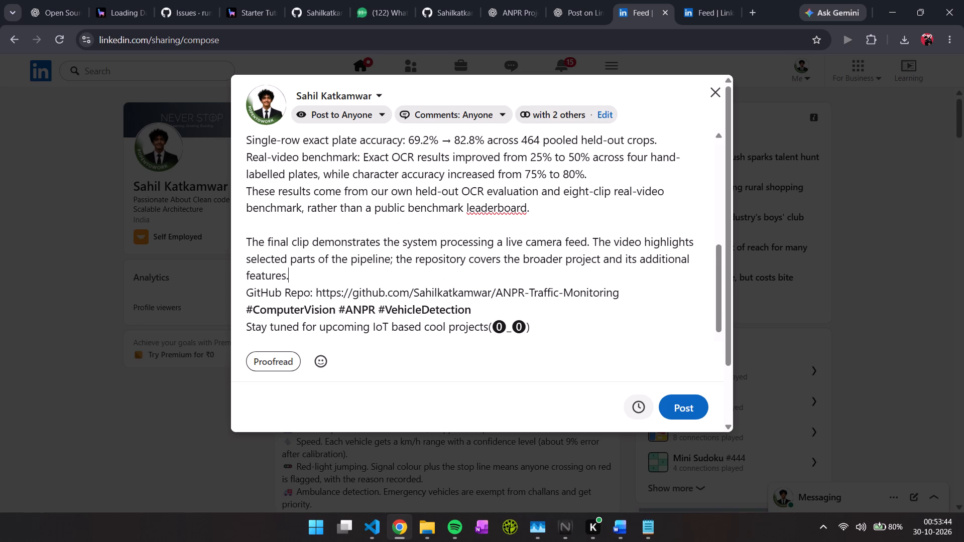
key(shift+Return)
scroll(362, 281, down, 2)
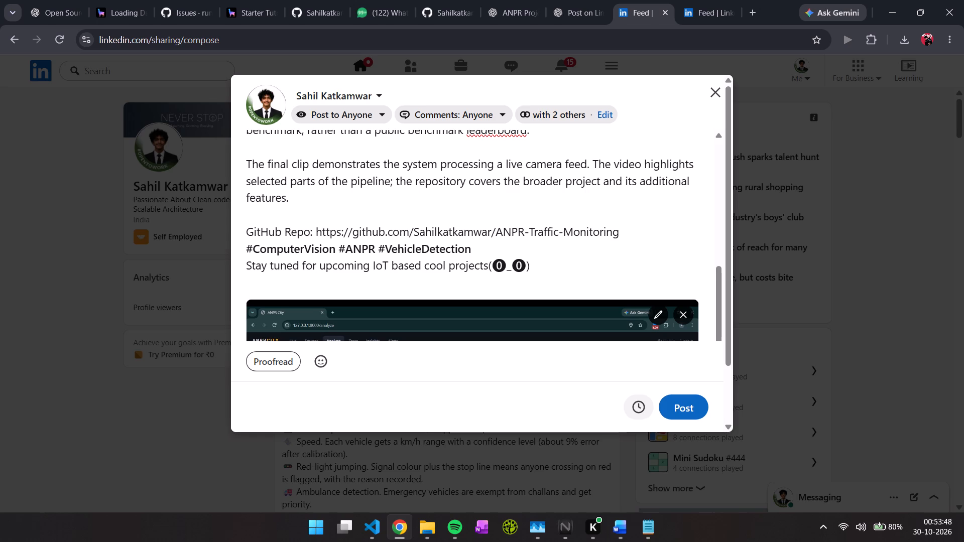
Insert a space after "https:" in the repository URL on the post's GitHub Repo line.
click(343, 237)
key(space)
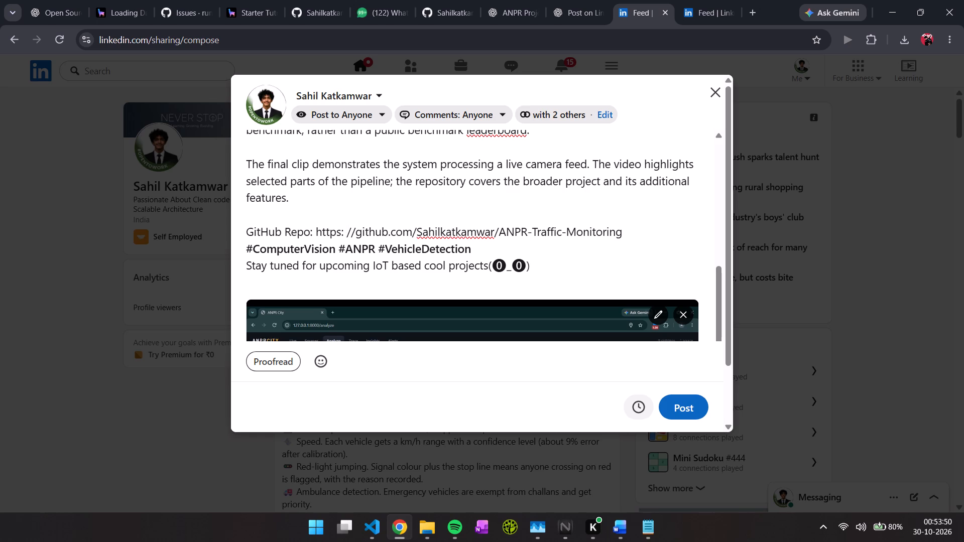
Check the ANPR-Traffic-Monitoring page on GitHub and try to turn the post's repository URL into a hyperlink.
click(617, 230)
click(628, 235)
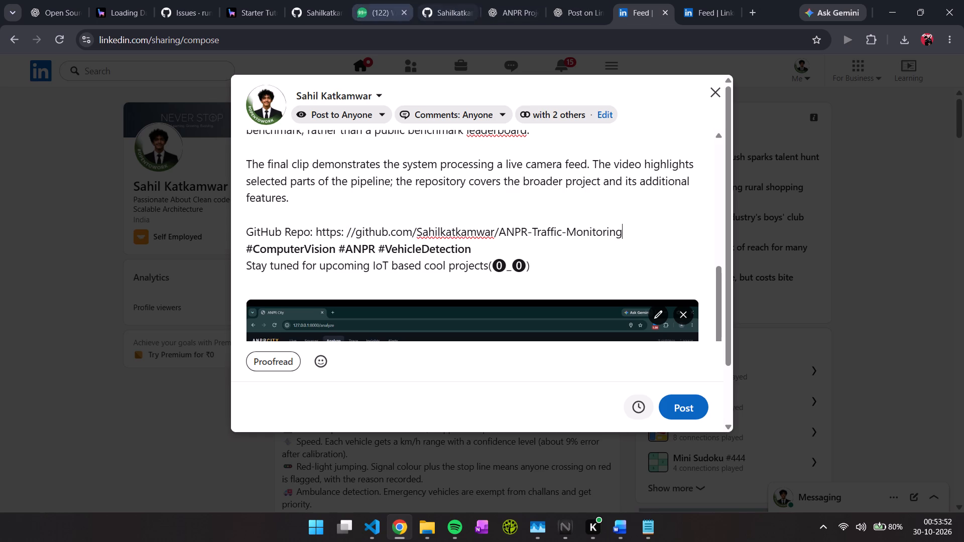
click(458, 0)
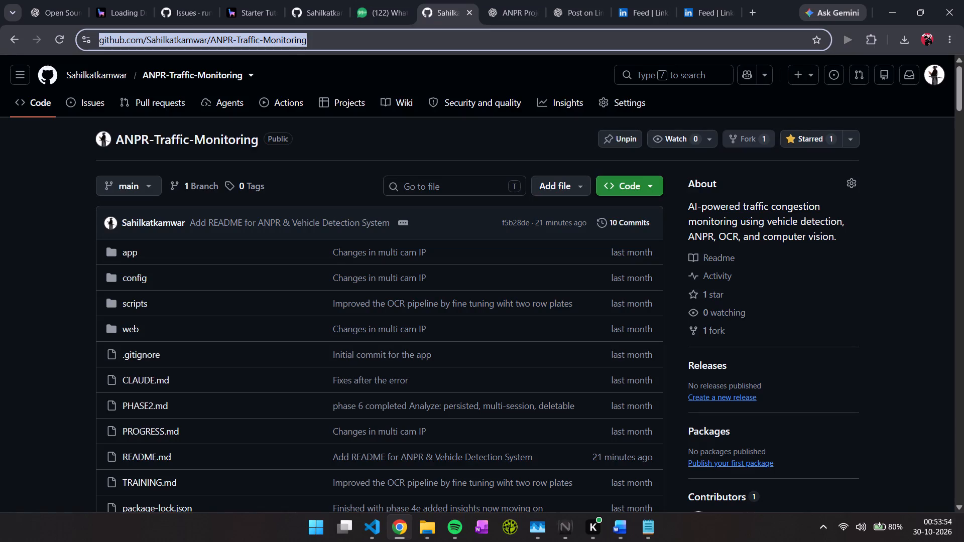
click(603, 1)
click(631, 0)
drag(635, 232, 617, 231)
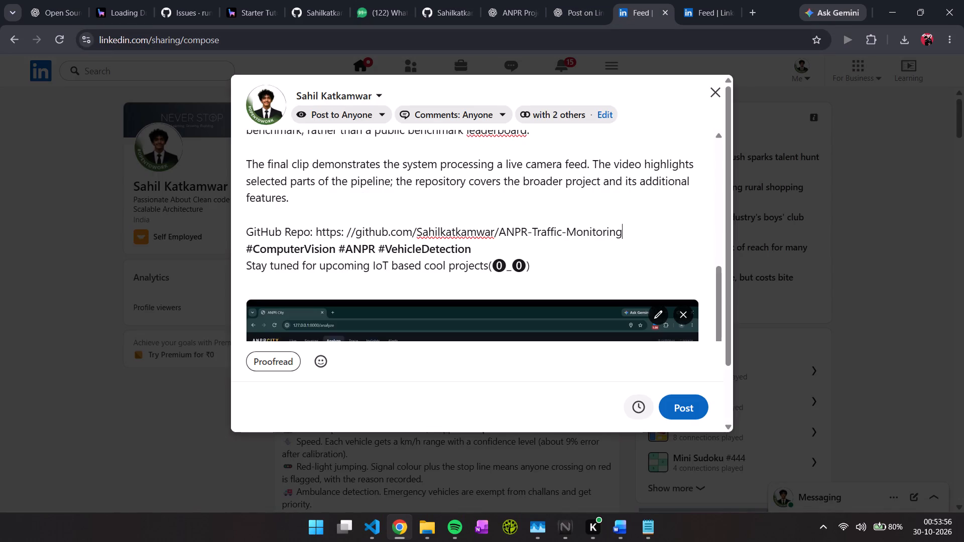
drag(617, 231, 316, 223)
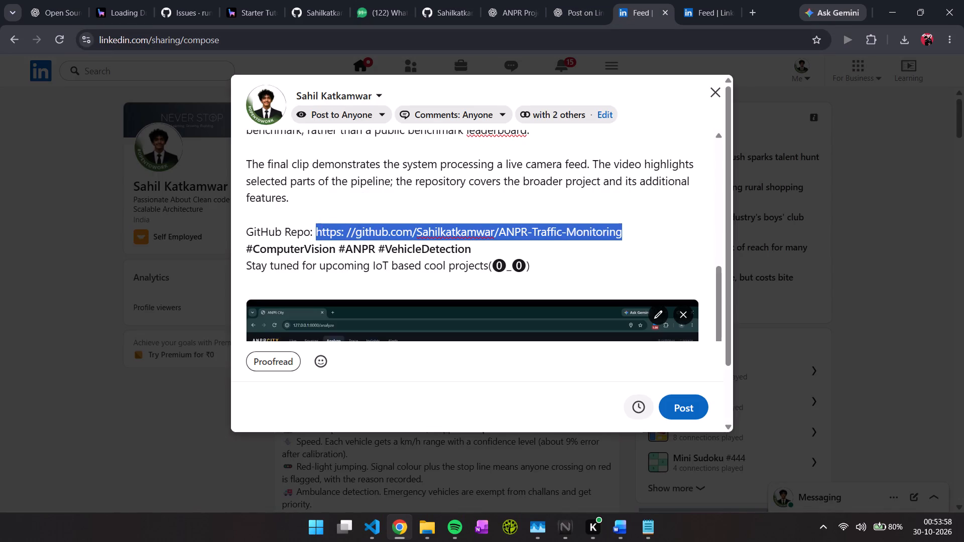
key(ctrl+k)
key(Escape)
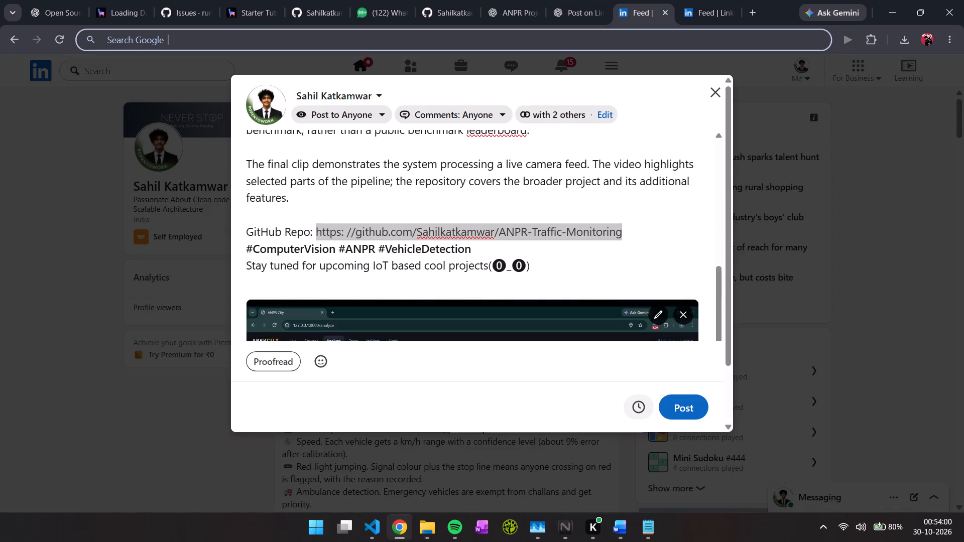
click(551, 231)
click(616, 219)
Look over the finished ANPR & Vehicle Detection System post and publish it on LinkedIn with its attached video.
scroll(579, 185, down, 1)
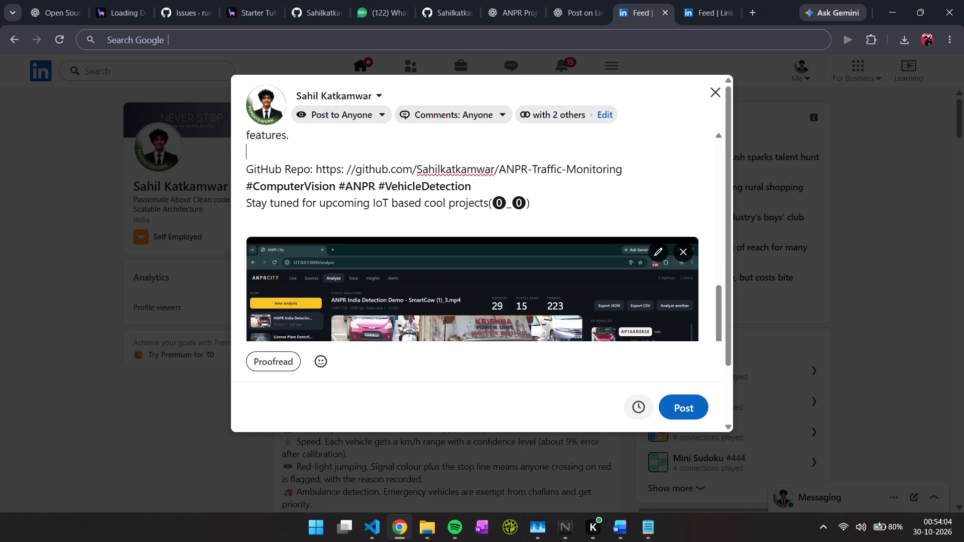
scroll(571, 195, down, 12)
scroll(570, 196, up, 19)
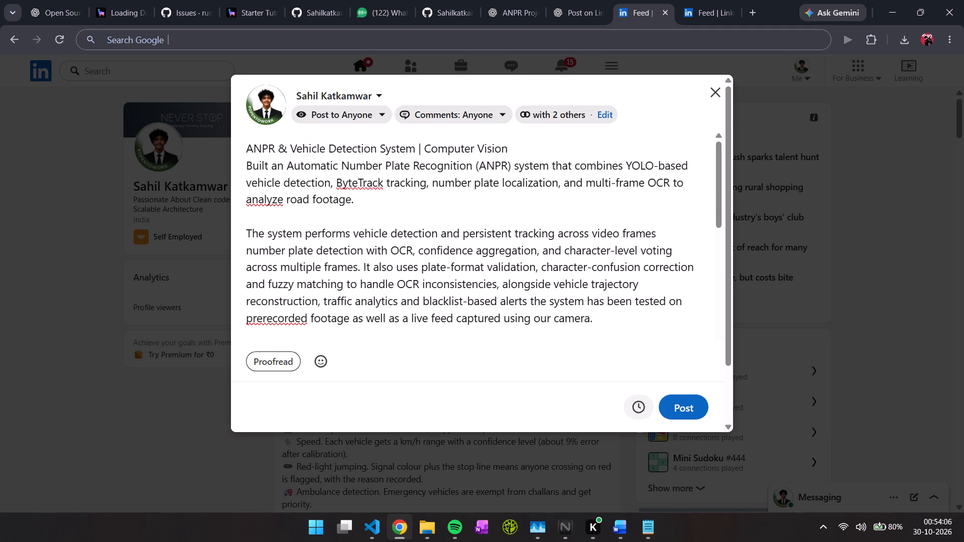
click(701, 411)
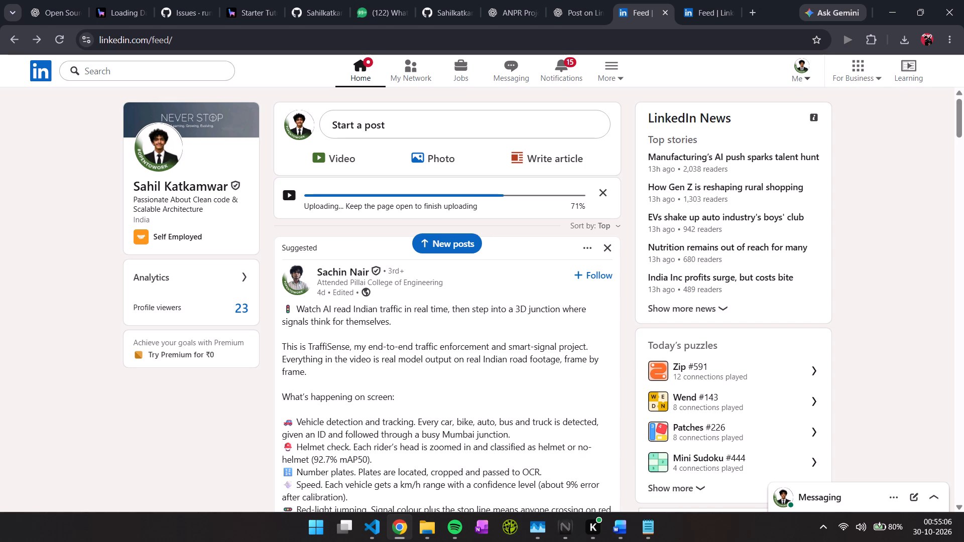
Look through the suggested TraffiSense post in the feed, including its description, hashtags and video.
scroll(341, 332, down, 5)
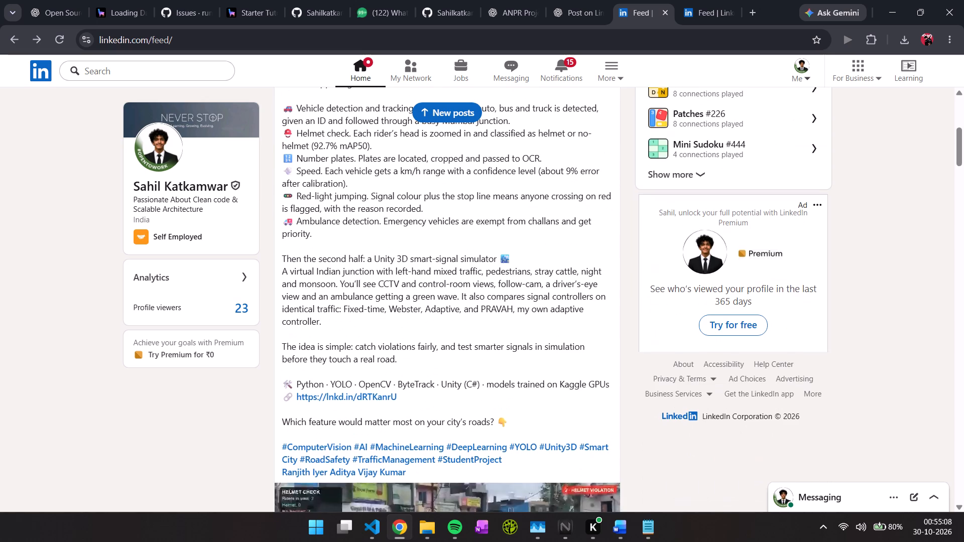
scroll(339, 338, down, 3)
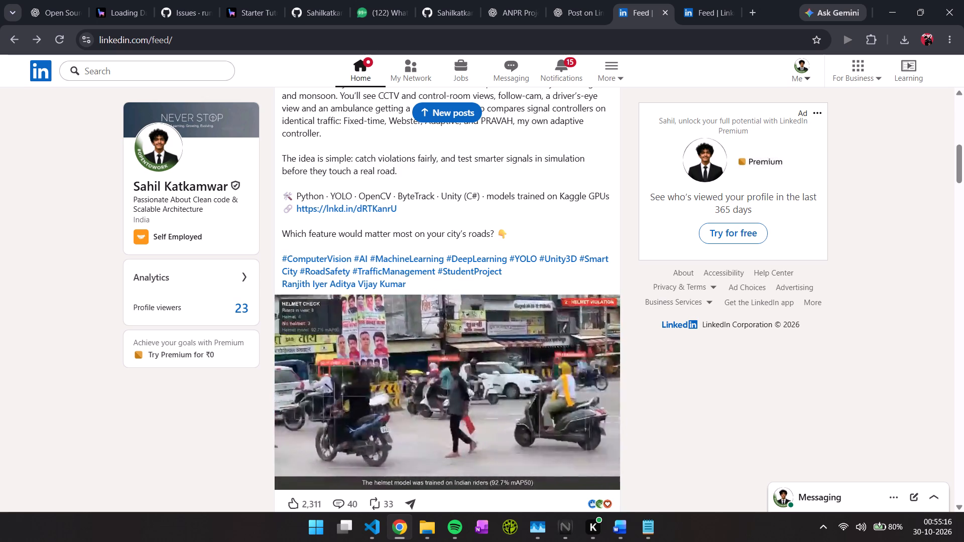
scroll(260, 389, up, 1)
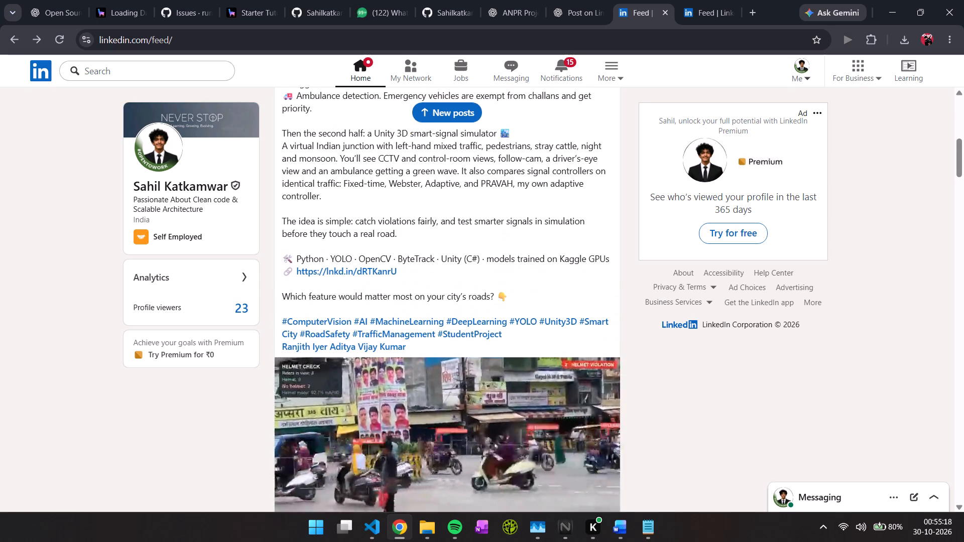
scroll(260, 389, up, 11)
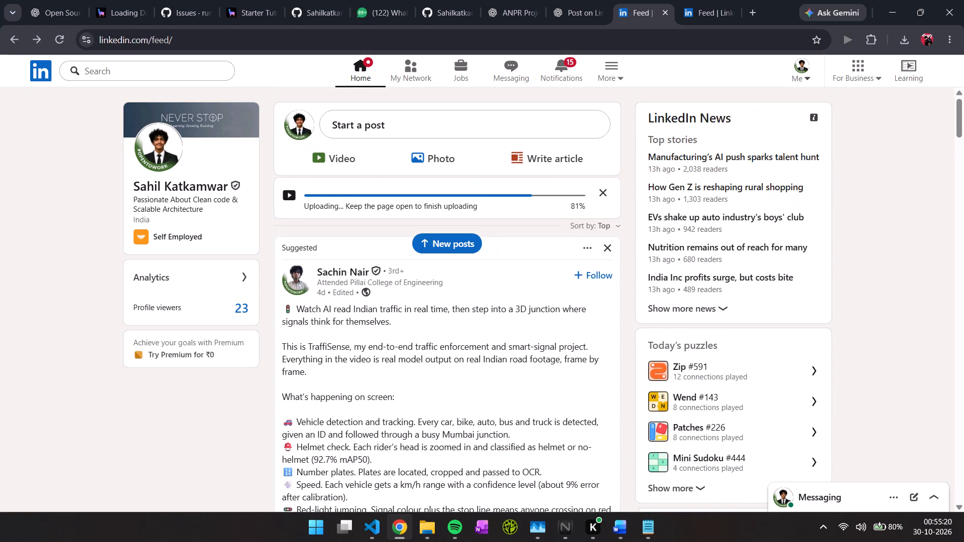